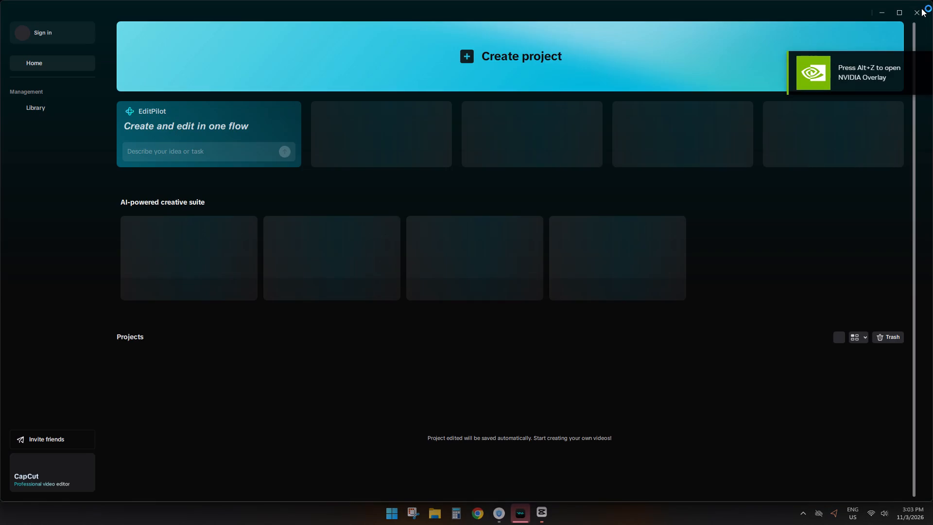
left_click(884, 15)
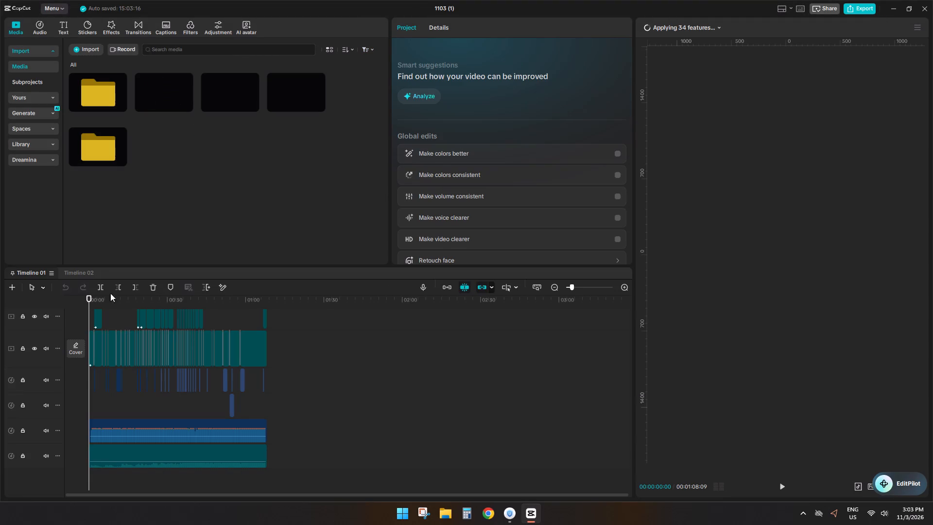
double_click(79, 273)
Review the opening clips of Timeline 02 by scrubbing through them and playing from the start.
left_click(168, 345)
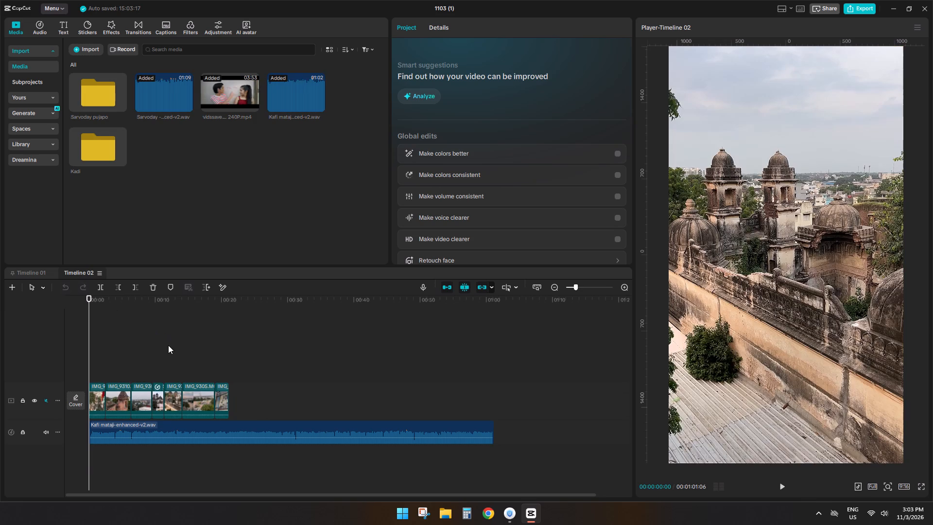
left_click_drag(168, 345, 132, 359)
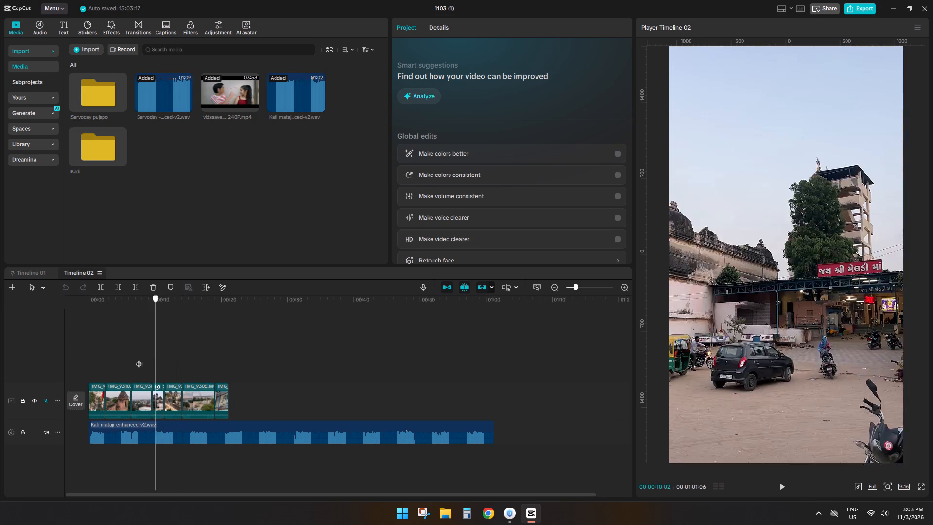
left_click_drag(132, 359, 104, 358)
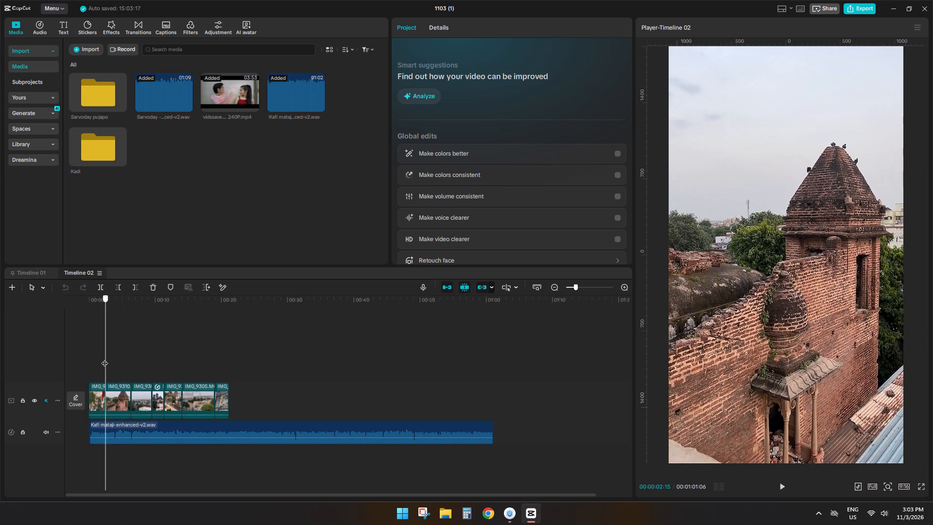
left_click_drag(104, 358, 85, 360)
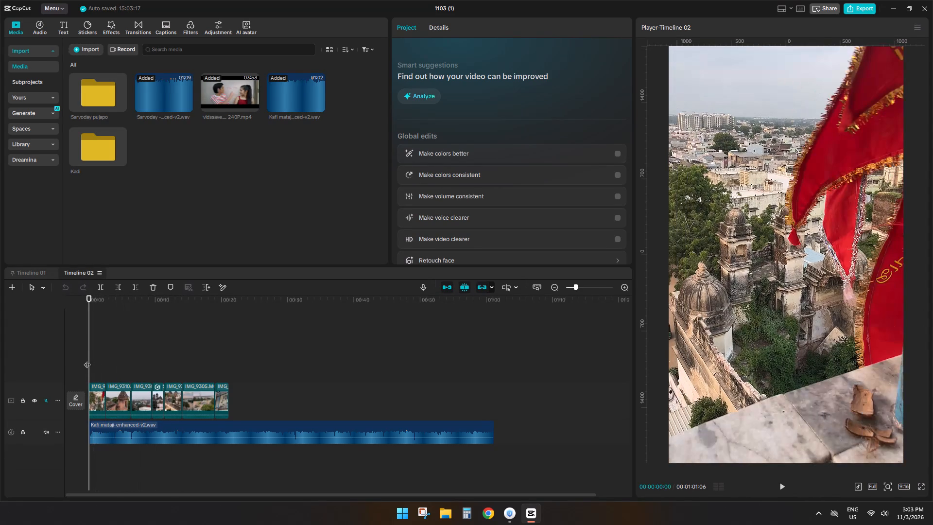
key("space")
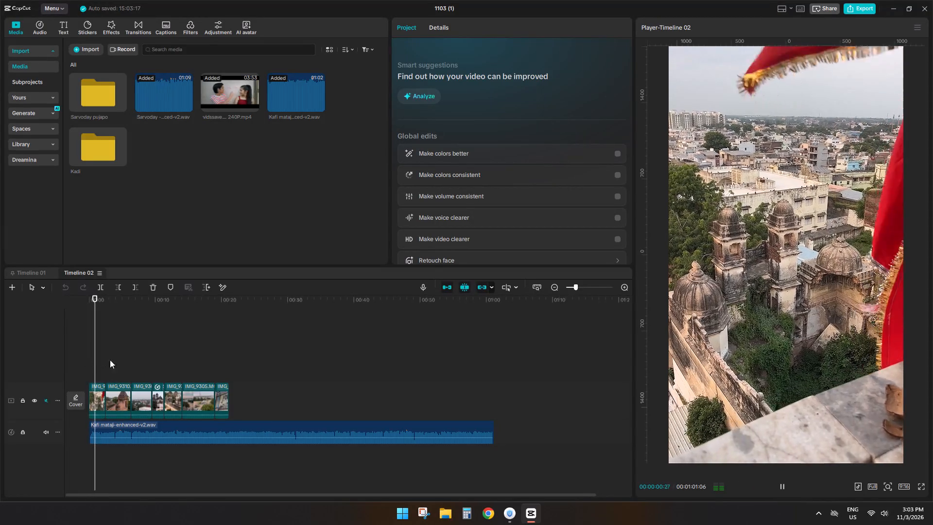
scroll(120, 360, "up", 9, "ctrl")
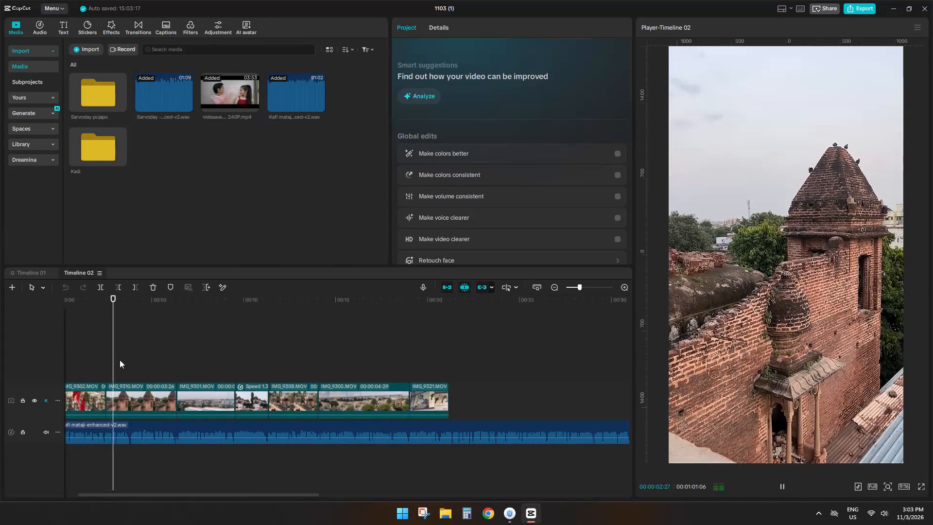
scroll(120, 360, "up", 4, "ctrl")
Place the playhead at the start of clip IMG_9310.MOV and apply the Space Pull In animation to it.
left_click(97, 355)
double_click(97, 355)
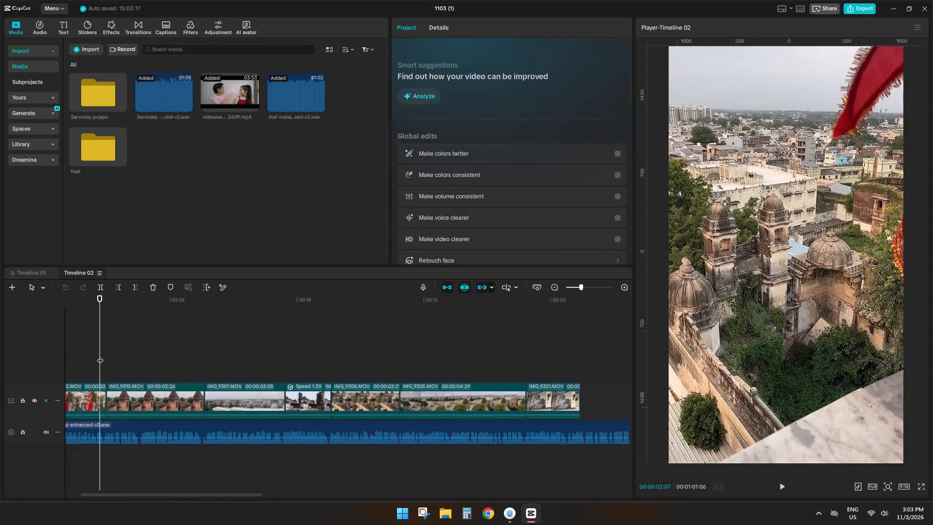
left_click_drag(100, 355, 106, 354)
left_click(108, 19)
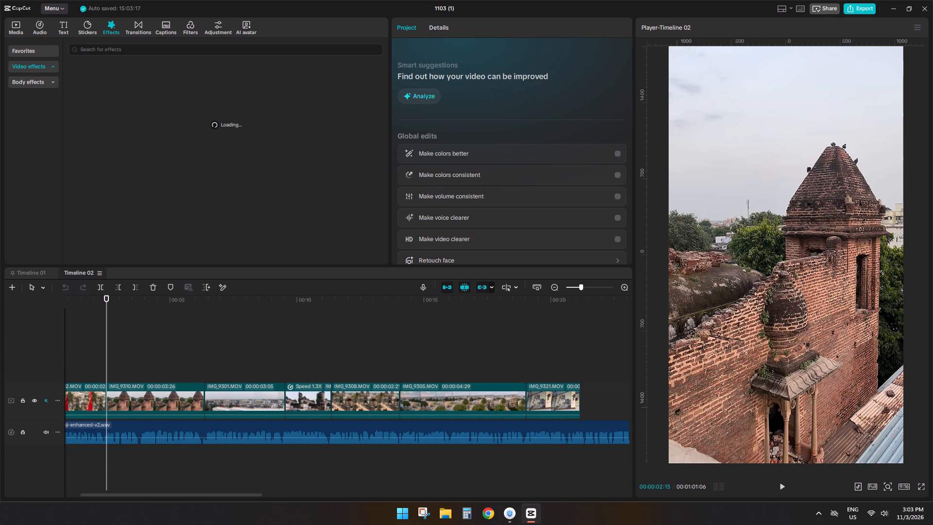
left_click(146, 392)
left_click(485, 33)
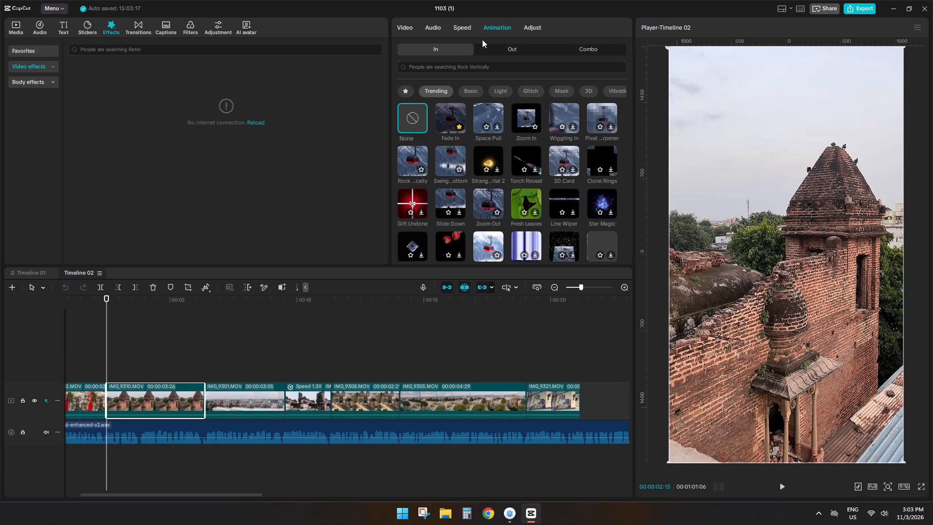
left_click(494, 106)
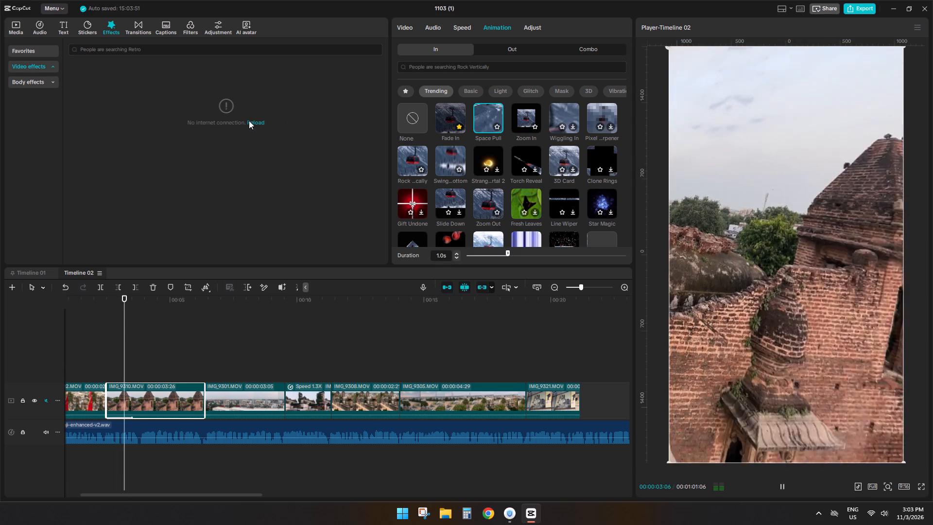
Reload the effects library and search it for night.
left_click(256, 121)
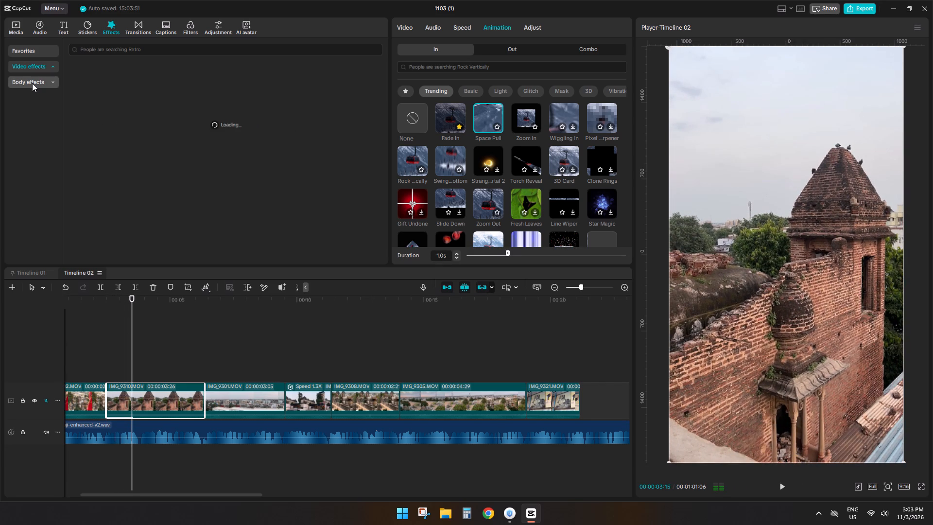
left_click(114, 50)
left_click(82, 77)
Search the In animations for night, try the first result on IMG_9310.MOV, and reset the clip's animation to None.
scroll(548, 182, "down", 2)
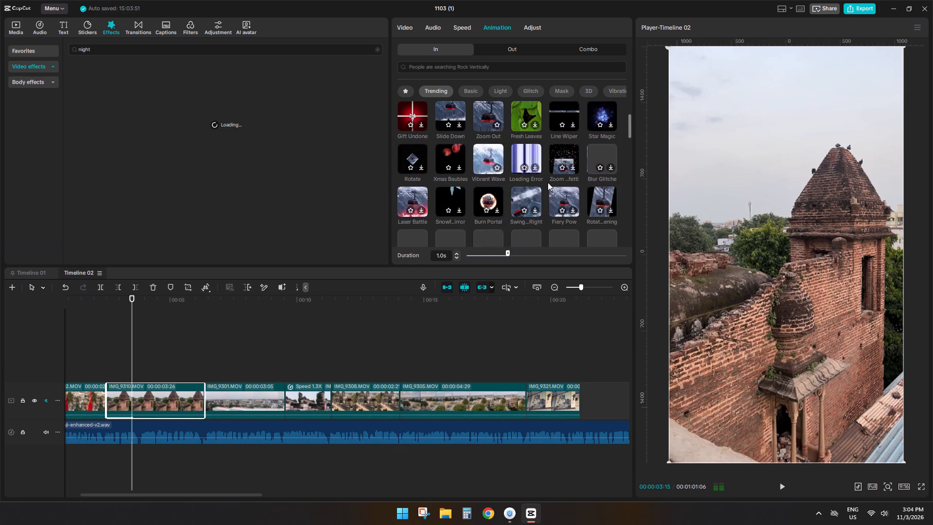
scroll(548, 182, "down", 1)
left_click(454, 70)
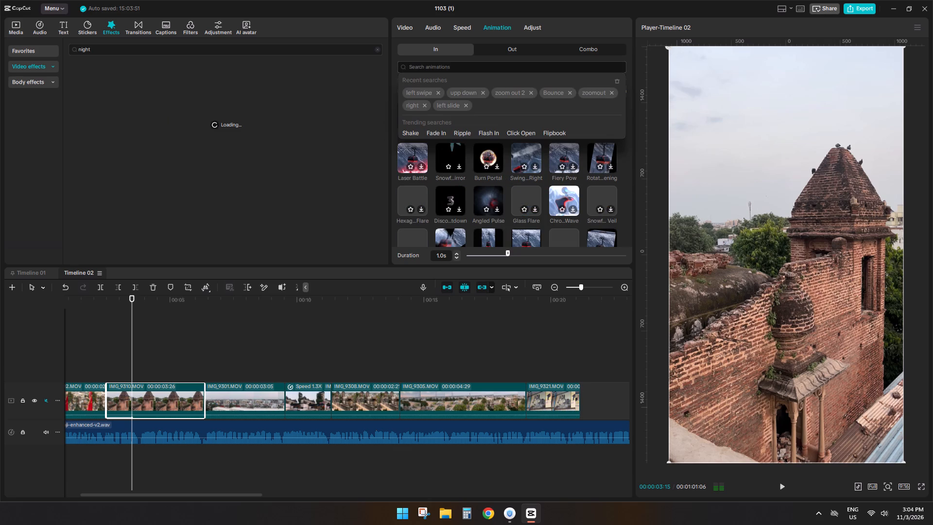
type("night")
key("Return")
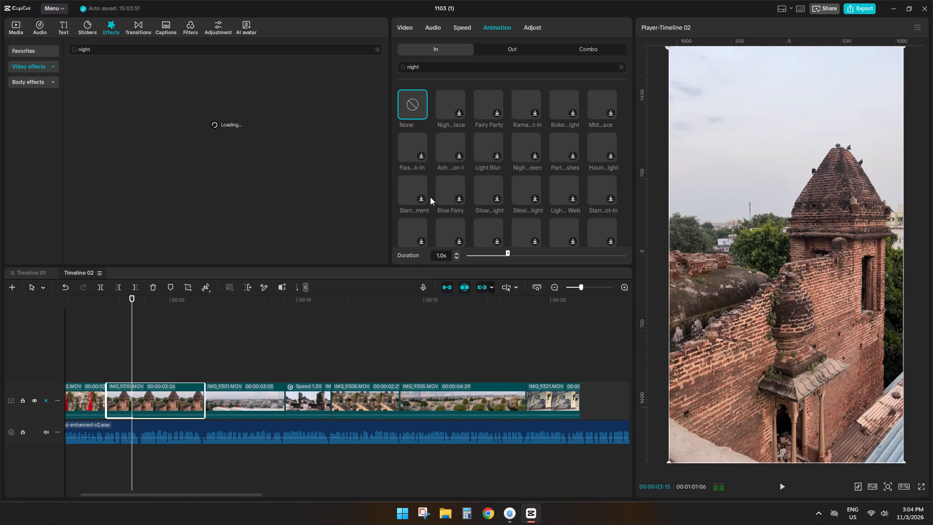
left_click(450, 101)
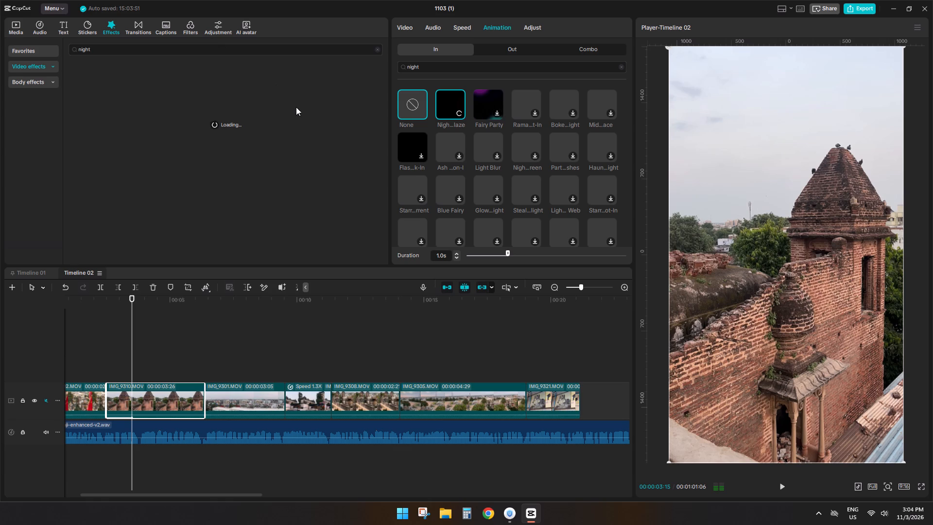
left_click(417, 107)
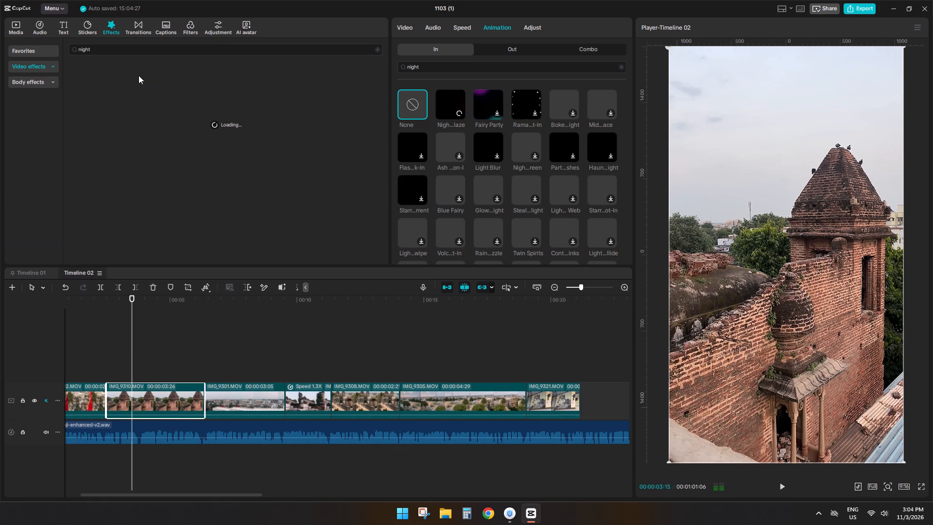
Check the effects library's results for night.
left_click(120, 89)
left_click(105, 48)
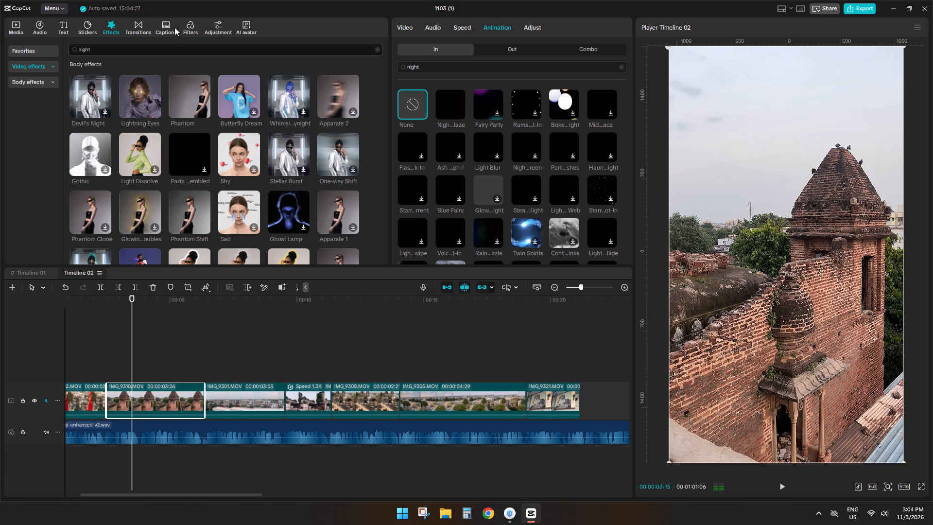
Search the filter library for night.
left_click(190, 25)
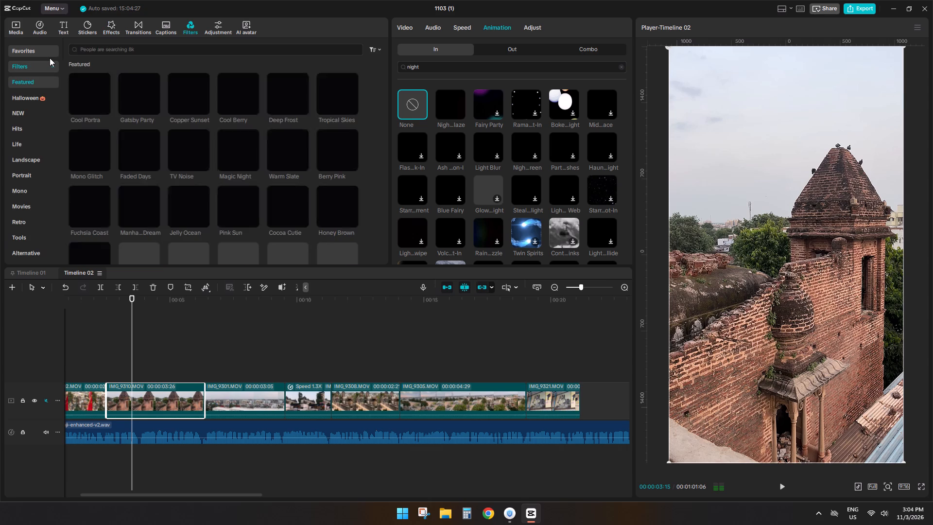
left_click(98, 49)
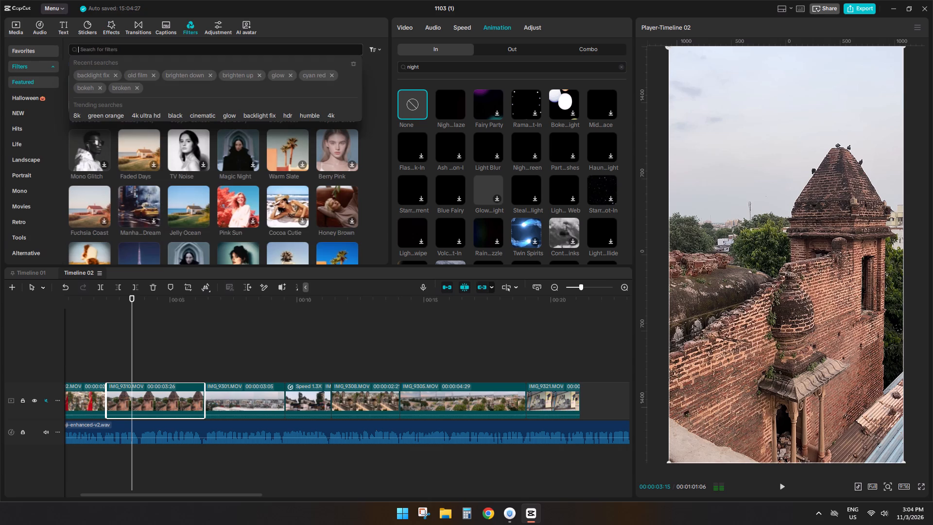
key("n")
key("i")
type("ght")
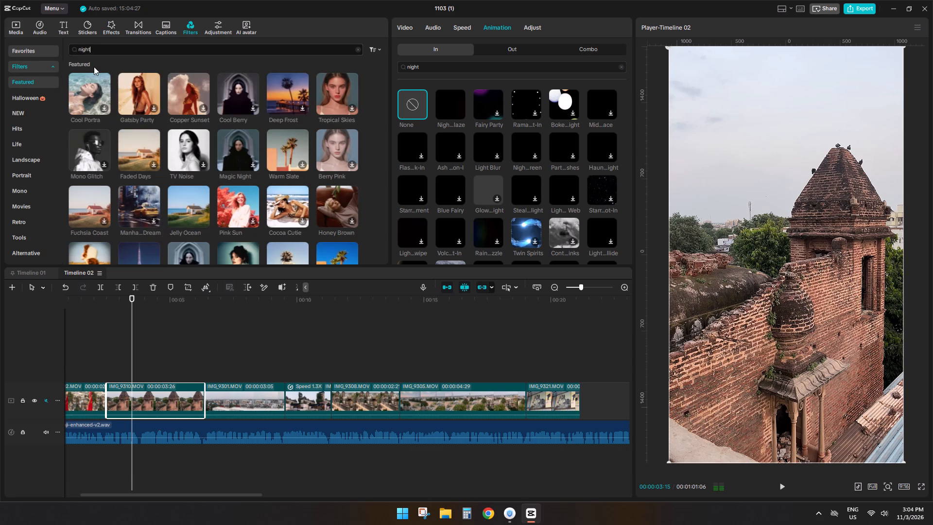
key("Return")
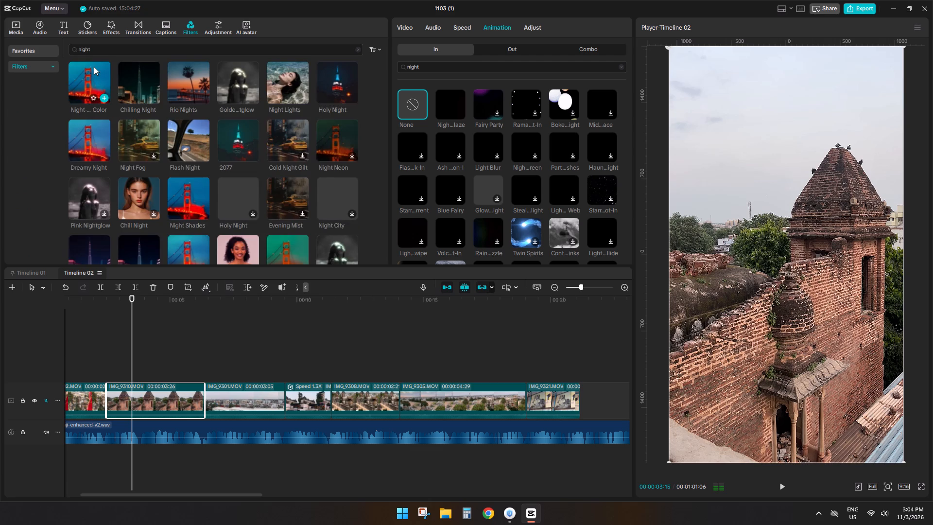
Preview night filters such as Chilling Night, Holy Night, Flash Night and 2077 on the footage and look through the other results.
left_click(94, 69)
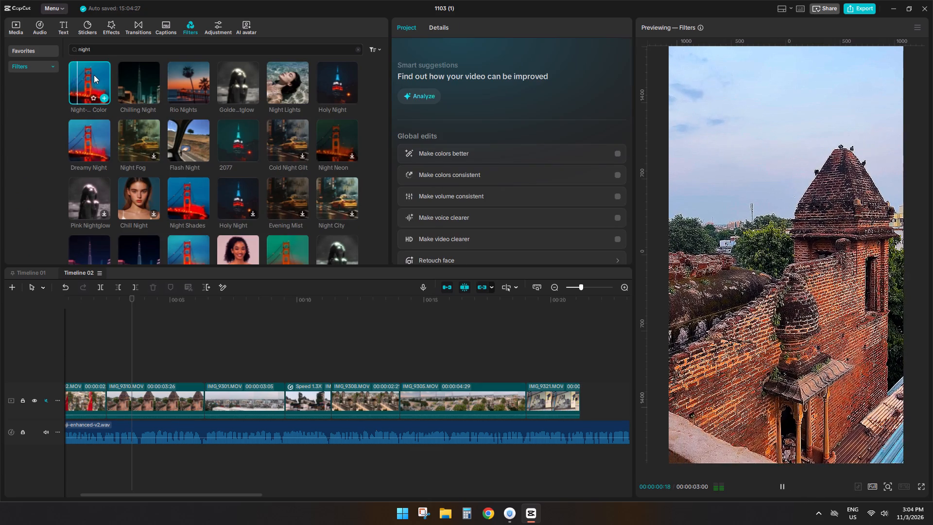
left_click(146, 75)
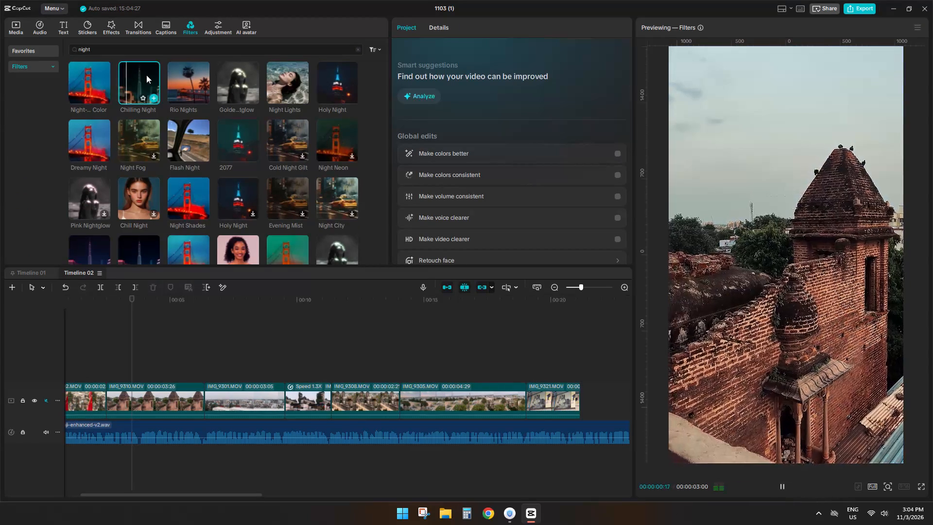
left_click(238, 85)
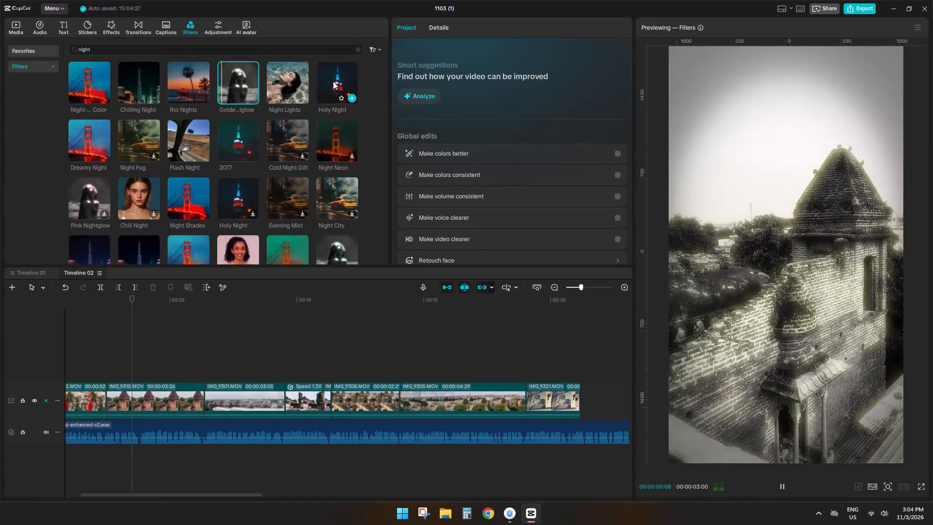
left_click(333, 81)
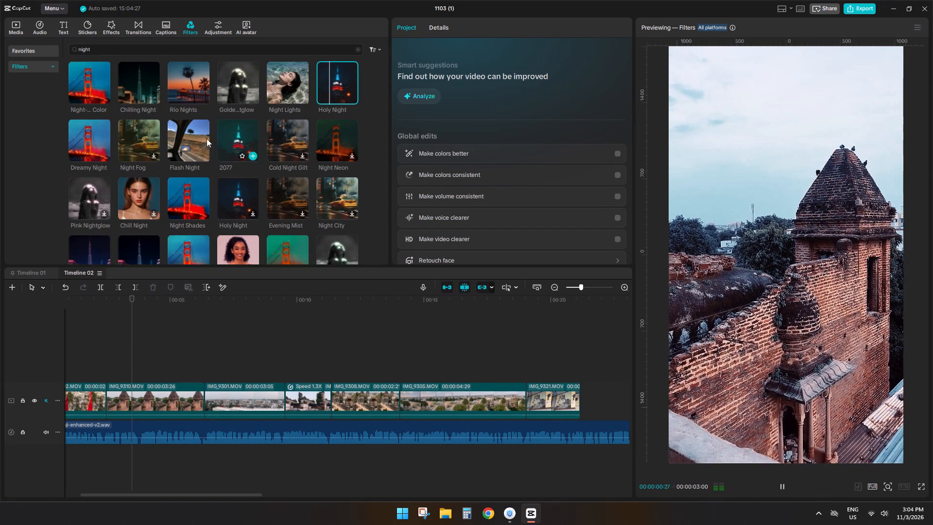
left_click(184, 141)
left_click(237, 137)
scroll(237, 137, "down", 1)
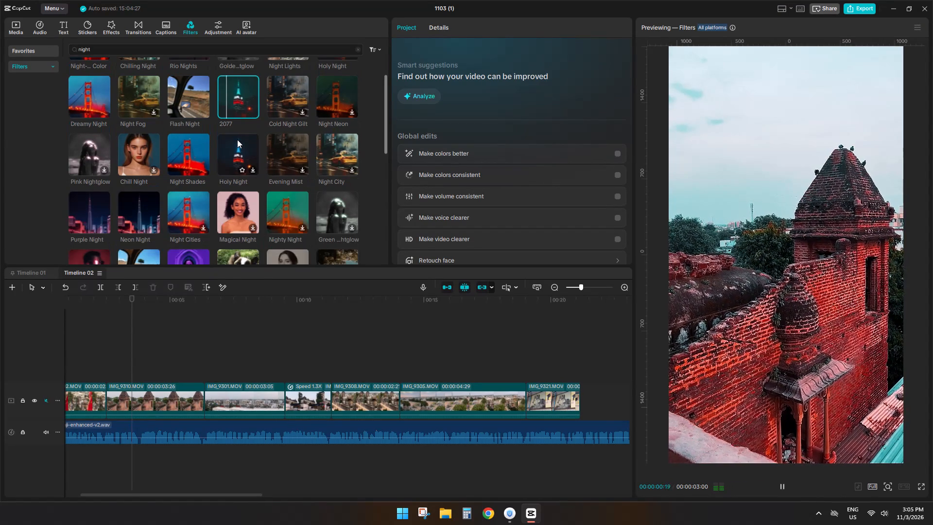
left_click(237, 144)
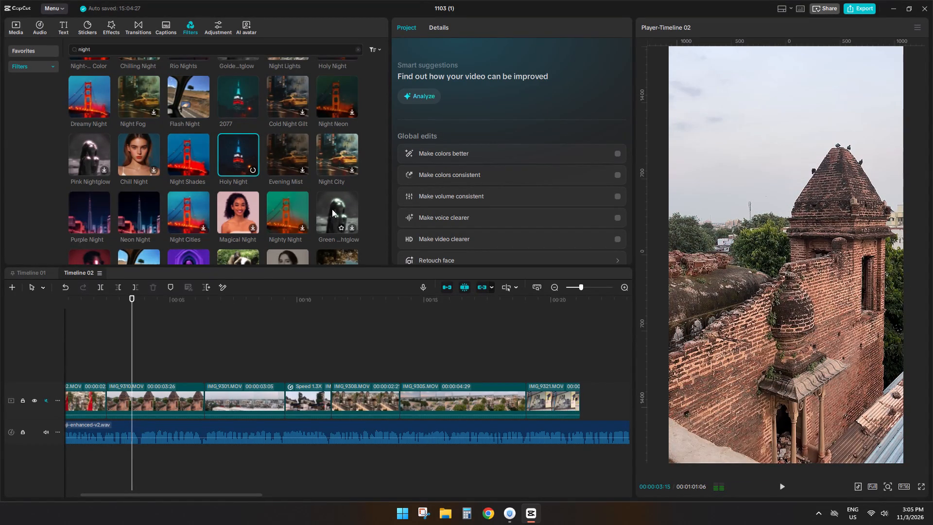
scroll(329, 210, "down", 4)
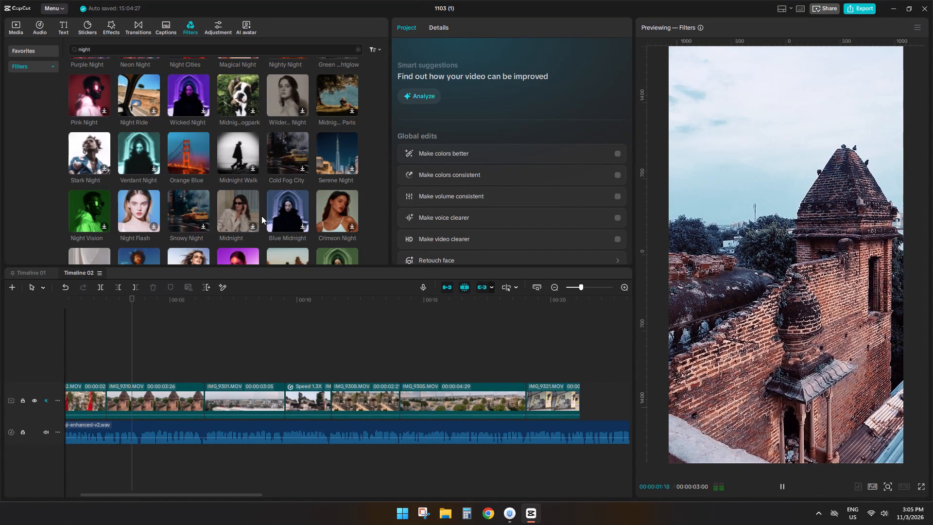
scroll(261, 222, "up", 2)
left_click(110, 374)
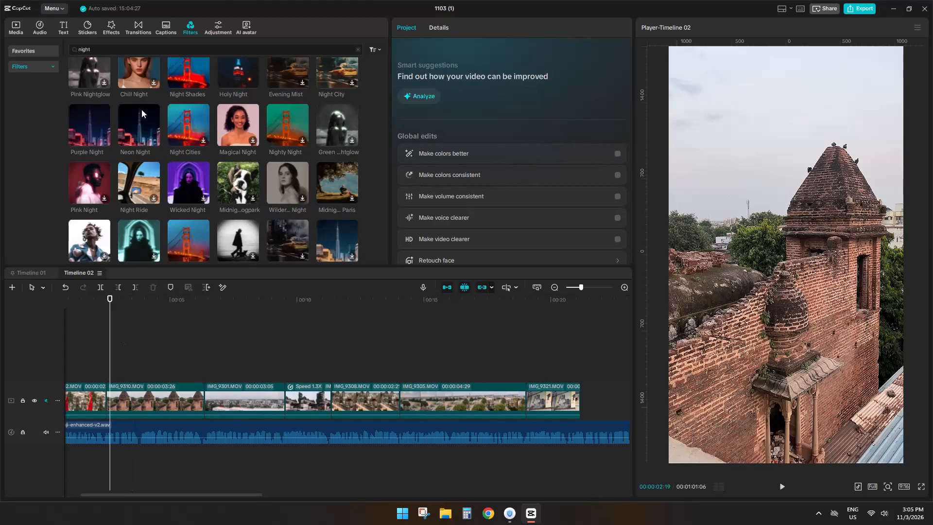
scroll(145, 129, "up", 7)
Show the favorite filters.
left_click(21, 53)
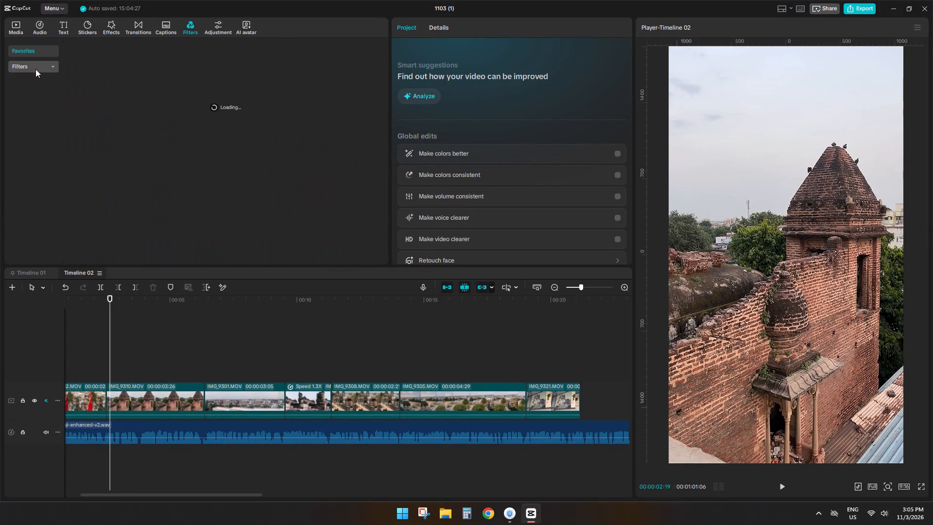
Play back the opening clips from the start of the timeline and select clip IMG_9310.MOV.
left_click(125, 343)
left_click_drag(125, 343, 0, 350)
key("space")
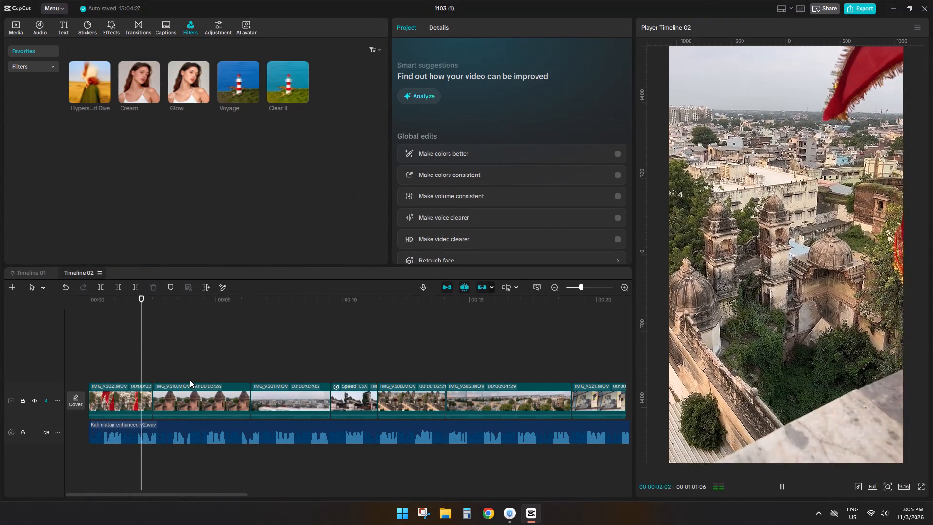
key("space")
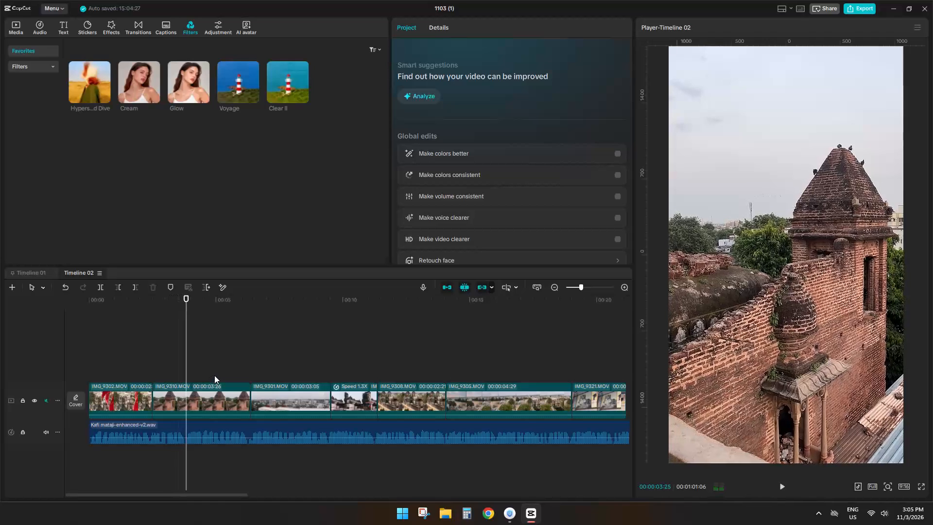
key("space")
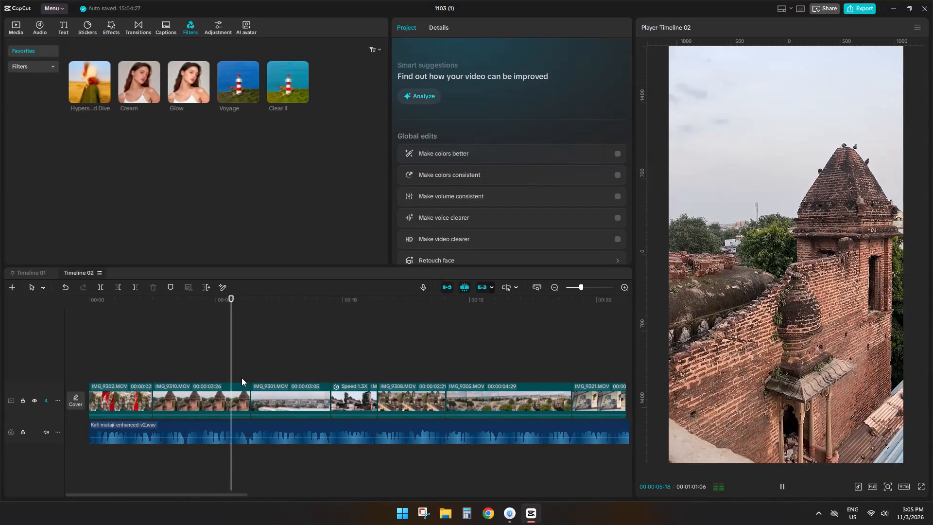
key("space")
left_click(207, 366)
left_click(206, 400)
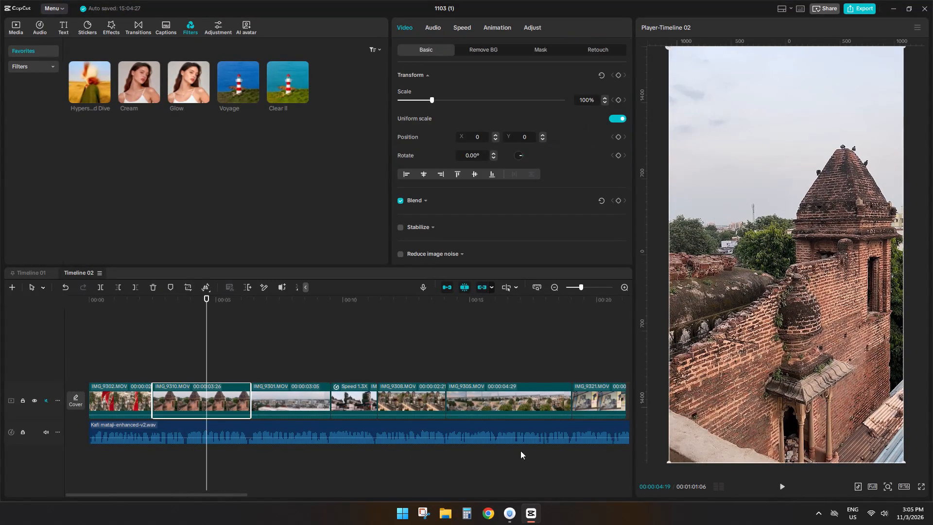
Switch to Chrome with the Editor profile and open YouTube.
left_click(488, 519)
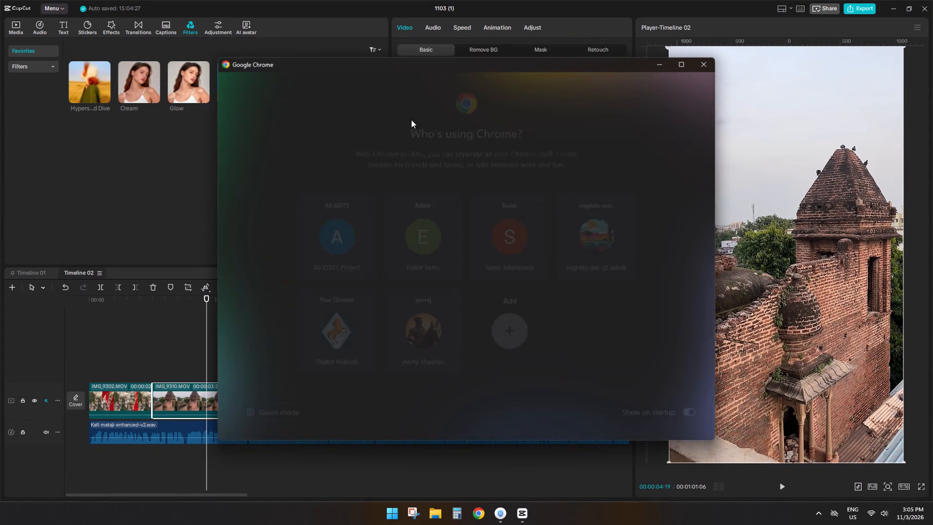
left_click(428, 251)
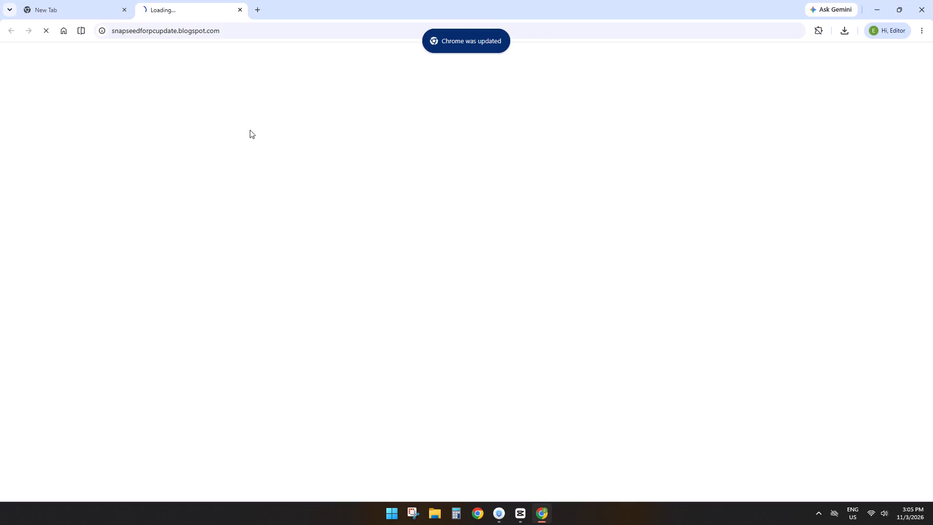
left_click(264, 7)
left_click(243, 9)
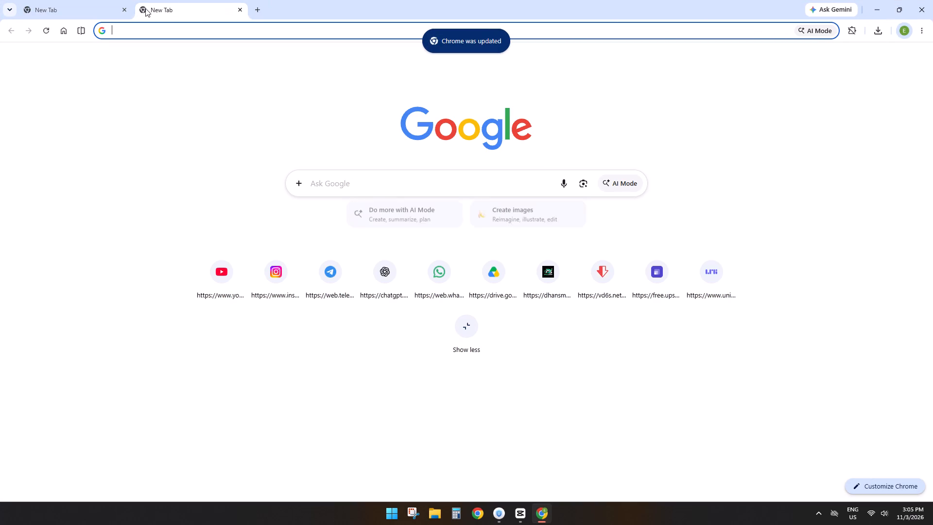
left_click(123, 10)
double_click(225, 272)
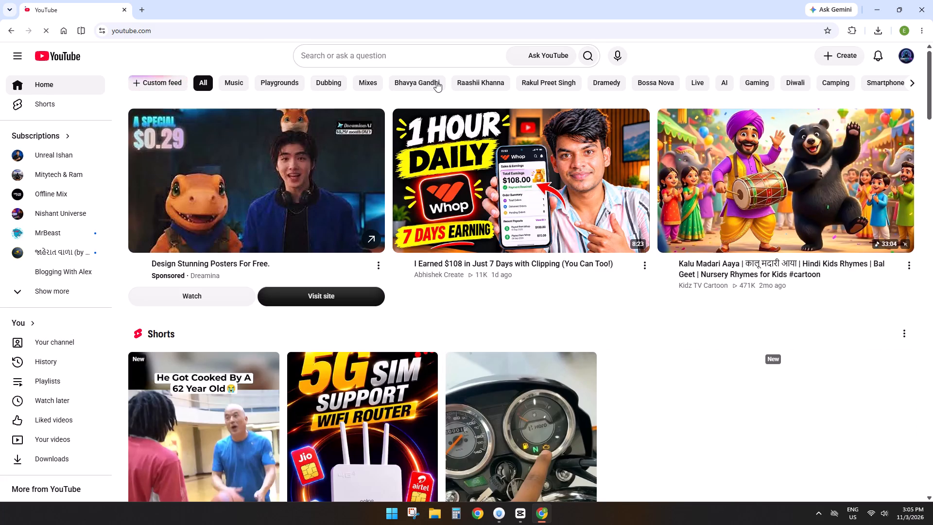
Search YouTube for "night ovarly".
left_click(349, 56)
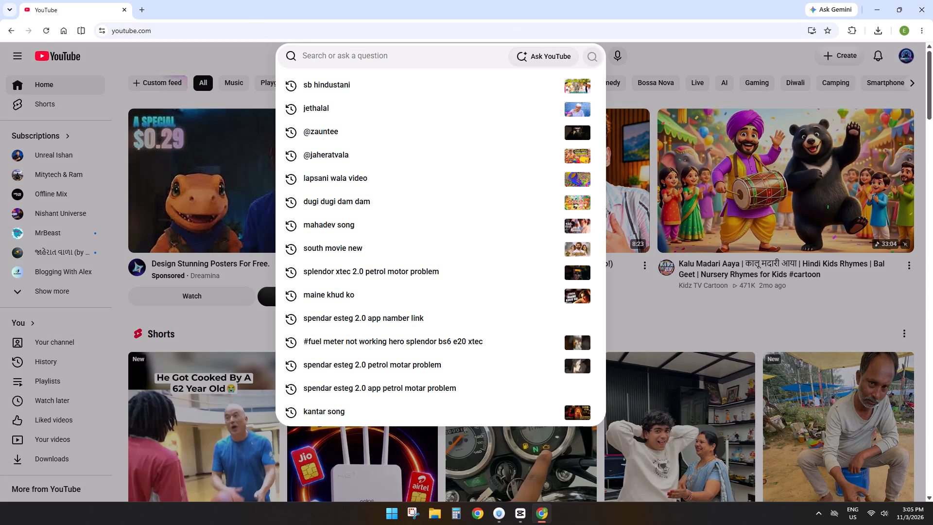
type("night")
key("space")
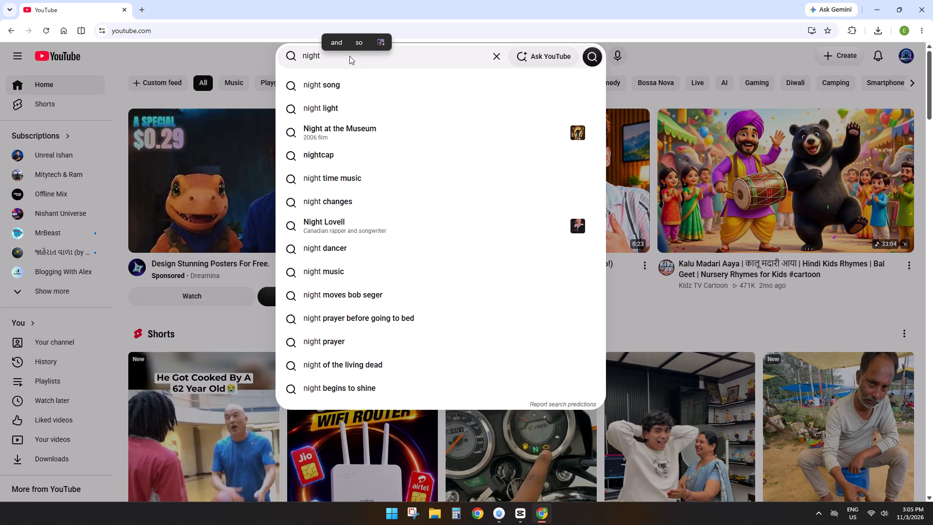
type("ova")
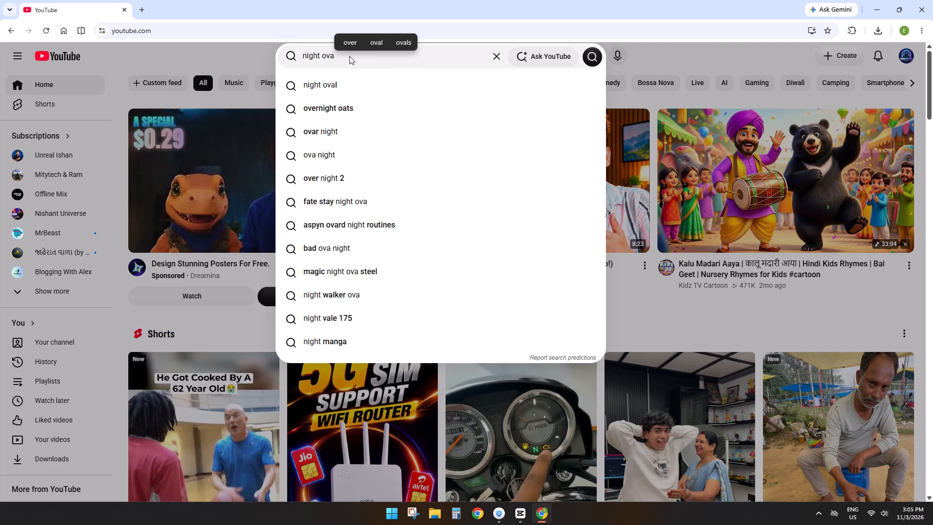
key("r")
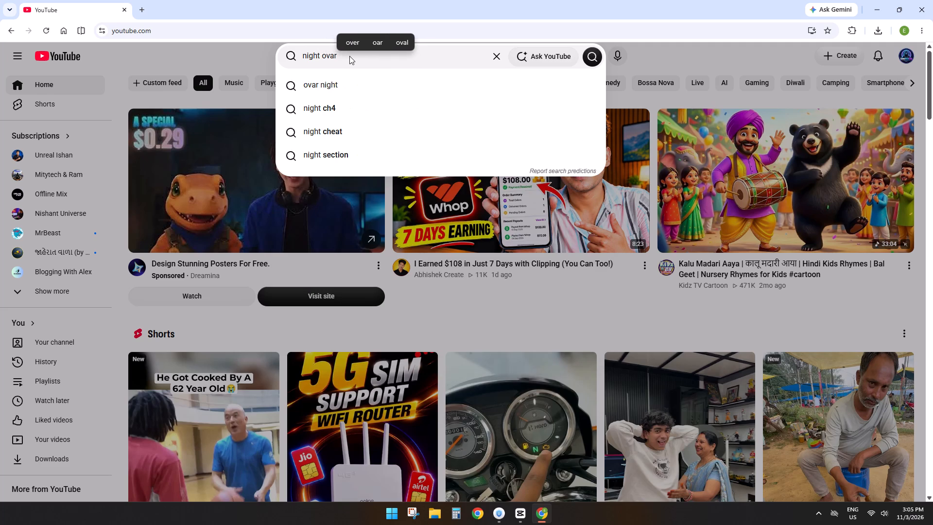
type("ly")
key("Return")
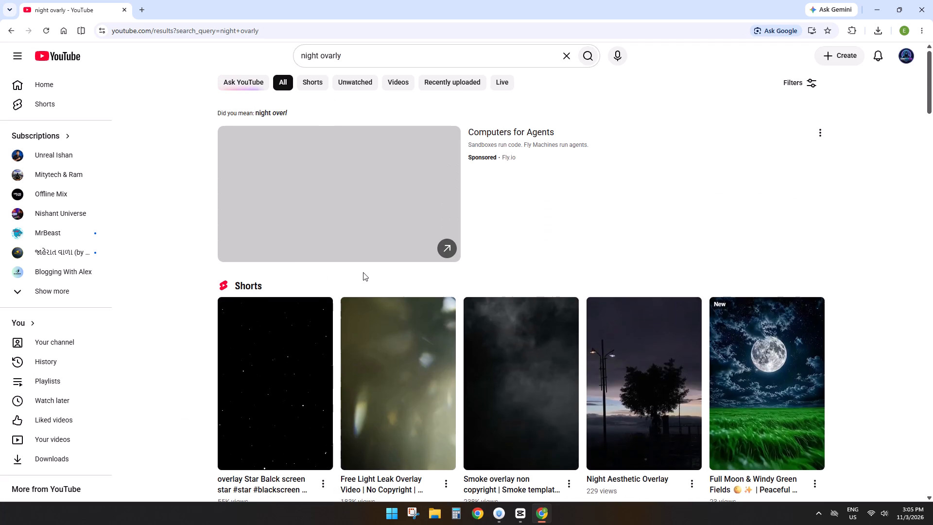
Copy the share link of the free stock video background with the full moon in the clouds.
scroll(363, 272, "down", 3)
scroll(425, 377, "down", 4)
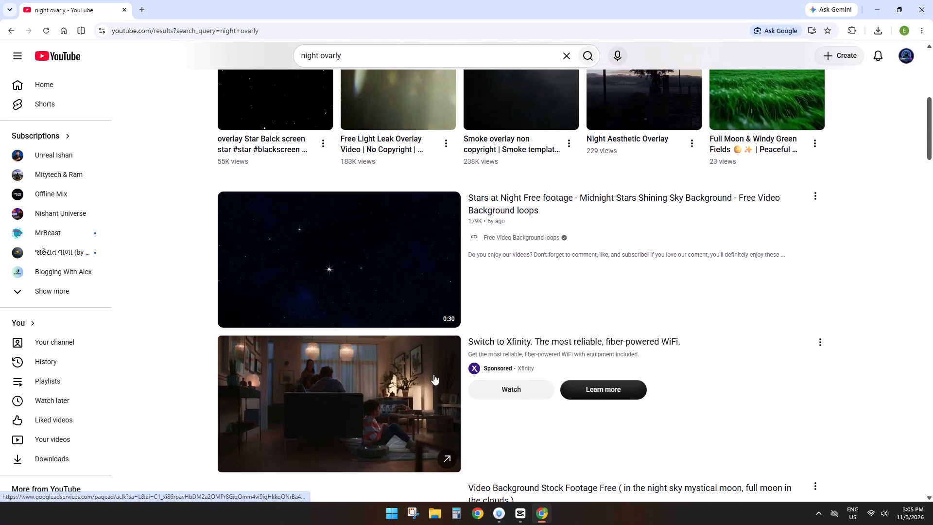
scroll(460, 346, "down", 7)
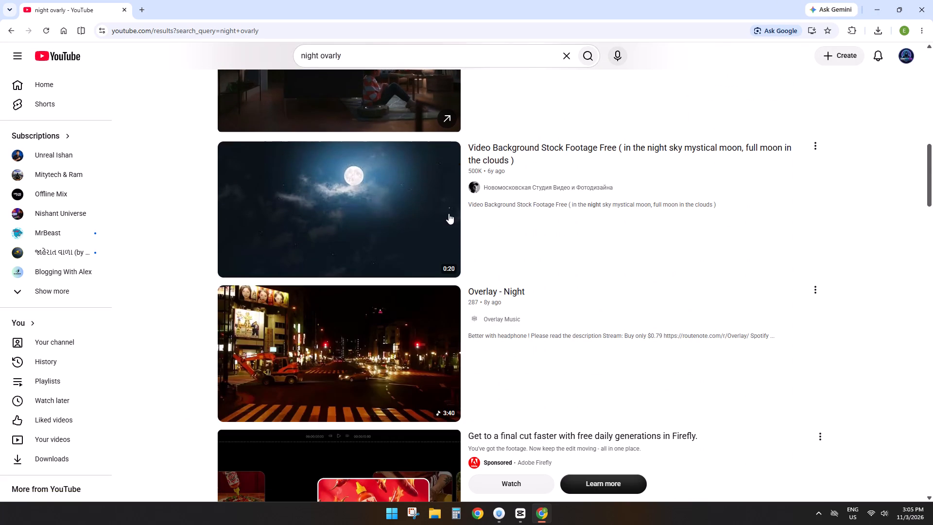
left_click(814, 144)
left_click(846, 241)
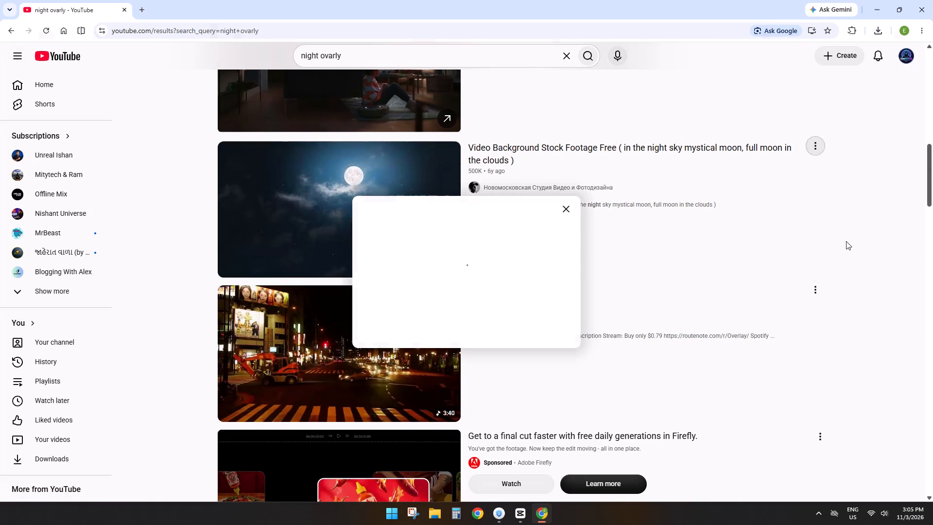
left_click(556, 326)
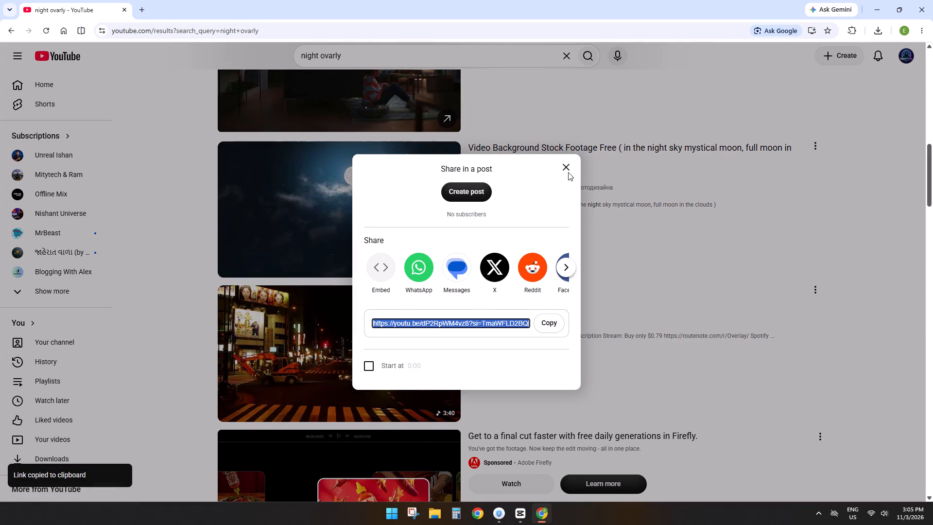
left_click(568, 172)
Open the vd6s.net YouTube downloader in a new tab and submit the copied video link.
left_click(140, 6)
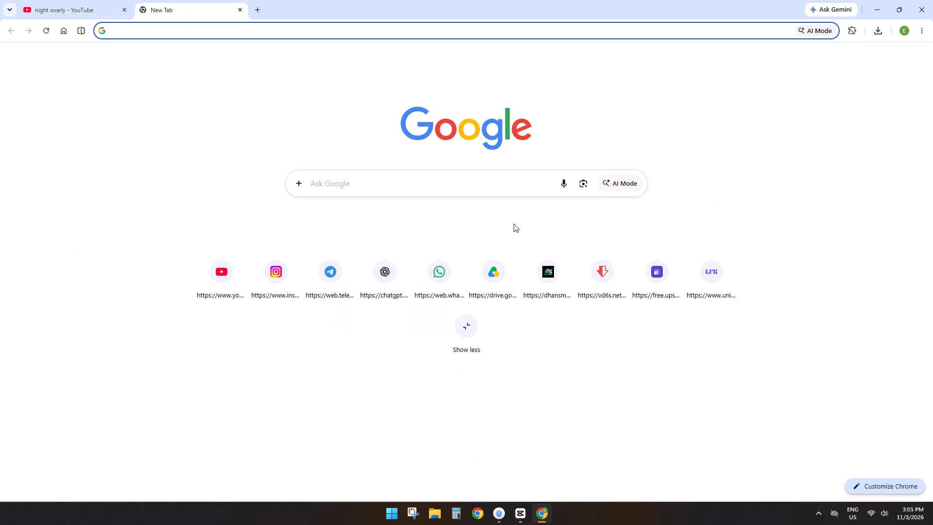
left_click(602, 278)
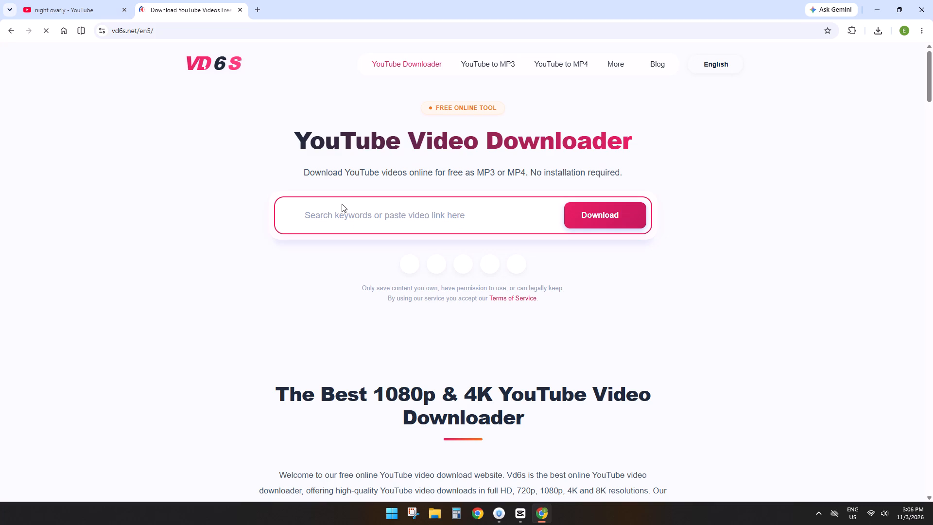
left_click(343, 210)
key("ctrl+v")
left_click(622, 219)
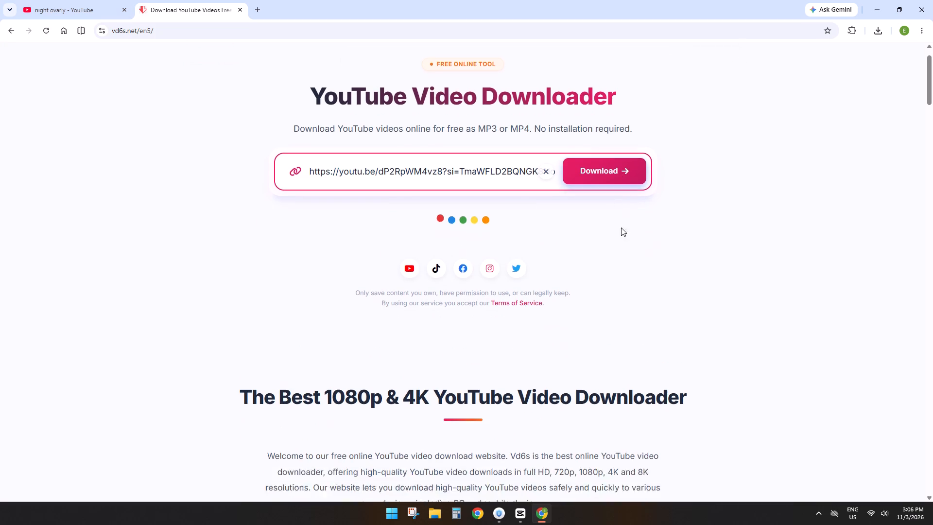
Switch to CapCut and replay the opening clips on a closer view of the timeline.
left_click(518, 515)
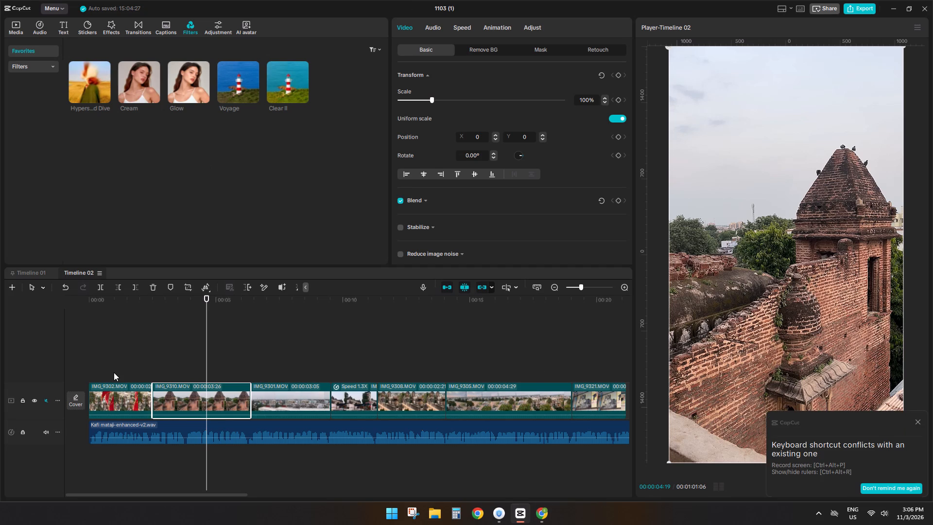
double_click(114, 372)
left_click_drag(114, 372, 86, 372)
key("space")
scroll(132, 384, "up", 14, "ctrl")
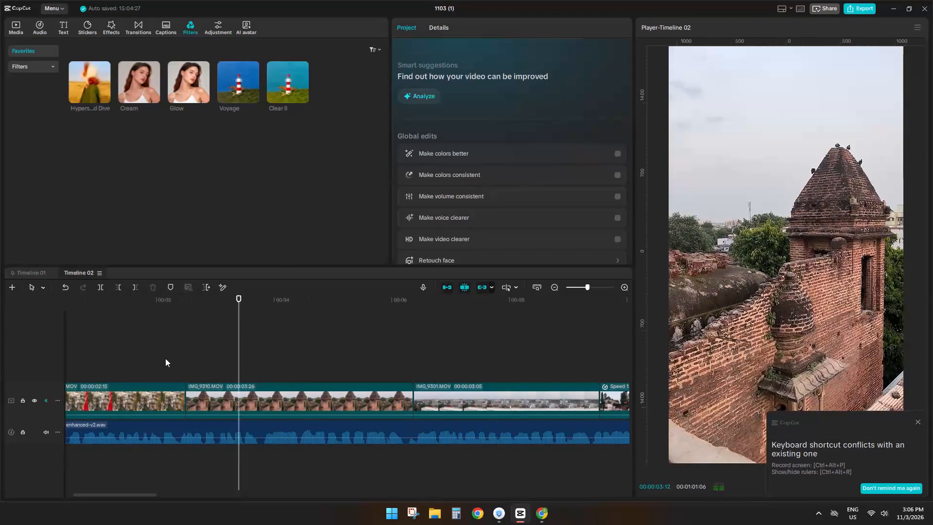
left_click(166, 358)
left_click_drag(166, 358, 0, 355)
Switch to Chrome, download the moon video as a 1080p MP4 with audio, and check the recent downloads.
left_click(543, 514)
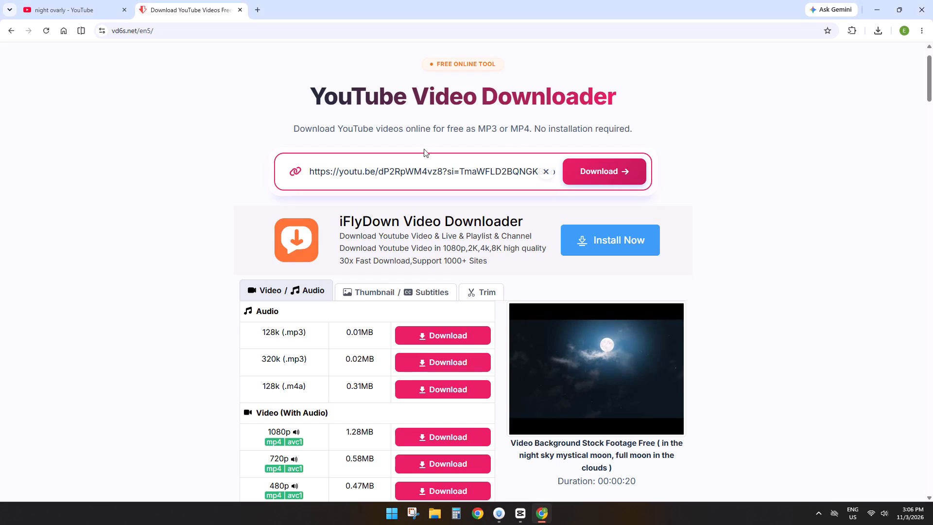
scroll(458, 388, "down", 2)
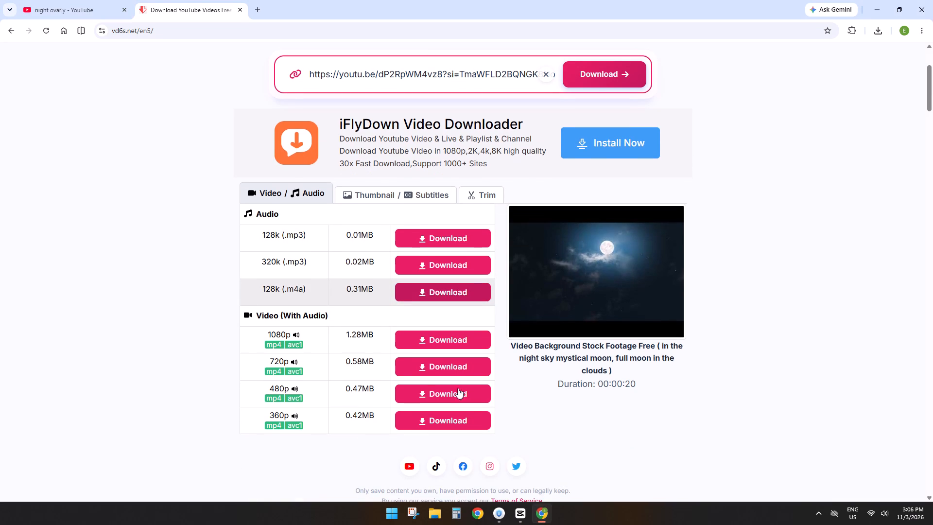
left_click(447, 338)
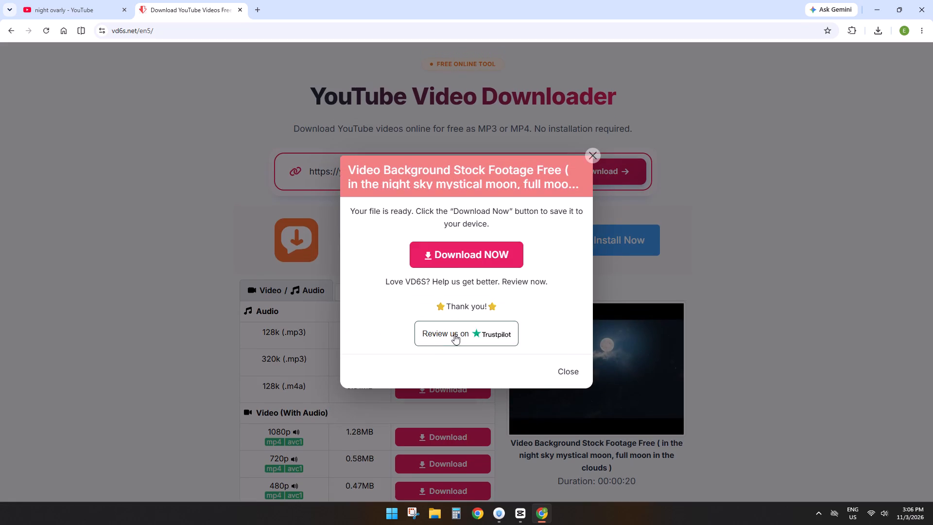
left_click(462, 249)
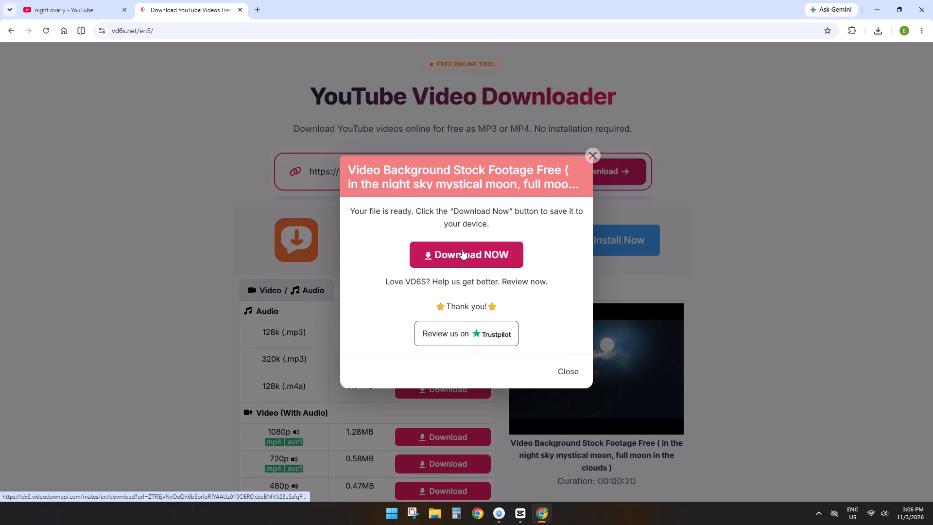
left_click(879, 36)
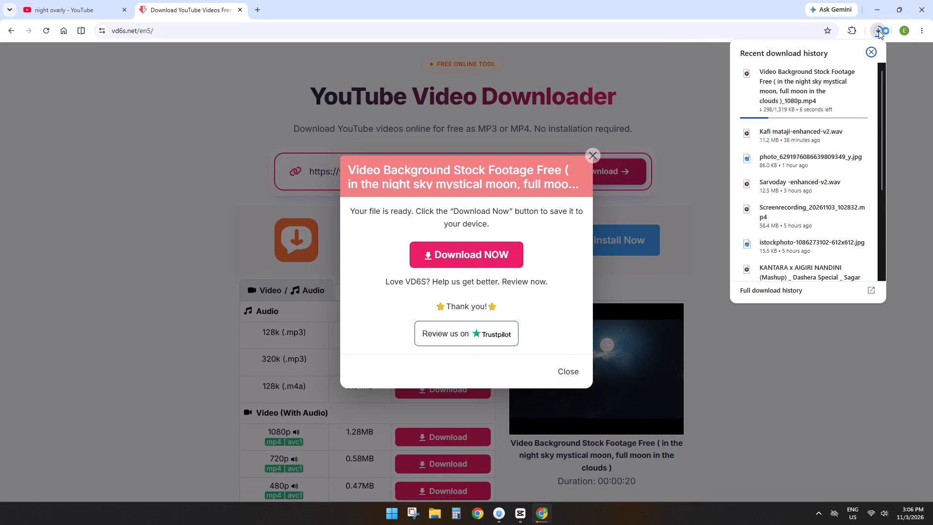
Switch to CapCut, return the playhead to the start, and import the 1080p moon video from the Downloads folder.
left_click(516, 521)
left_click(160, 347)
left_click_drag(160, 347, 0, 348)
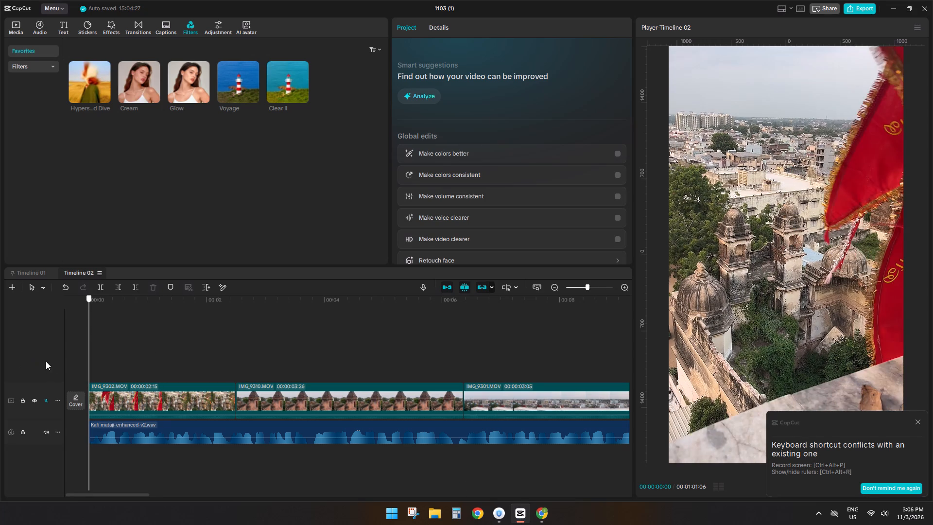
left_click(13, 29)
left_click(38, 50)
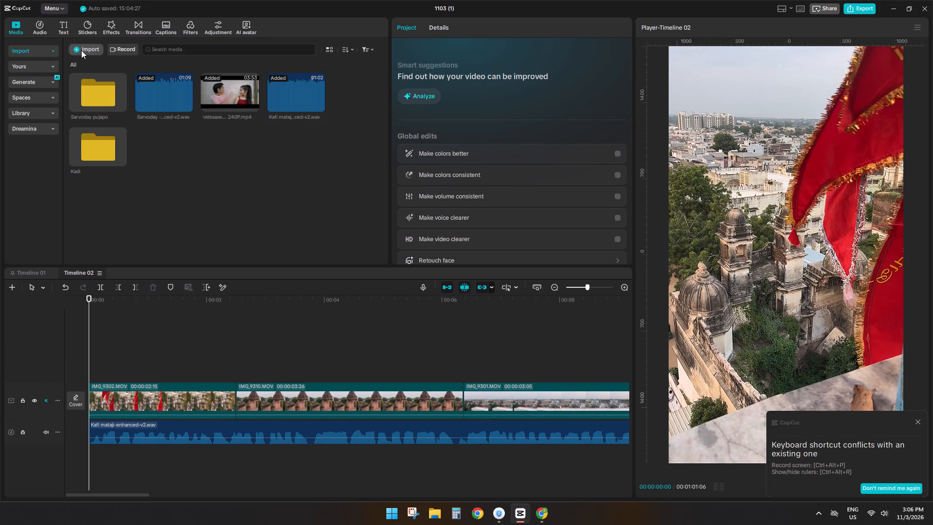
left_click(81, 50)
left_click(94, 67)
left_click(35, 143)
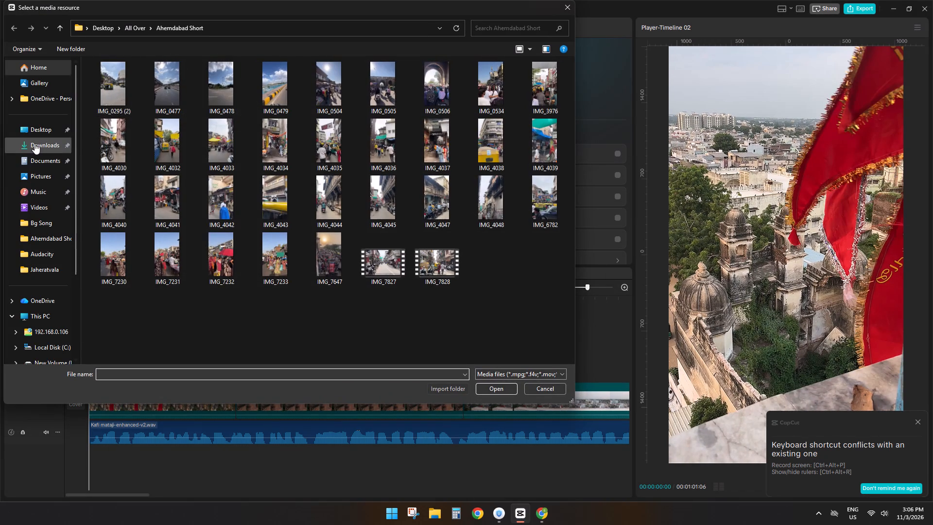
double_click(108, 105)
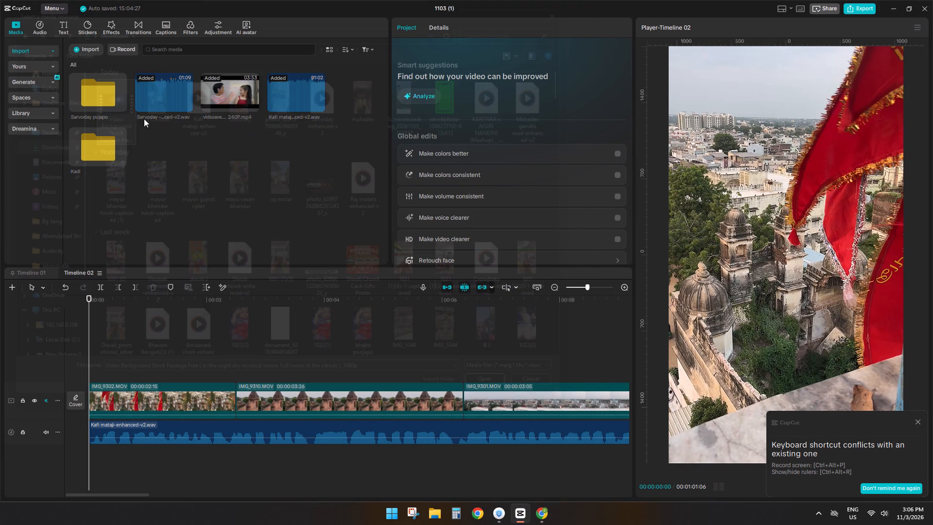
Dismiss the keyboard shortcut conflict notification.
double_click(915, 425)
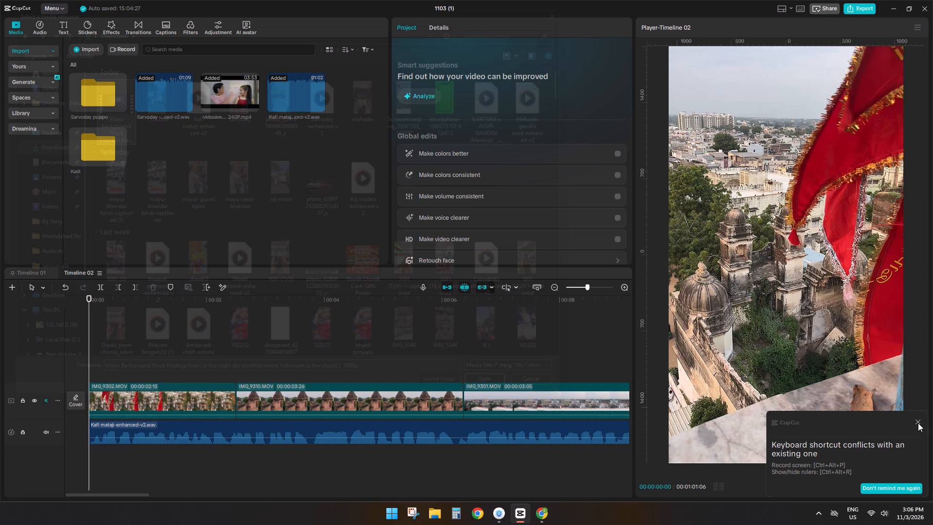
left_click(920, 421)
left_click(916, 422)
left_click(920, 422)
left_click(918, 424)
left_click(915, 420)
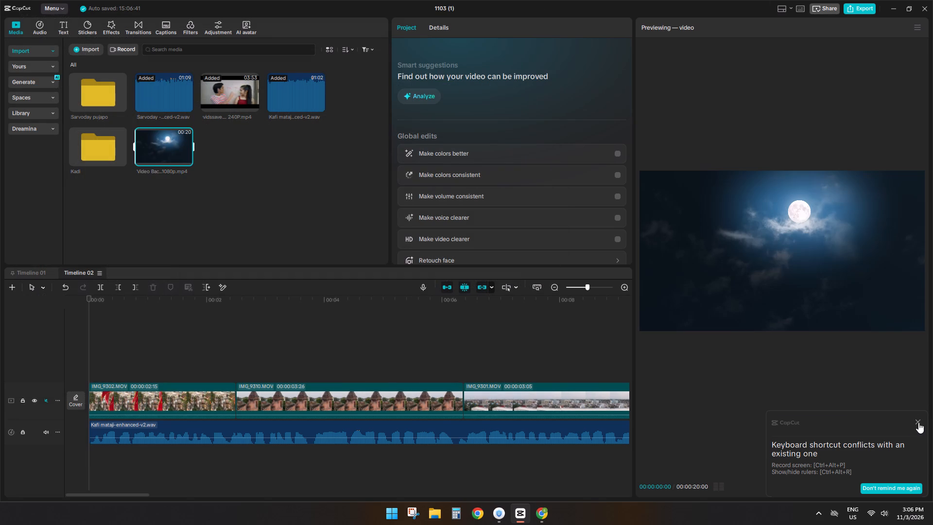
left_click(919, 424)
Place the imported moon video on a new track above the opening clips.
left_click_drag(164, 140, 159, 348)
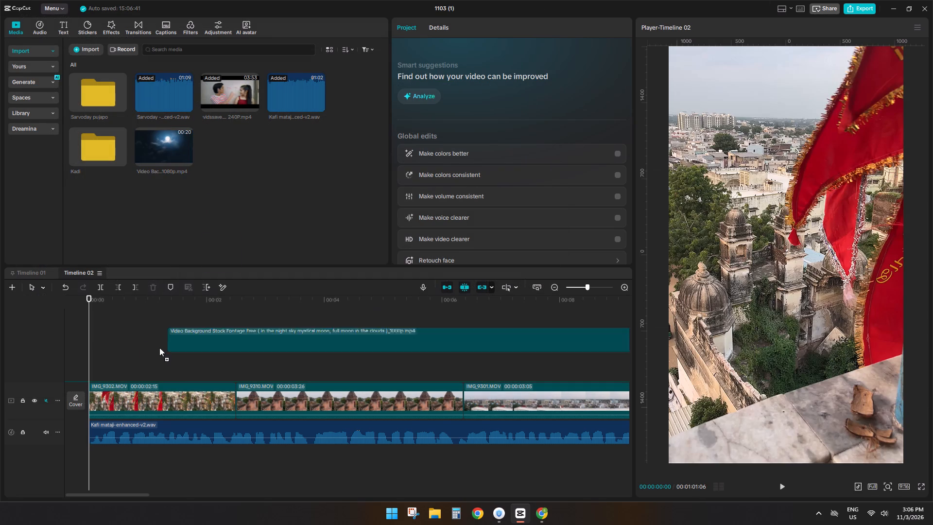
Align the moon video's start with IMG_9310.MOV on the track above, and trim off everything past that clip's end.
left_click_drag(159, 348, 234, 367)
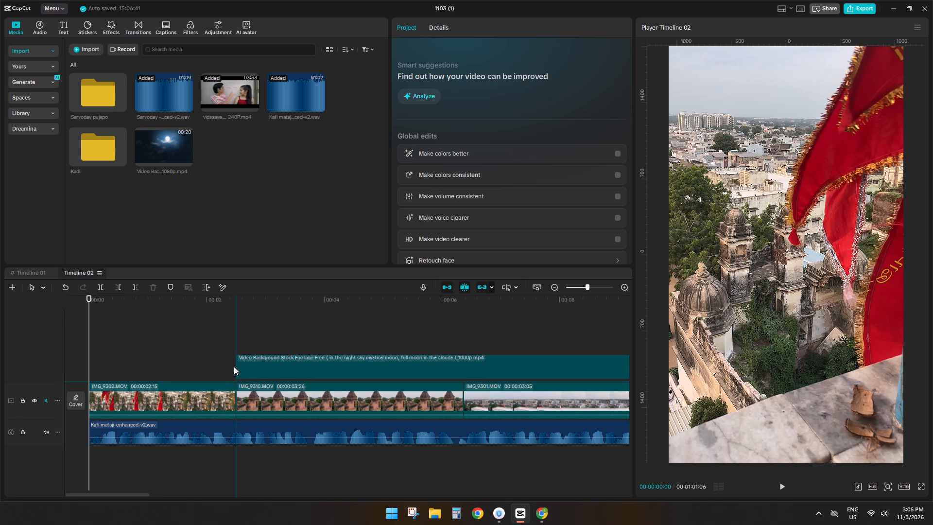
left_click(464, 345)
left_click(463, 364)
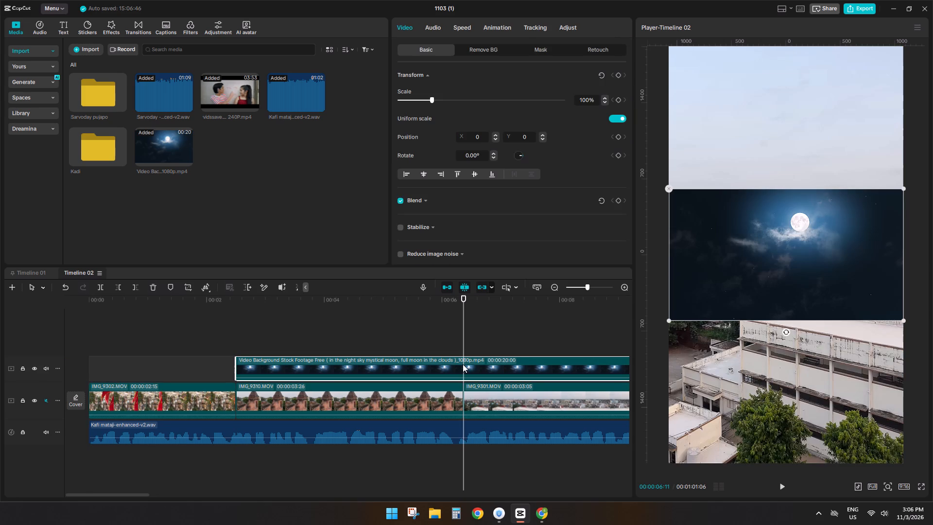
key("s")
key("d")
Duplicate the IMG_9310.MOV clip onto a new track directly above the original.
left_click(366, 341)
left_click(370, 370)
left_click(326, 401)
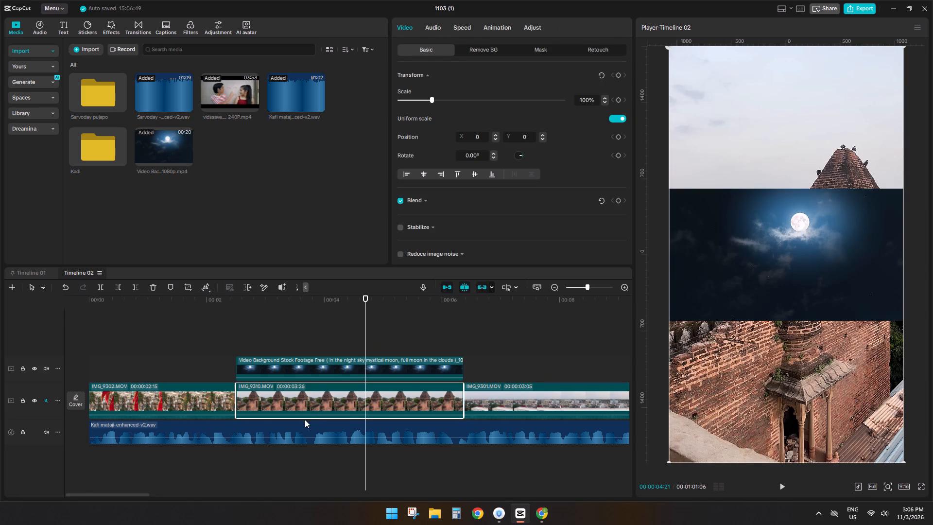
left_click_drag(302, 409, 302, 380, "alt")
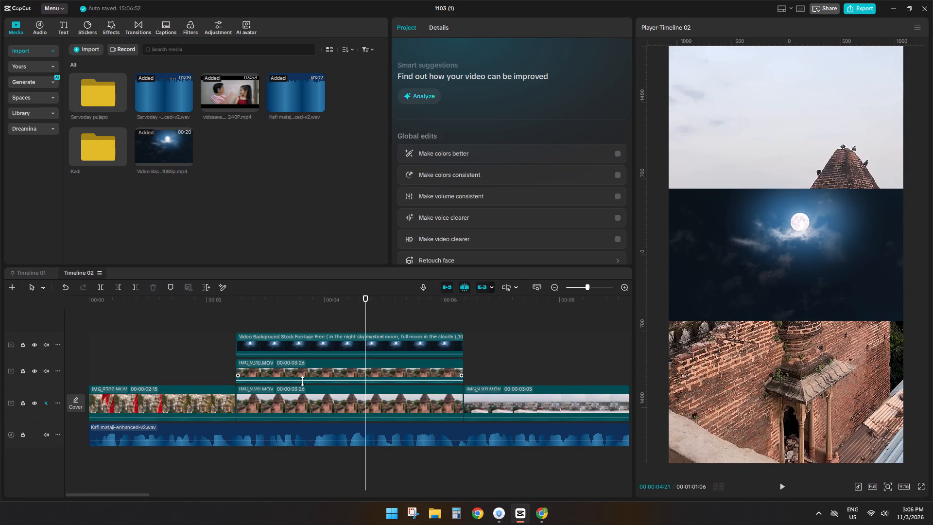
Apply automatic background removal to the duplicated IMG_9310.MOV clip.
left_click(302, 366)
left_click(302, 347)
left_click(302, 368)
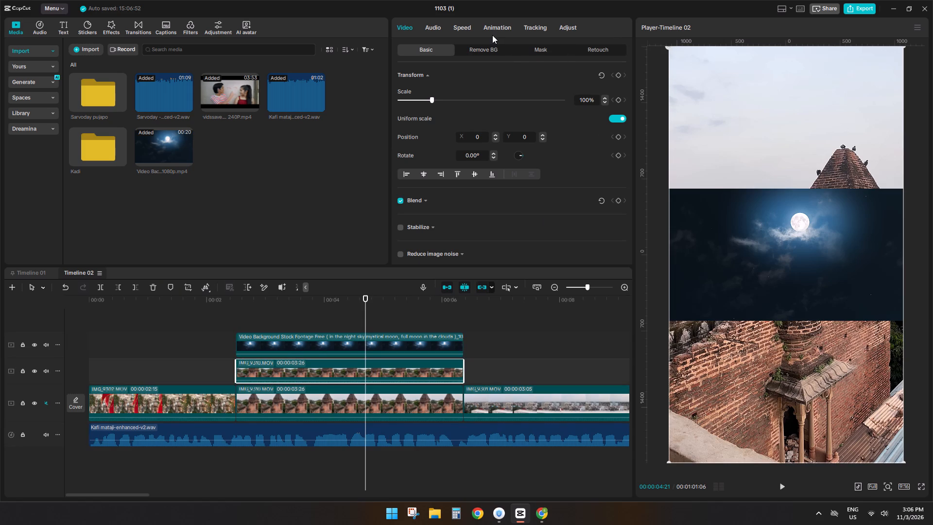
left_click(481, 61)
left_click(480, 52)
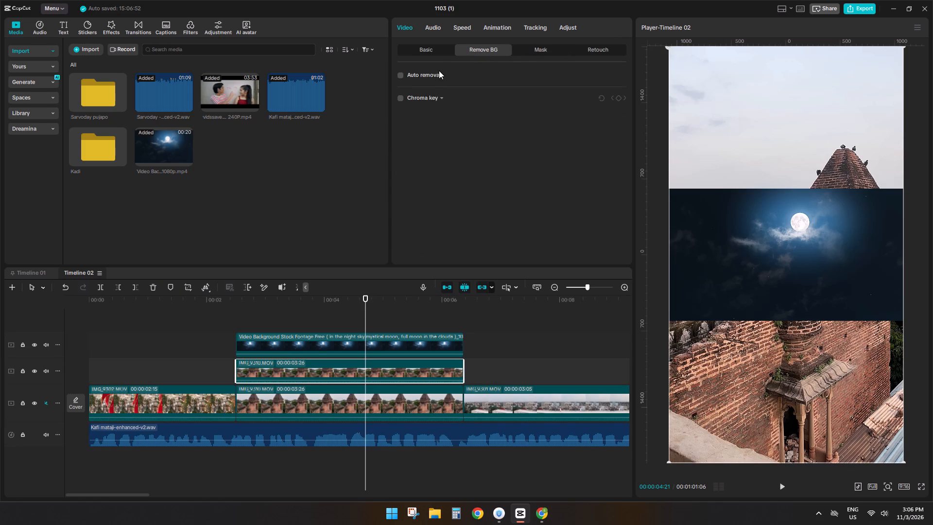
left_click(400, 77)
Enlarge the moon video and position it to cover the sky across the upper half of the frame.
left_click(324, 336)
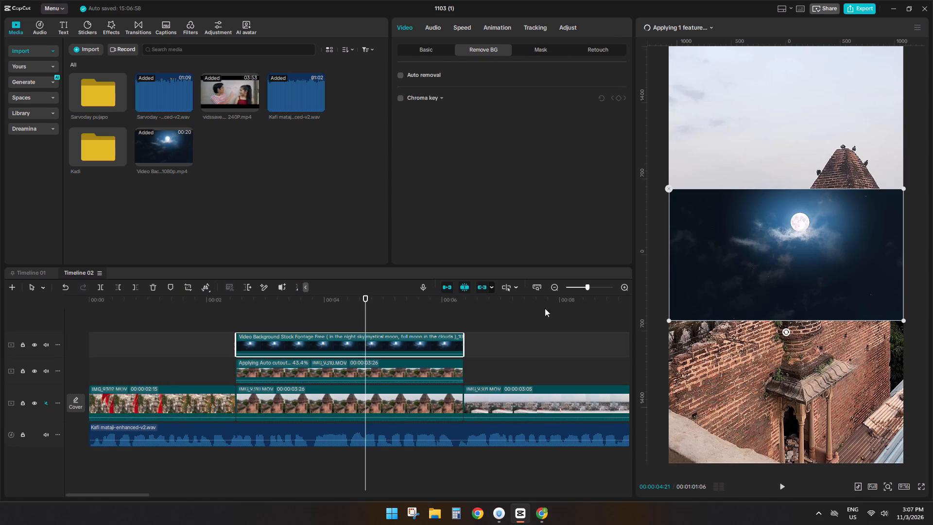
left_click(802, 250)
left_click_drag(802, 250, 801, 128)
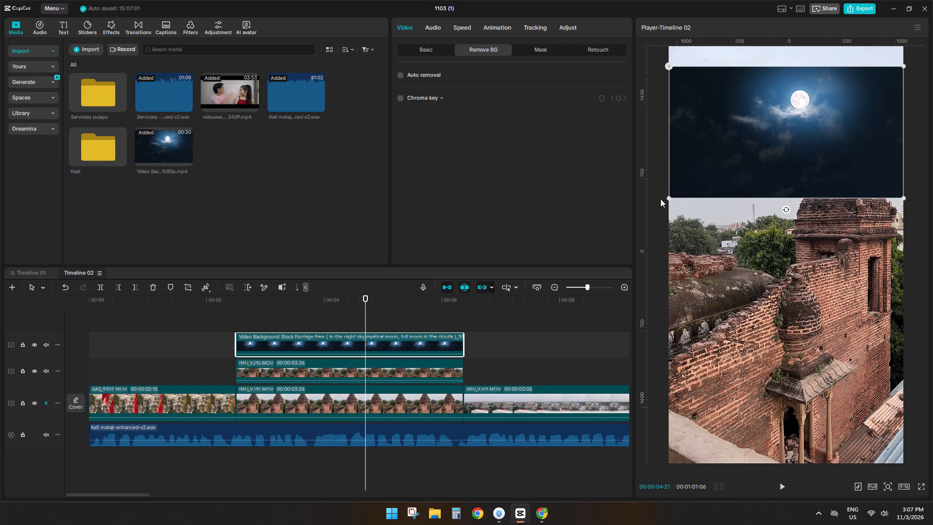
left_click_drag(668, 197, 624, 408)
left_click_drag(624, 408, 623, 420)
left_click(833, 159)
left_click_drag(833, 159, 837, 180)
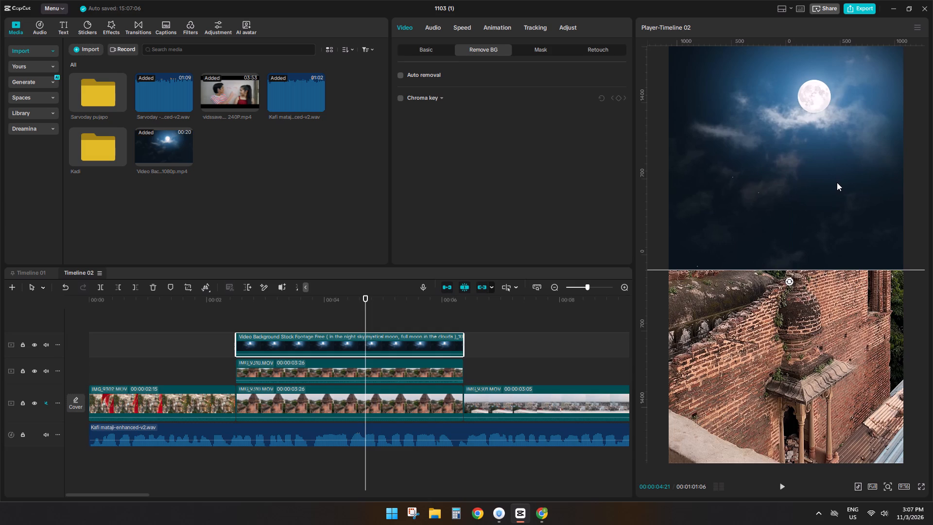
Move the duplicated IMG_9310.MOV clip onto the track above the moon video.
left_click(413, 367)
left_click_drag(413, 367, 410, 326)
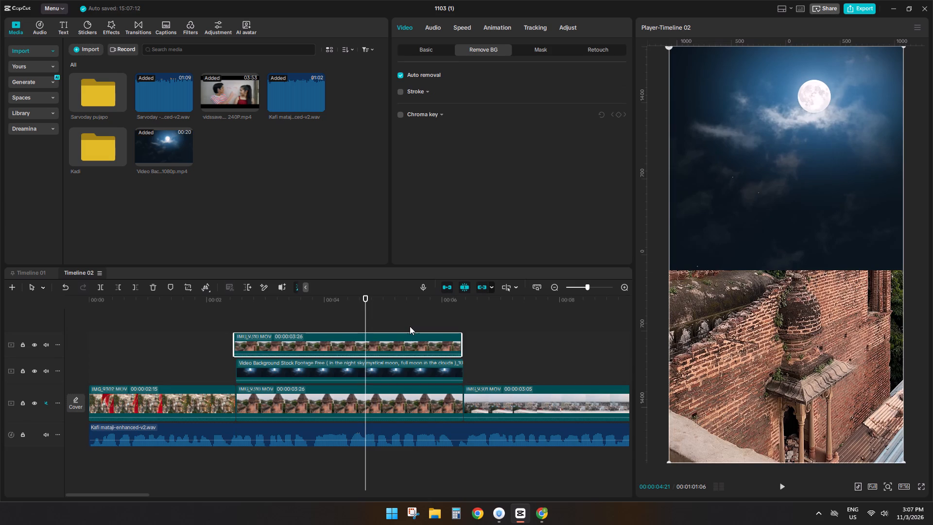
left_click(350, 312)
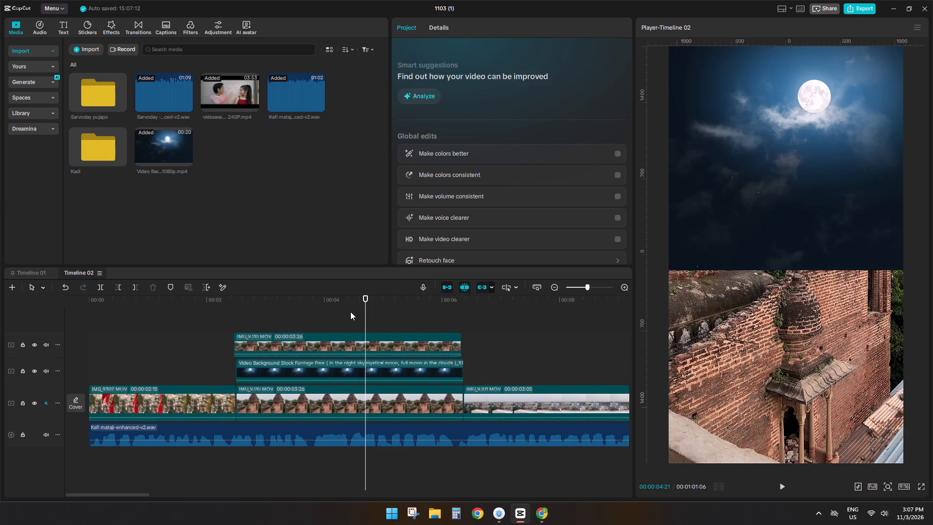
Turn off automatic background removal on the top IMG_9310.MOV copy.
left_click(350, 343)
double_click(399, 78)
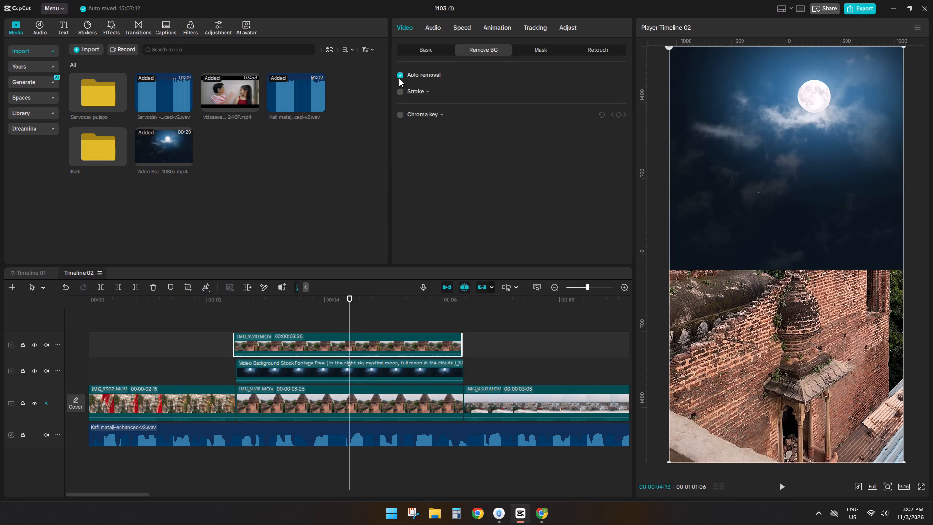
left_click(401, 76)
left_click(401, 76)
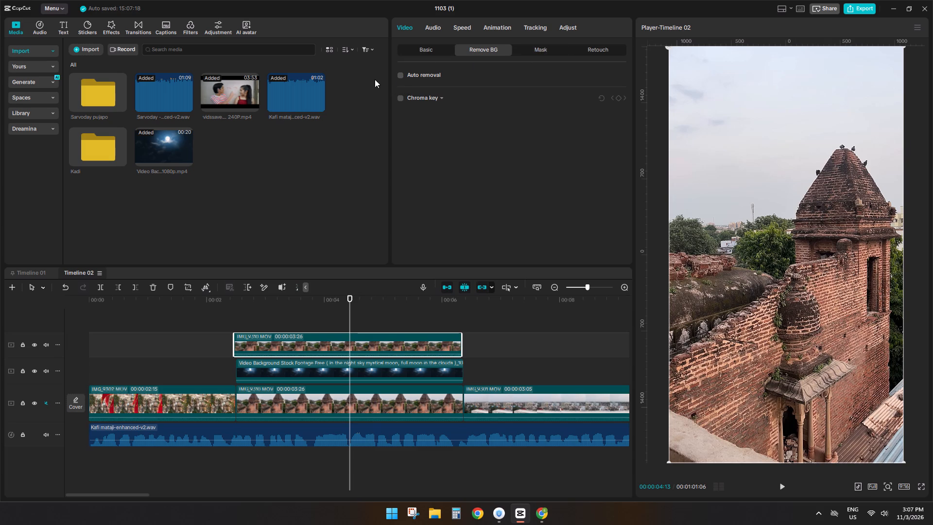
Key out the pale sky of the top IMG_9310.MOV copy with Chroma key, intensity 32 and shadow 35.
left_click(402, 97)
left_click(777, 118)
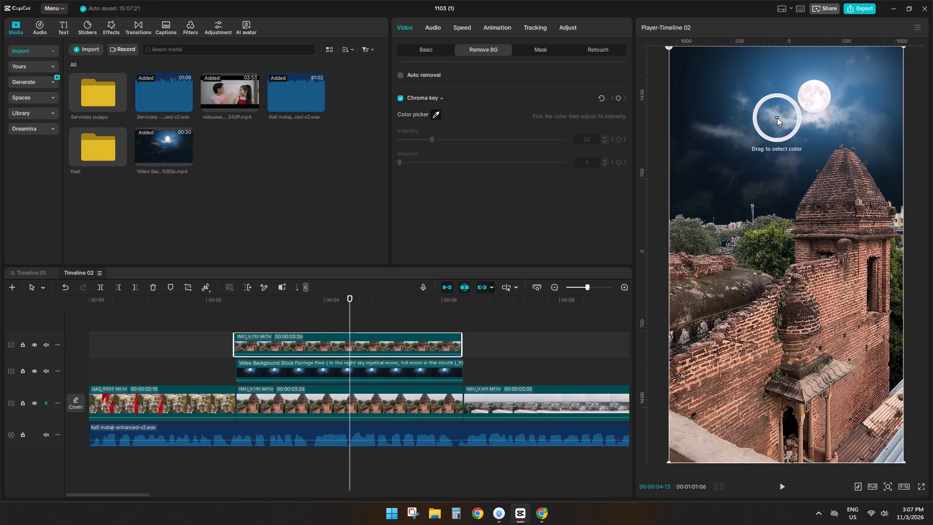
left_click_drag(431, 139, 468, 138)
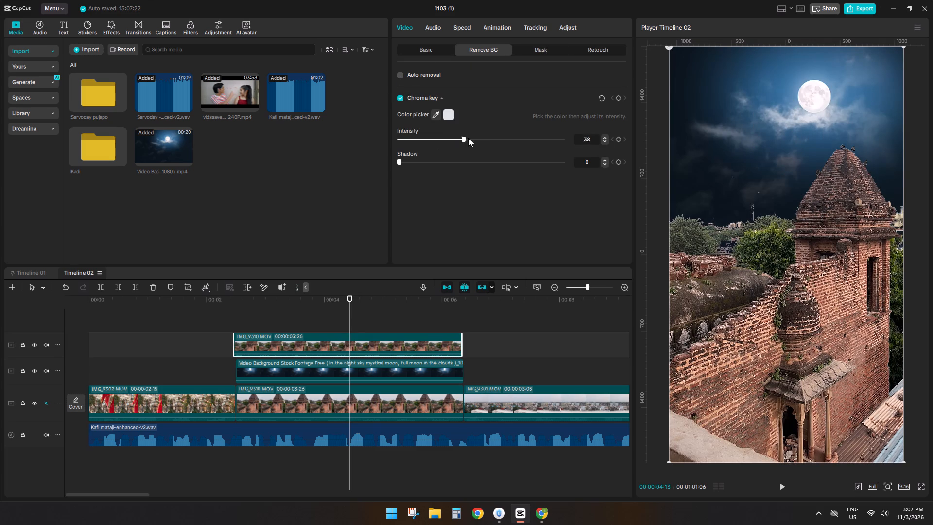
left_click_drag(468, 138, 435, 146)
left_click_drag(405, 160, 424, 161)
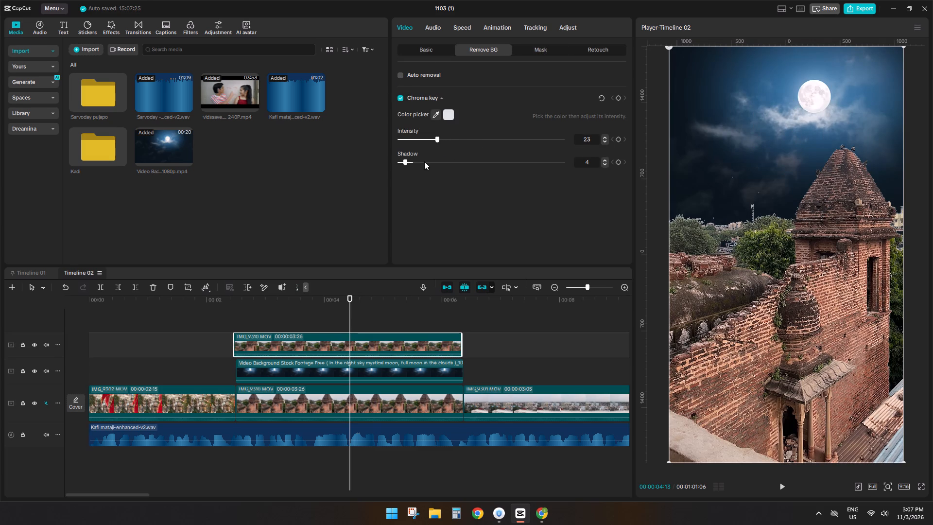
left_click_drag(424, 161, 457, 175)
left_click_drag(440, 145, 422, 150)
left_click_drag(434, 136, 418, 141)
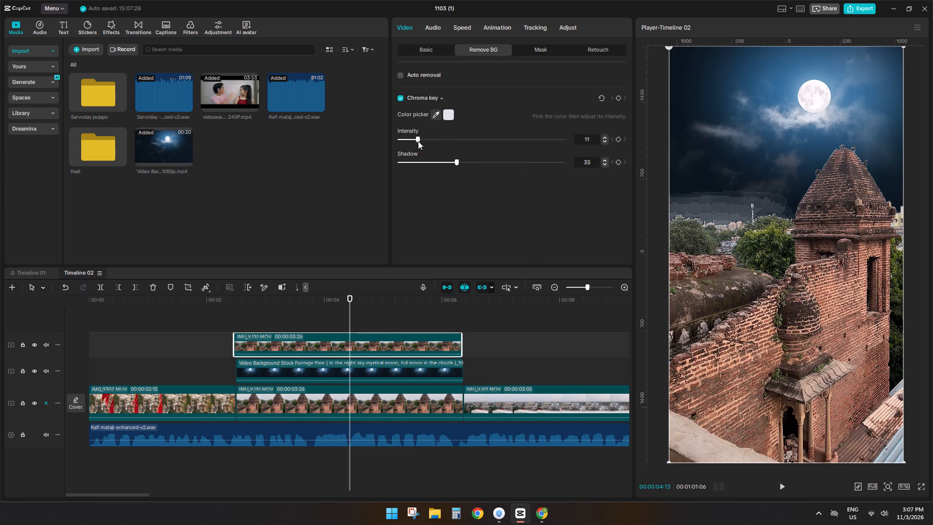
left_click_drag(418, 141, 451, 138)
left_click(351, 400)
left_click(349, 347)
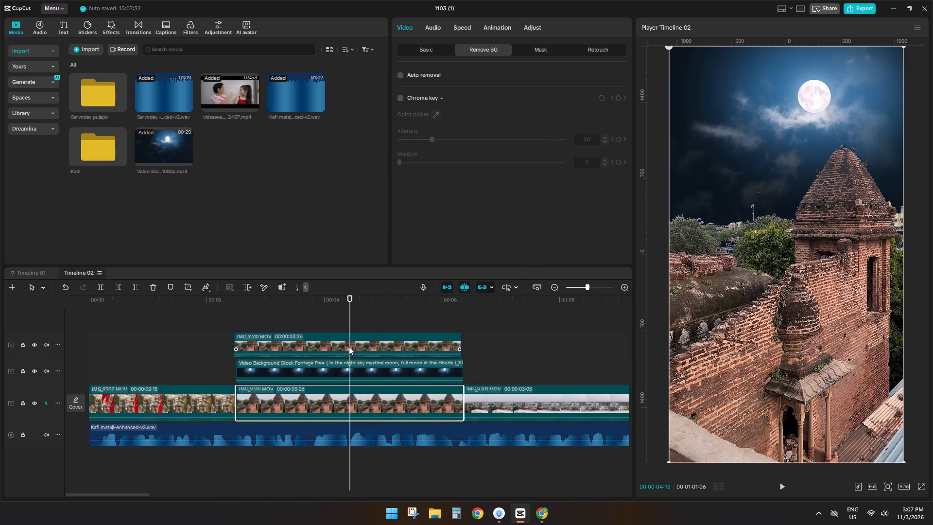
Search the filters for night and place Chilling Night on a new track above the keyed clip, aligned with its start.
left_click(183, 24)
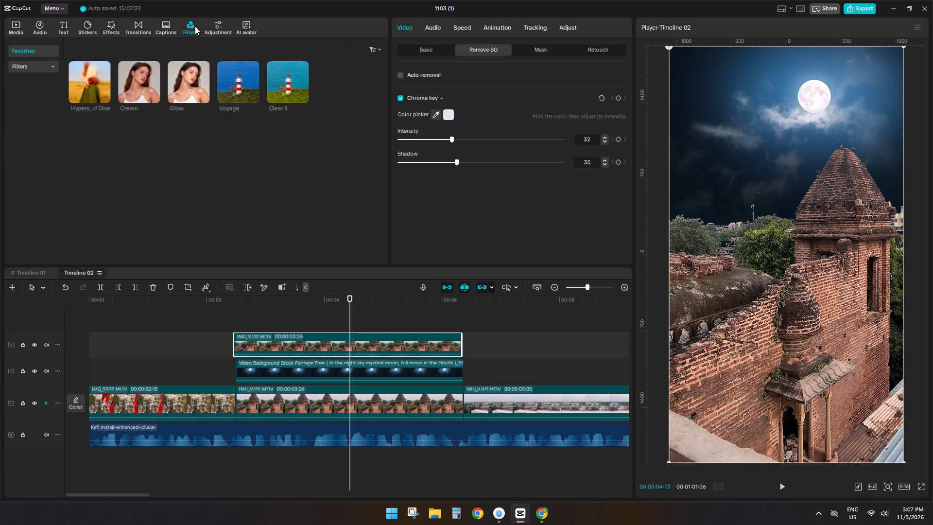
left_click(18, 65)
left_click(124, 42)
left_click(118, 48)
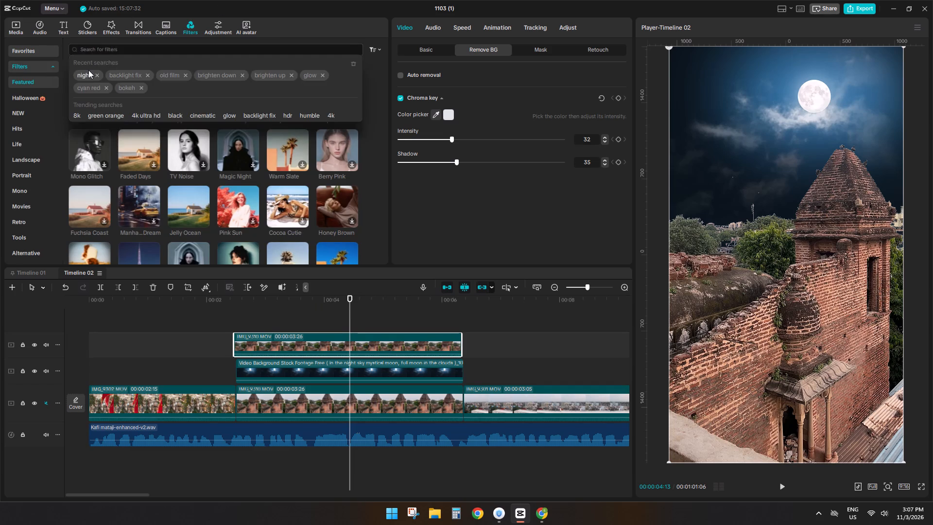
left_click(88, 70)
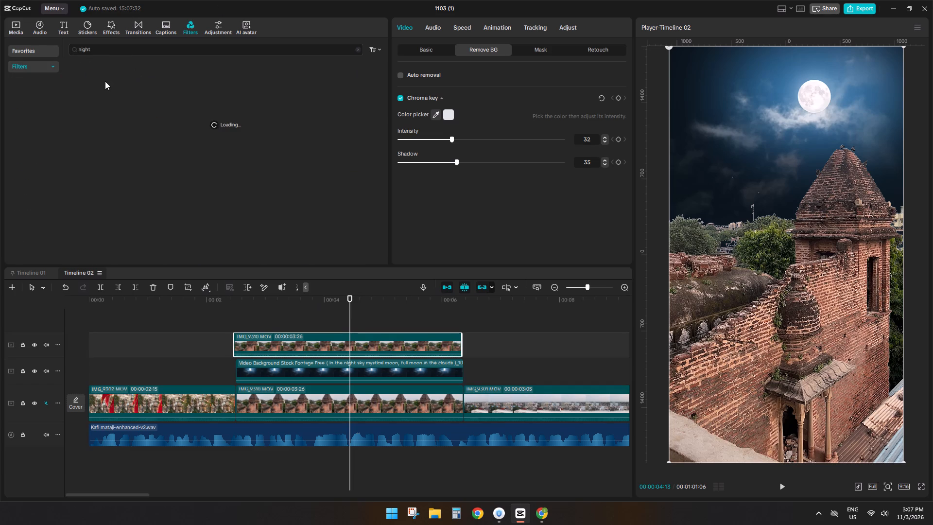
left_click(93, 80)
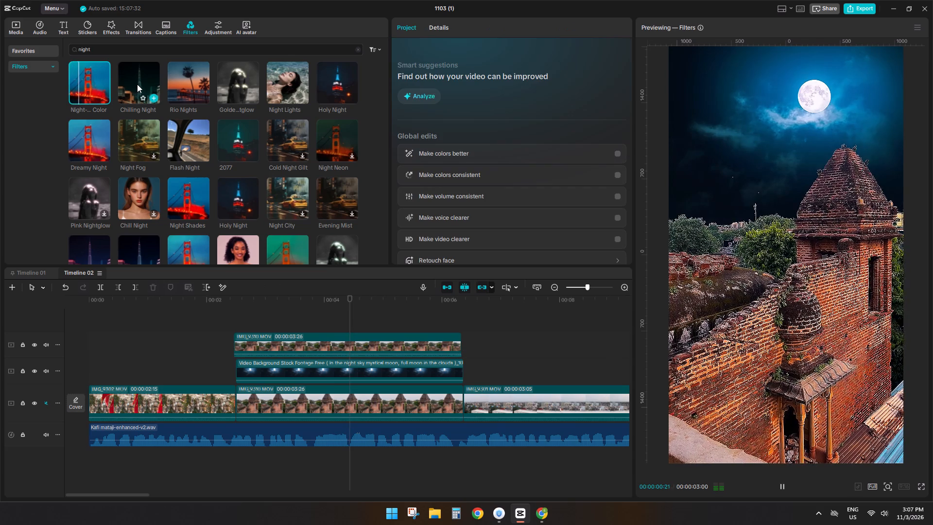
left_click(137, 84)
left_click_drag(137, 84, 235, 328)
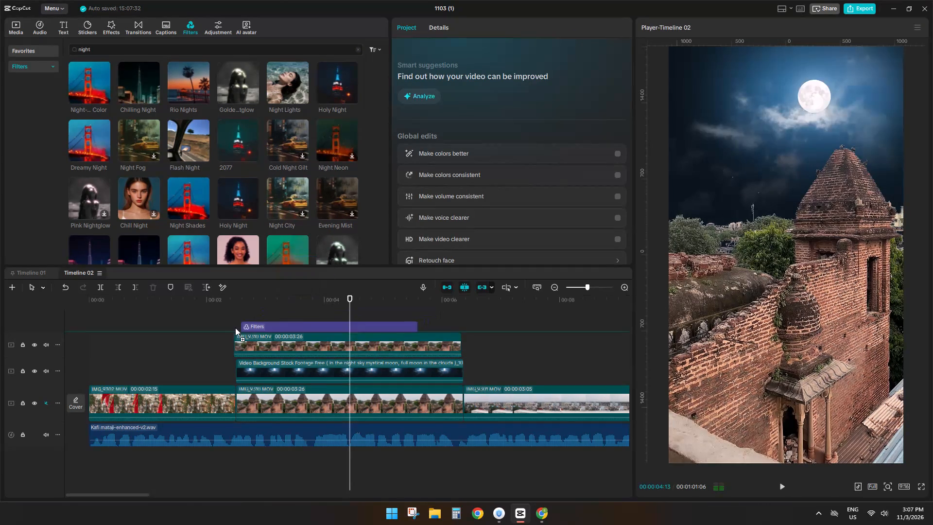
left_click_drag(235, 328, 231, 328)
Extend the Chilling Night filter to the end of the keyed IMG_9310.MOV clip.
left_click_drag(412, 337, 447, 334)
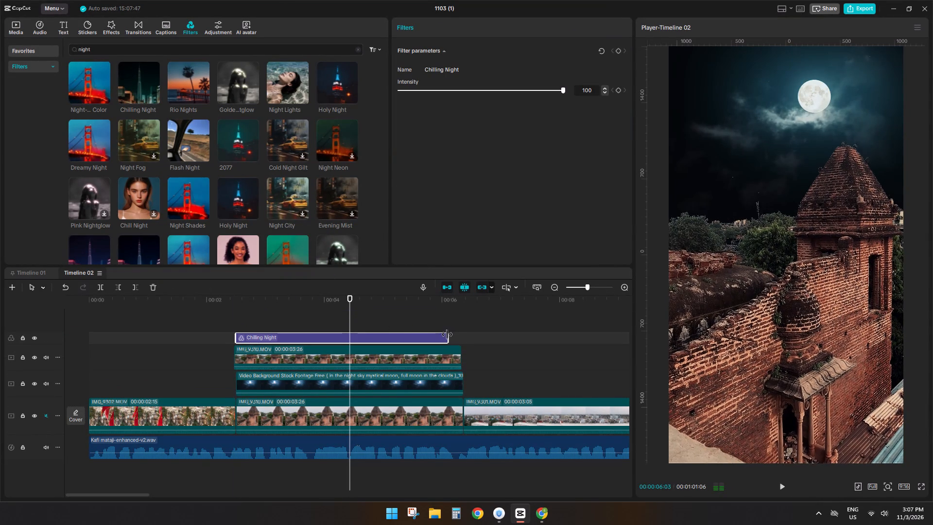
left_click_drag(447, 334, 456, 333)
Set the exposure of the keyed IMG_9310.MOV copy to -5 in its basic adjustments.
left_click(449, 357)
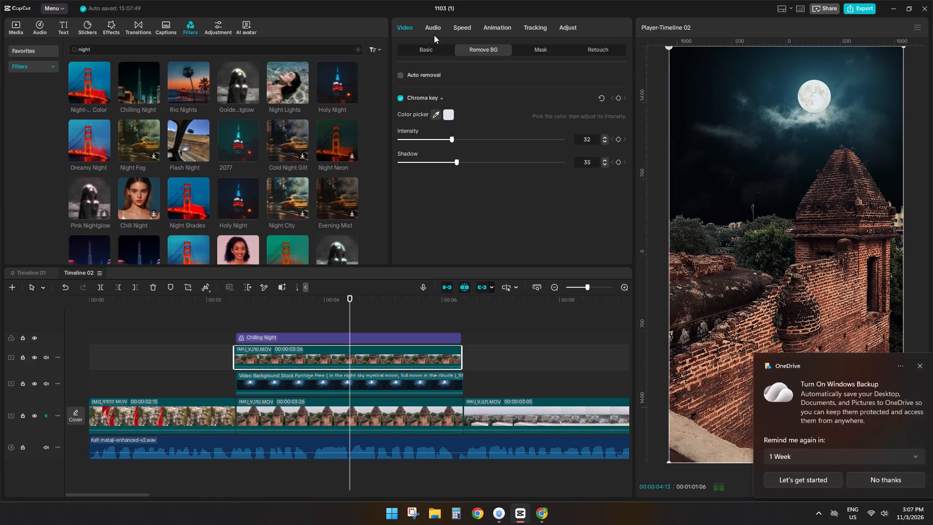
left_click(561, 32)
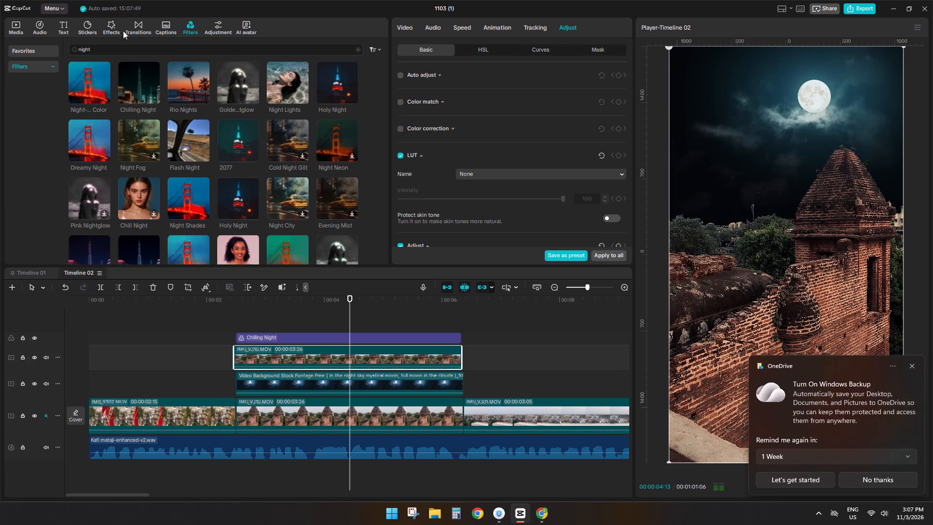
left_click(507, 49)
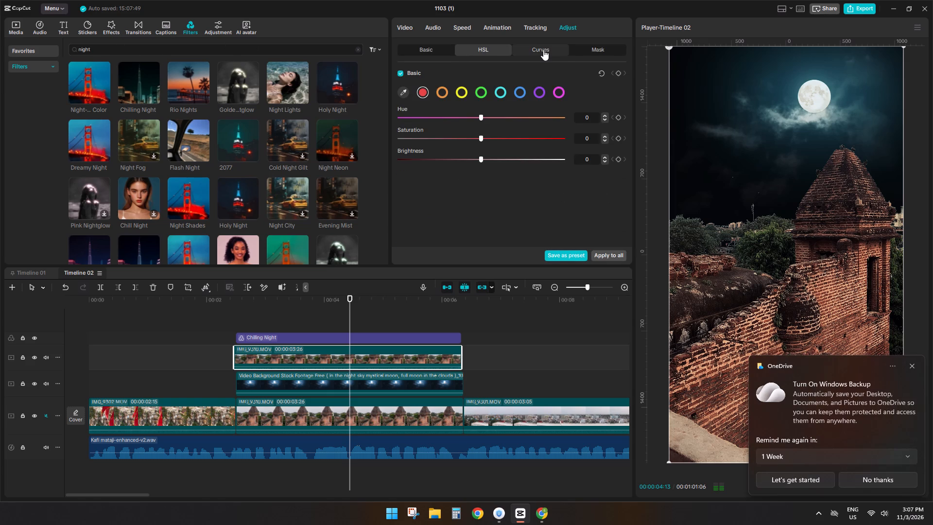
left_click(419, 47)
scroll(459, 153, "down", 3)
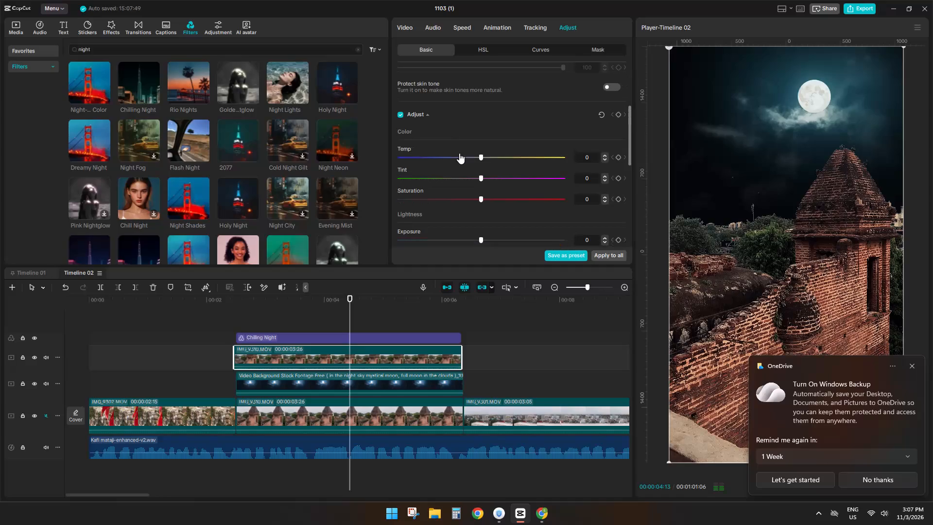
scroll(478, 155, "down", 1)
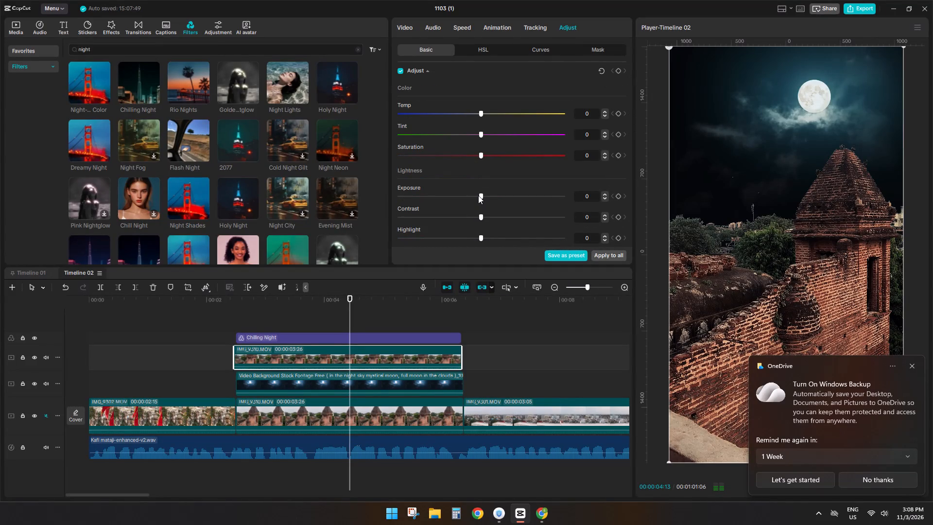
left_click_drag(478, 195, 467, 199)
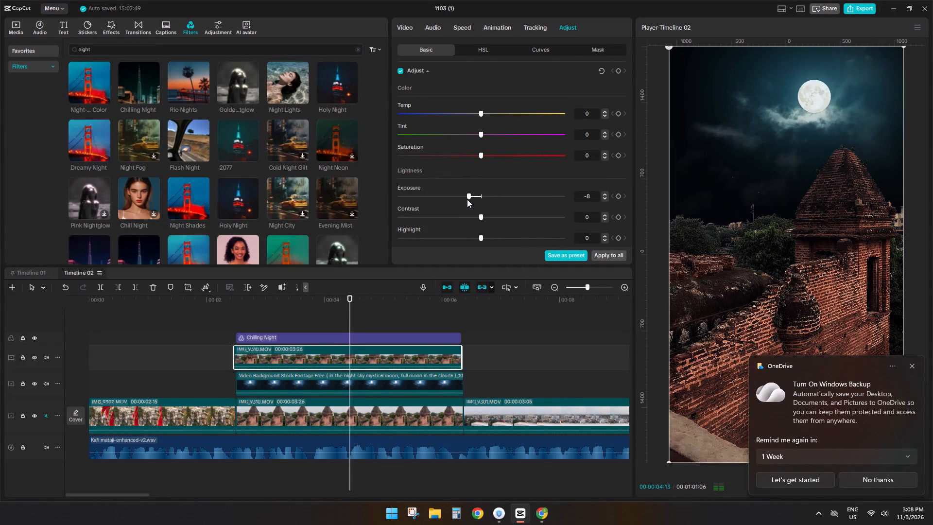
left_click_drag(467, 199, 472, 199)
Dismiss the OneDrive backup notification.
left_click(911, 366)
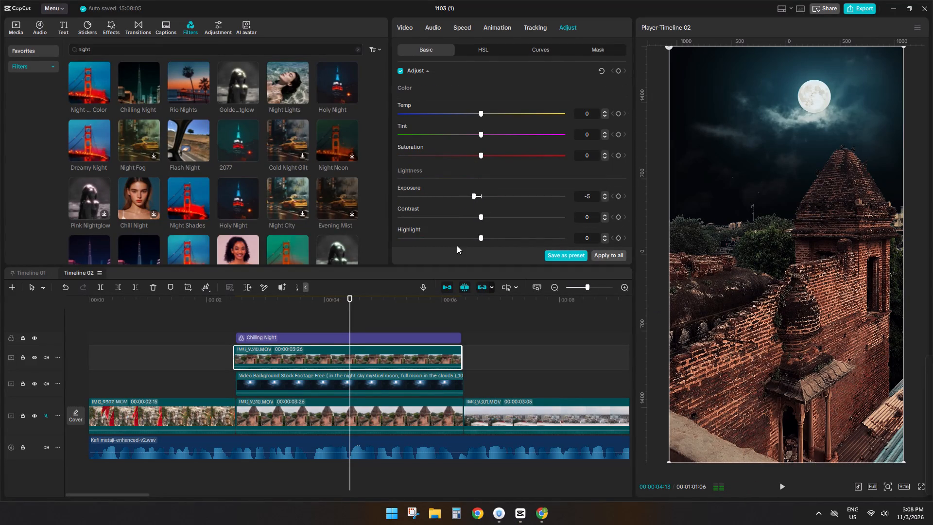
Set the highlight of the keyed IMG_9310.MOV copy to -12.
left_click_drag(479, 238, 391, 239)
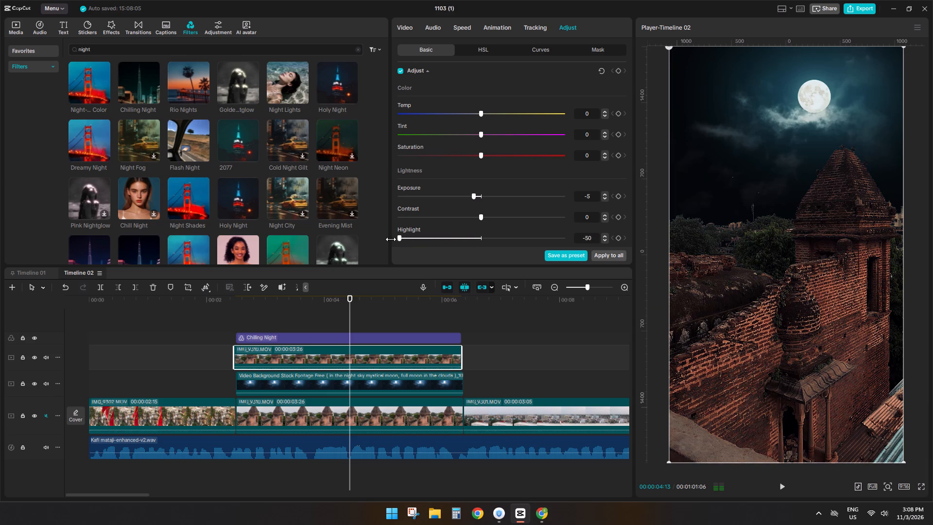
left_click_drag(391, 239, 460, 233)
Adjust the contrast of the keyed IMG_9310.MOV copy, trying 31 and then a lower value.
left_click_drag(484, 214, 480, 216)
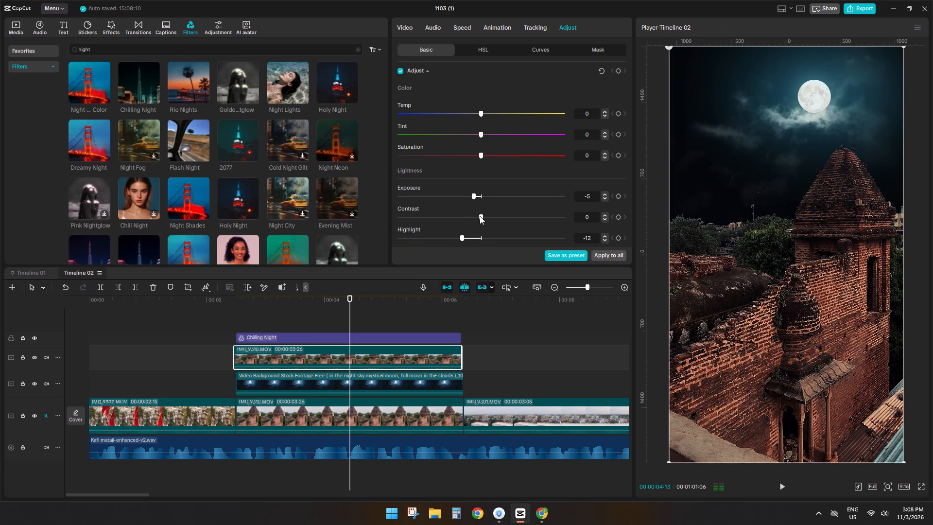
left_click_drag(480, 216, 543, 214)
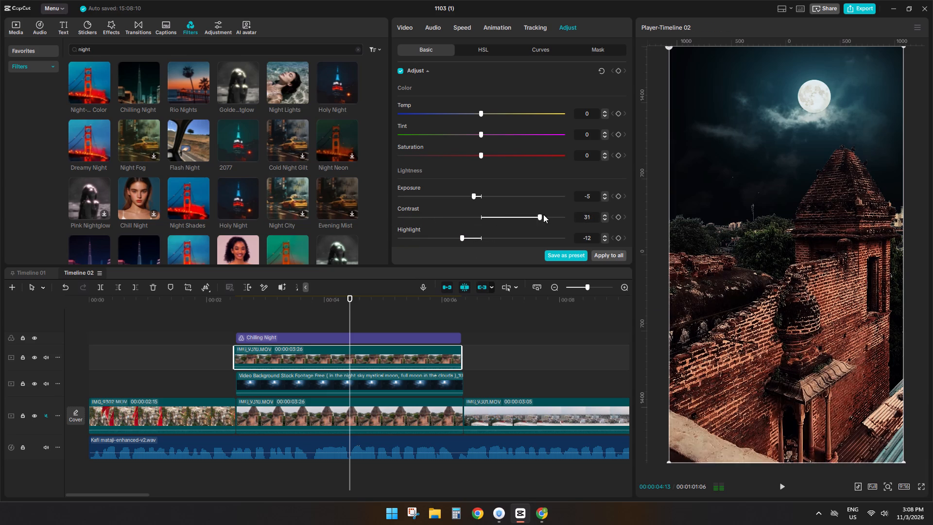
left_click_drag(543, 214, 453, 221)
Set the color temperature of the keyed IMG_9310.MOV copy to -12.
scroll(453, 221, "up", 2)
left_click_drag(483, 201, 439, 205)
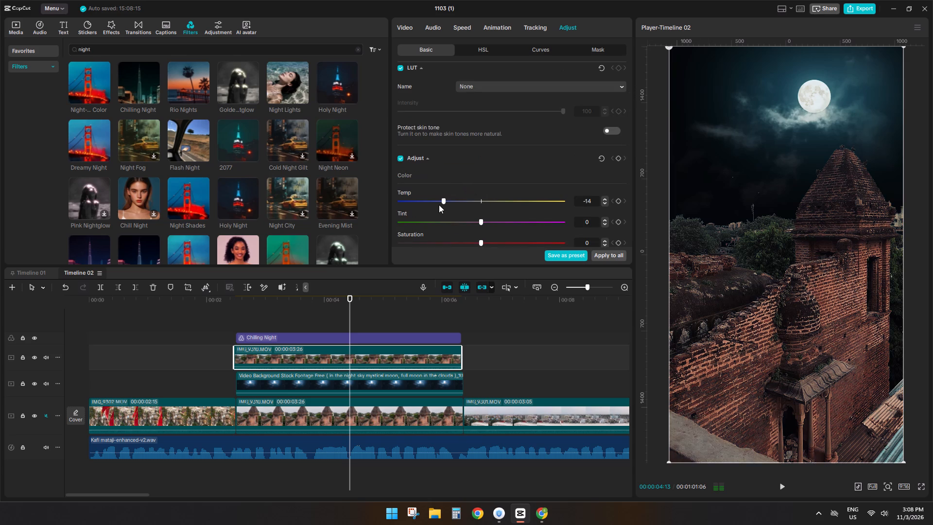
left_click_drag(439, 205, 457, 200)
left_click_drag(457, 200, 459, 200)
Preview alternative night filters on the composite, including Night Lights, Holy Night, Rio Nights, 2077, Purple Night and Chilling Night.
left_click(290, 86)
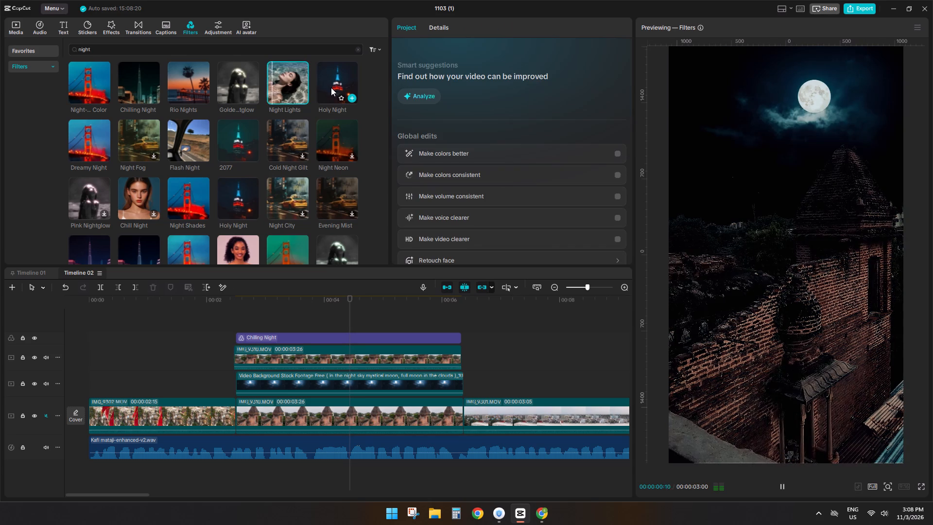
left_click(330, 87)
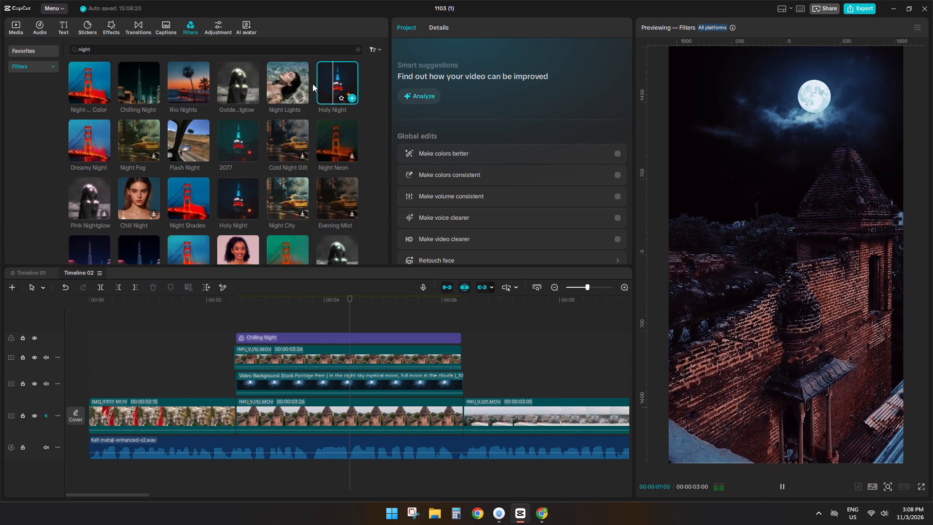
left_click(196, 84)
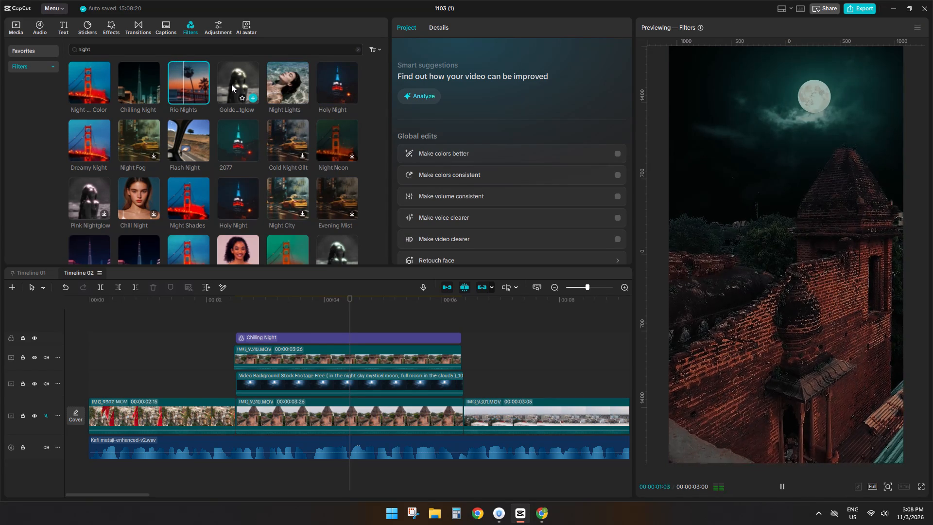
left_click(231, 84)
left_click(173, 143)
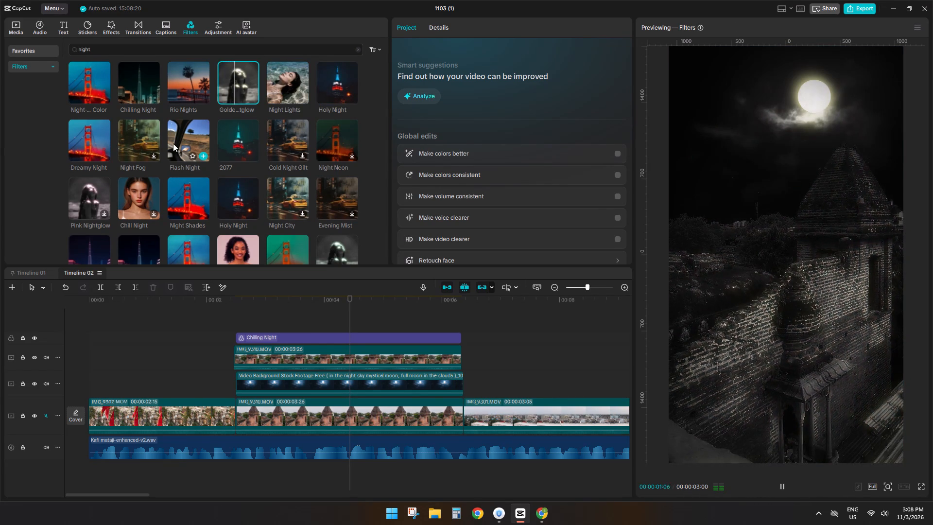
left_click(234, 136)
scroll(234, 136, "down", 1)
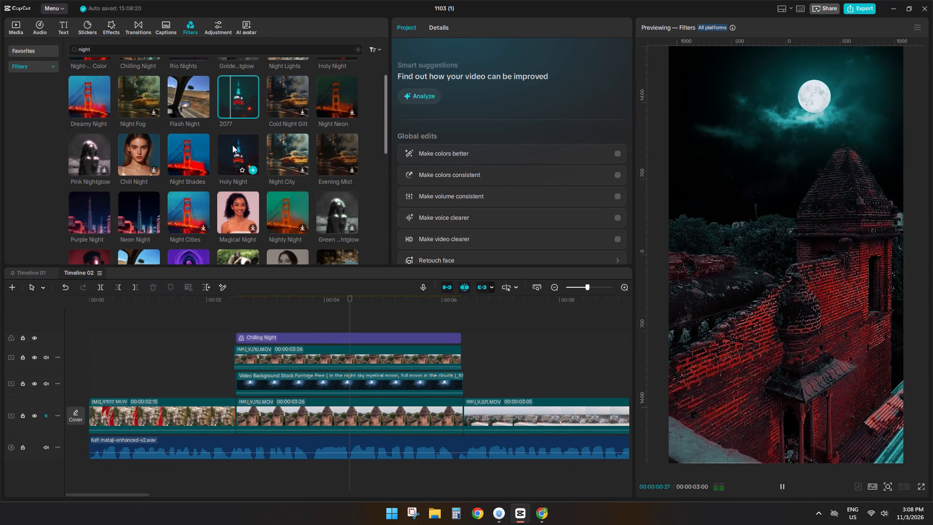
left_click(232, 145)
left_click(321, 153)
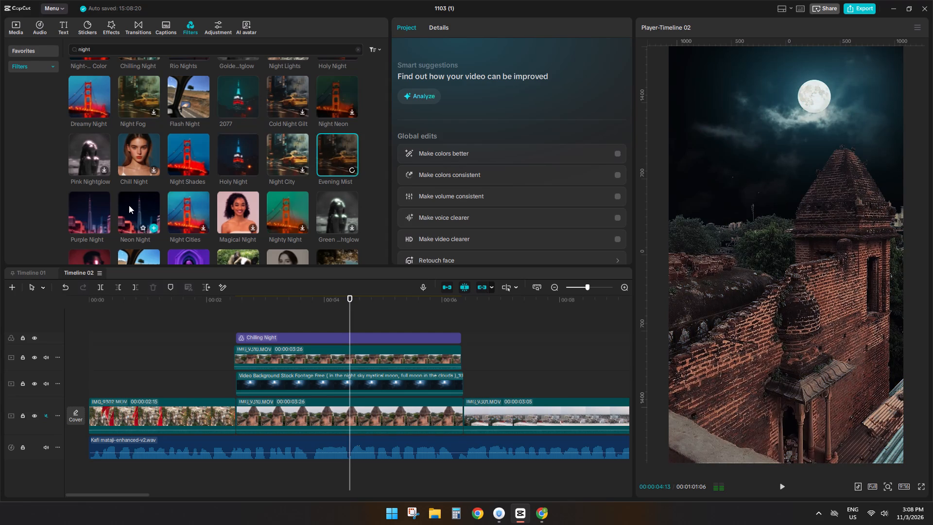
left_click(129, 206)
left_click(86, 204)
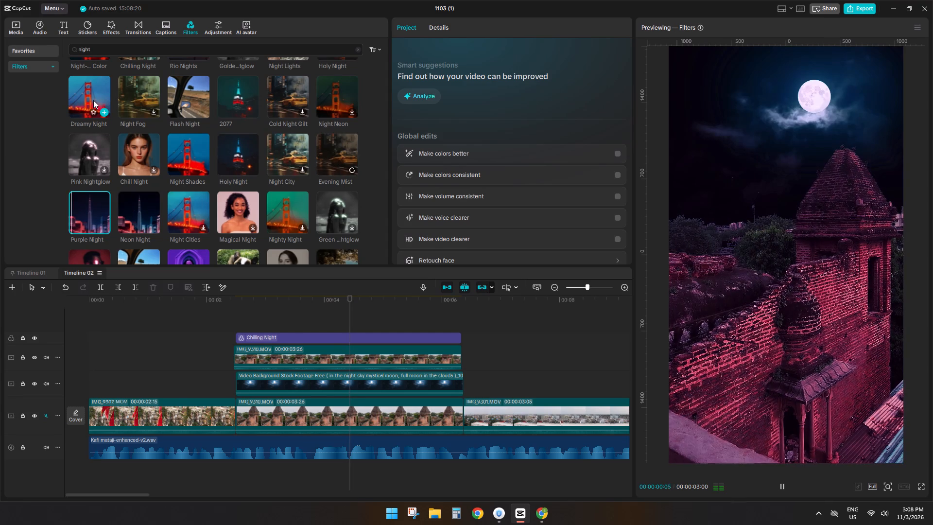
left_click(93, 100)
scroll(120, 145, "up", 3)
left_click(84, 76)
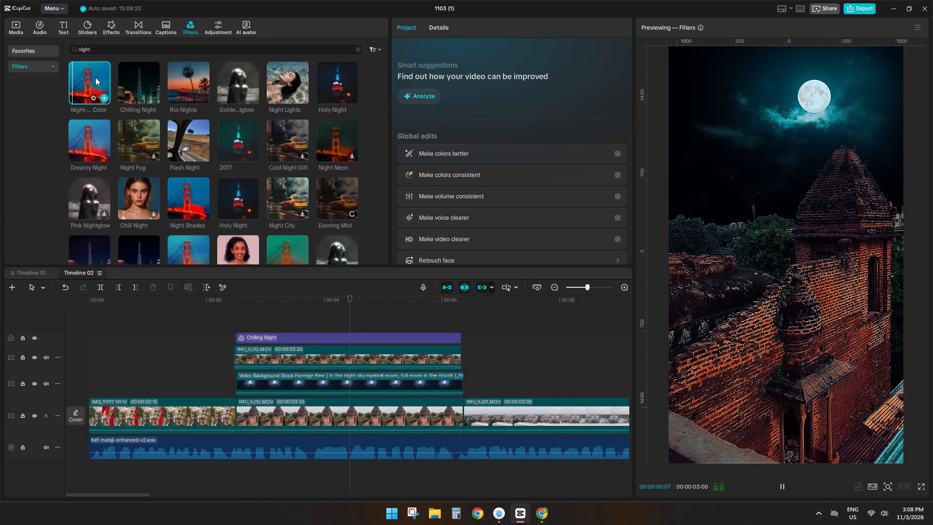
left_click(116, 83)
left_click(121, 83)
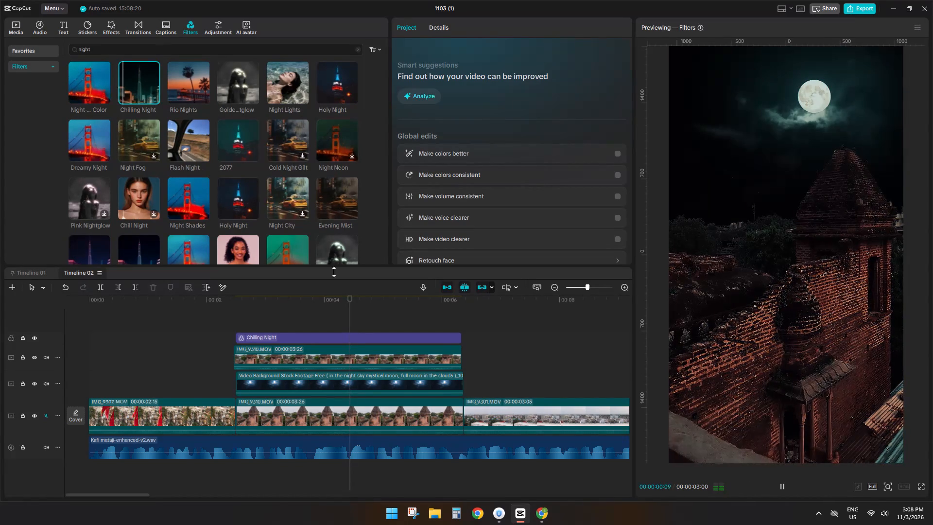
Align the start of the keyed IMG_9310.MOV copy with the main-track IMG_9310.MOV clip beneath it.
left_click(239, 313)
left_click_drag(242, 367, 248, 364)
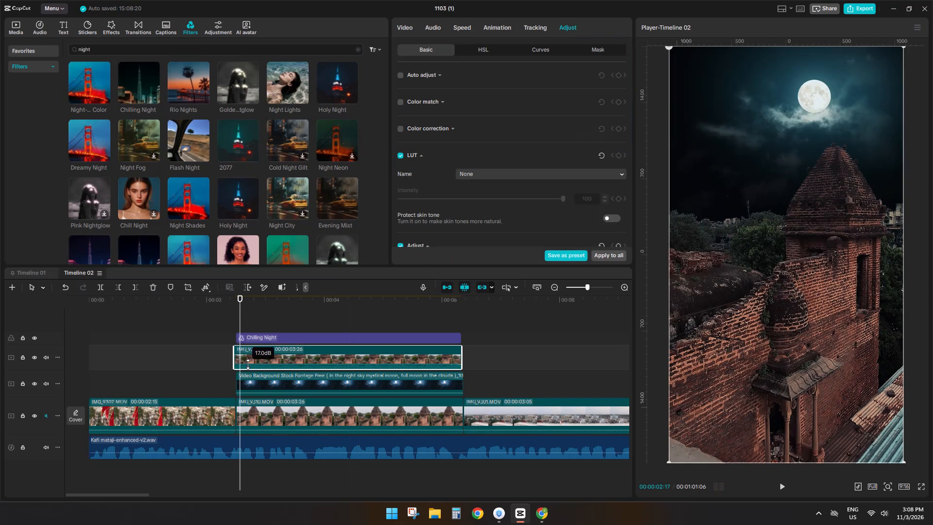
left_click_drag(248, 364, 254, 362)
left_click(254, 362)
left_click(244, 356)
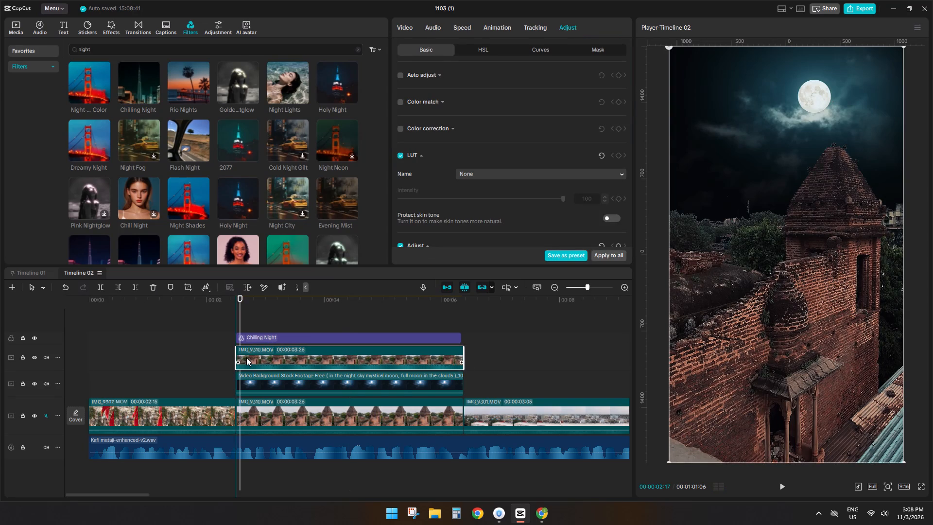
Combine the Chilling Night filter, both IMG_9310.MOV layers and the moonlit-sky background video into one compound clip.
left_click(225, 320)
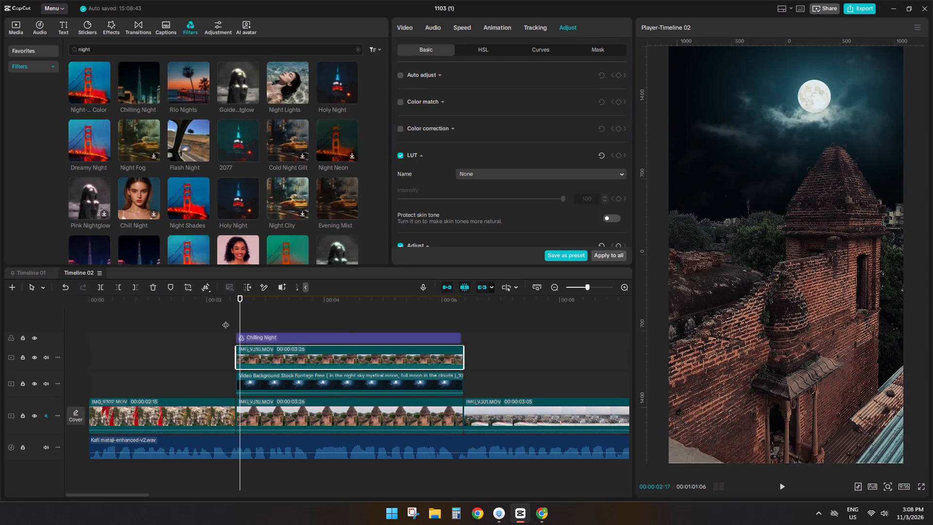
left_click_drag(225, 320, 0, 351)
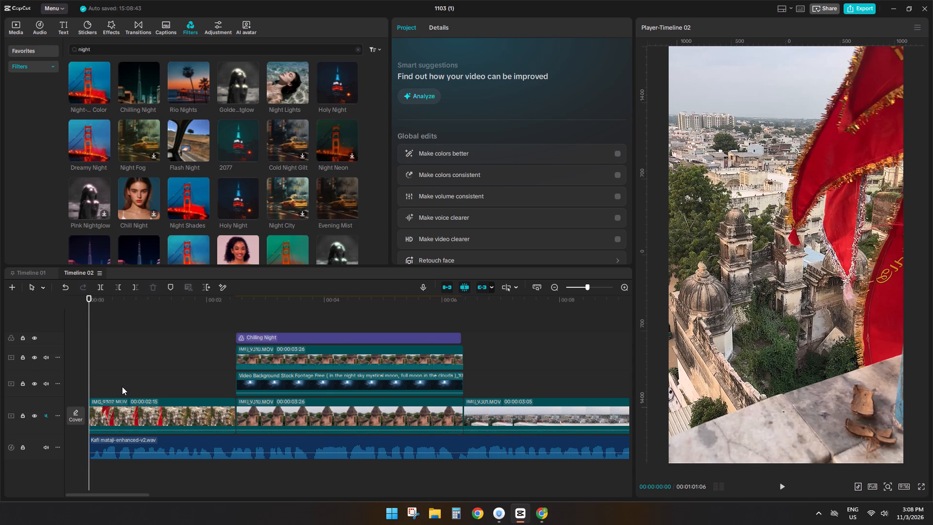
key("space")
key("space")
left_click_drag(242, 315, 331, 404)
key("alt+g")
Review the opening from the start, checking playback from IMG_9302.MOV through the night compound clip into IMG_9301.MOV.
key("space")
left_click(210, 349)
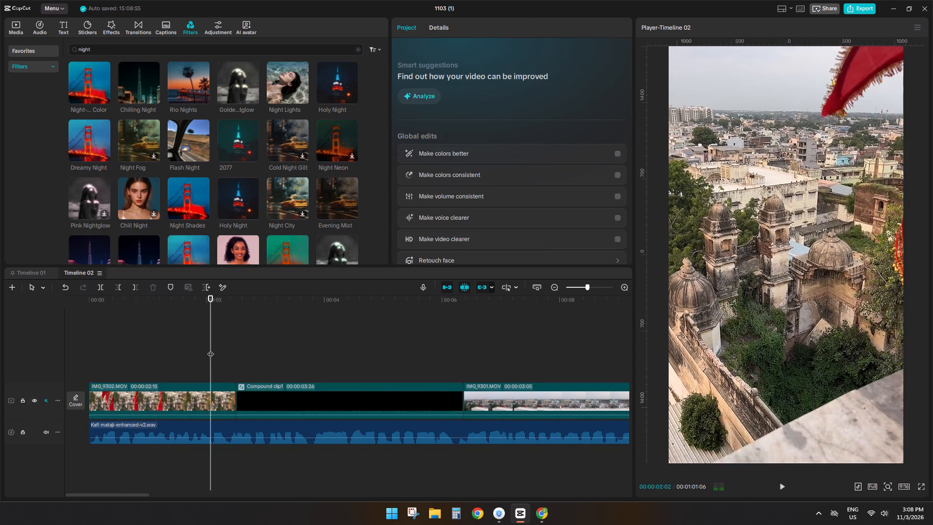
left_click_drag(210, 349, 0, 377)
key("space")
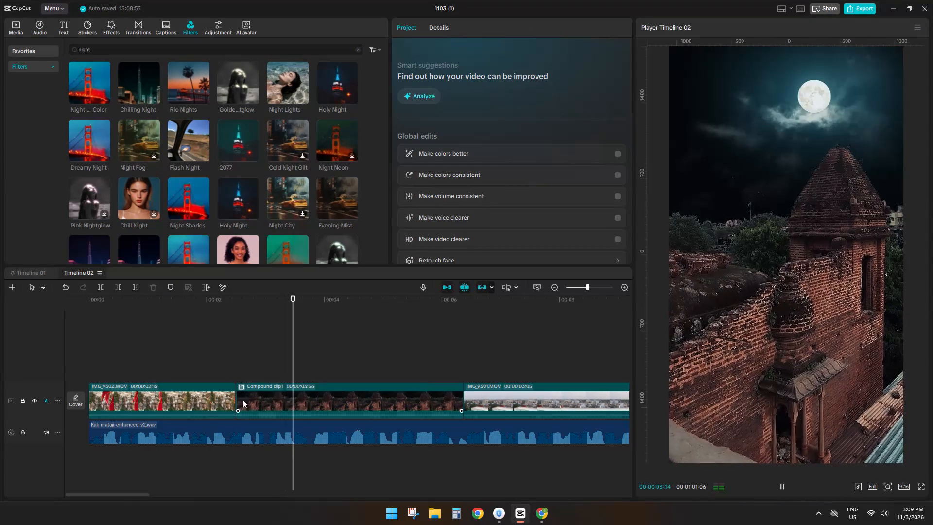
key("space")
key("space")
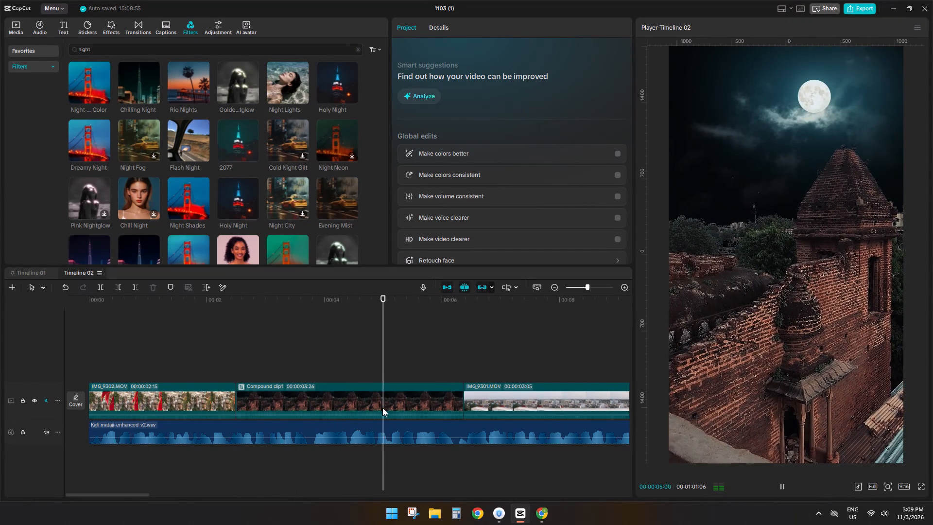
scroll(415, 395, "down", 4, "ctrl")
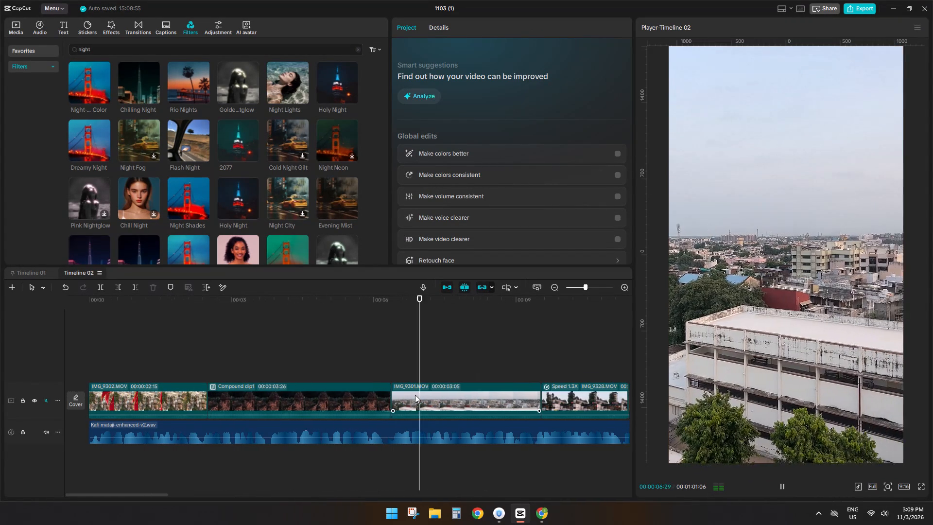
left_click(385, 350)
left_click_drag(385, 350, 114, 361)
left_click(114, 361)
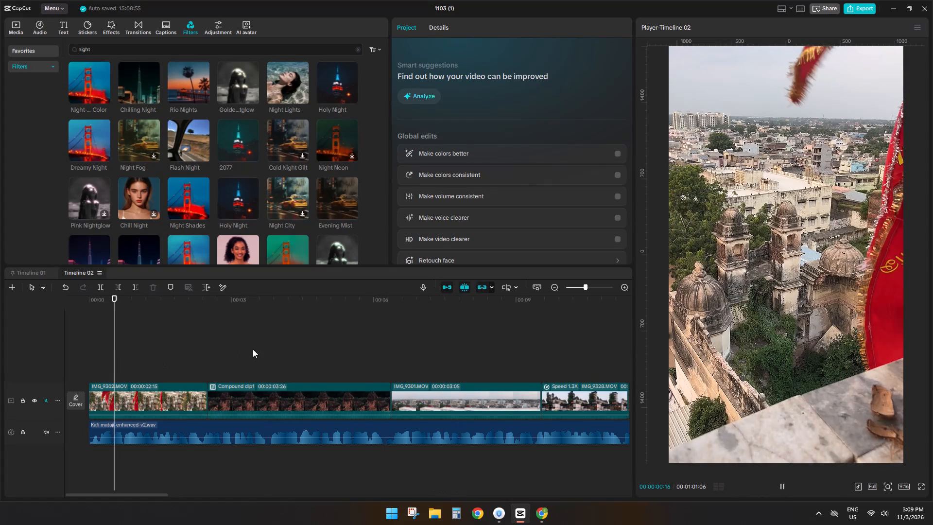
left_click(253, 349)
left_click_drag(253, 349, 0, 365)
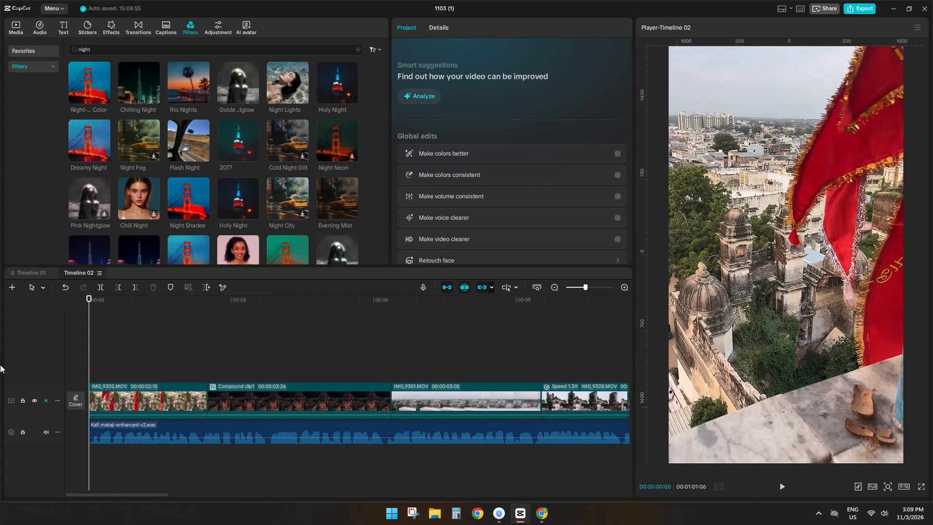
left_click(313, 341)
left_click_drag(313, 341, 107, 351)
key("space")
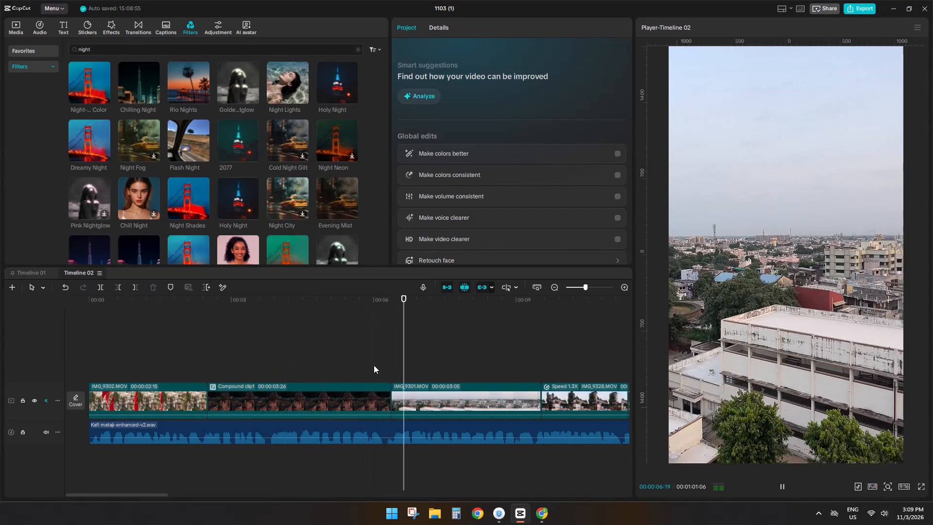
scroll(392, 356, "down", 5, "ctrl")
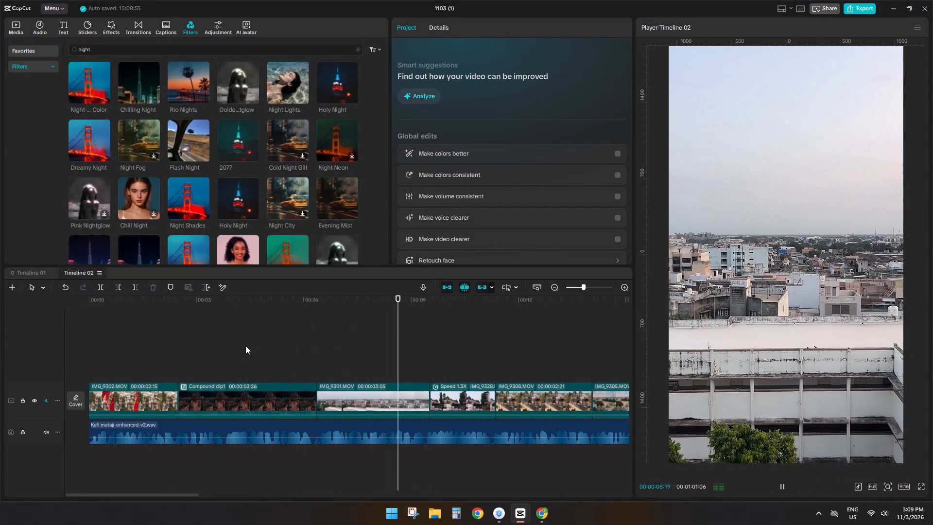
key("space")
Replay the sequence from within IMG_9302.MOV through the compound clip and following shots to IMG_9305.MOV.
key("space")
scroll(306, 365, "down", 5, "ctrl")
double_click(118, 357)
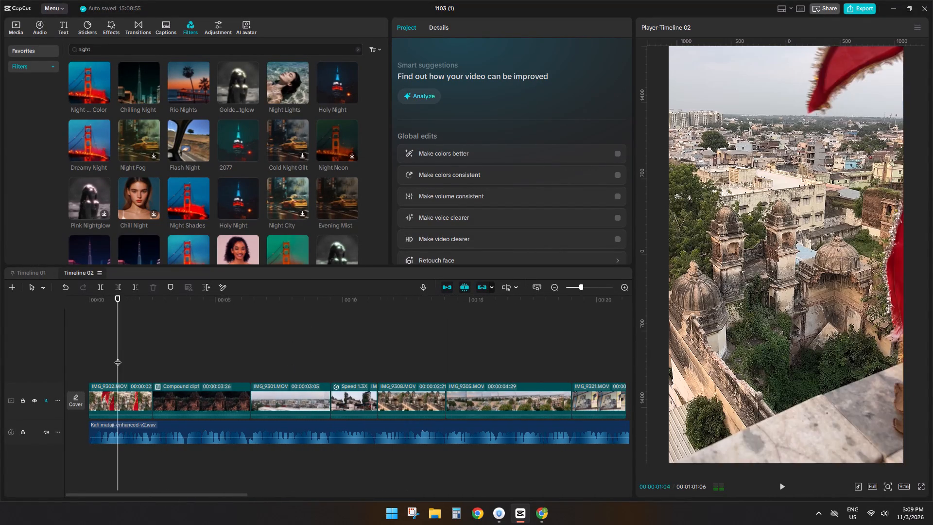
key("space")
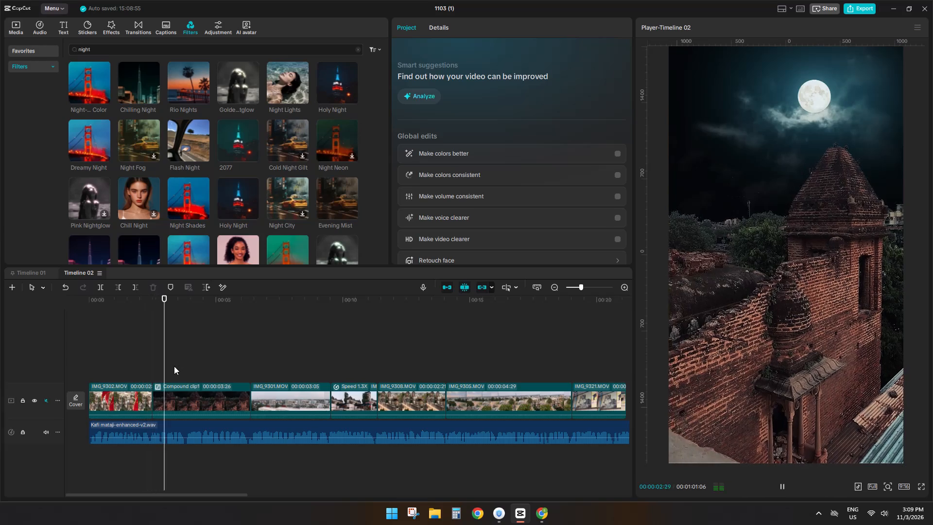
key("space")
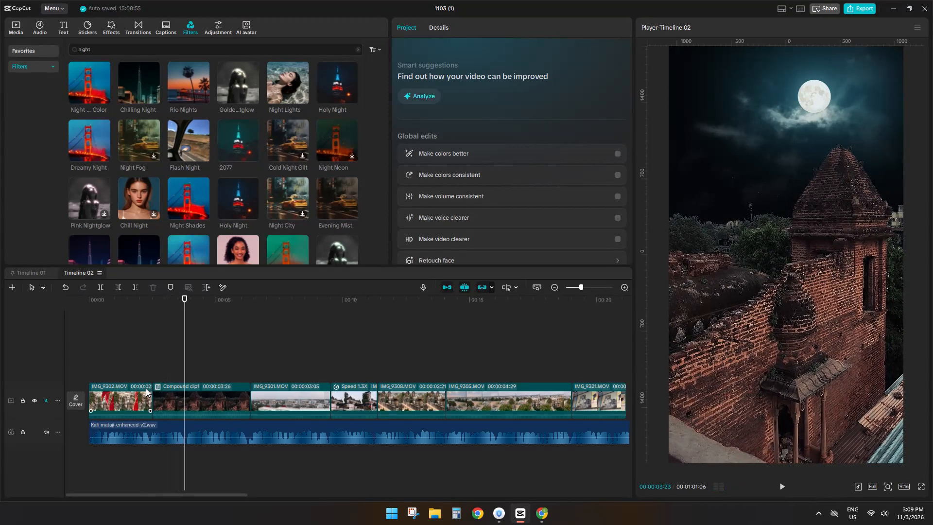
key("space")
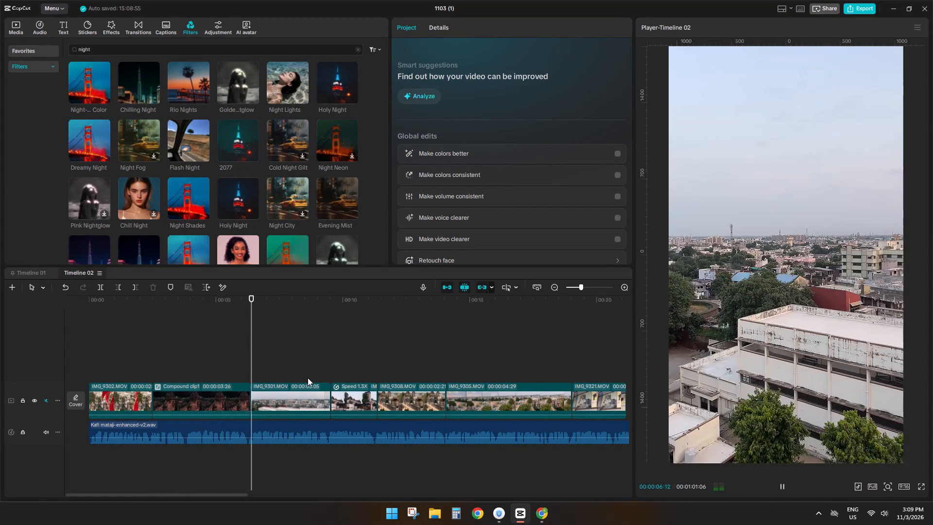
scroll(308, 378, "down", 3, "ctrl")
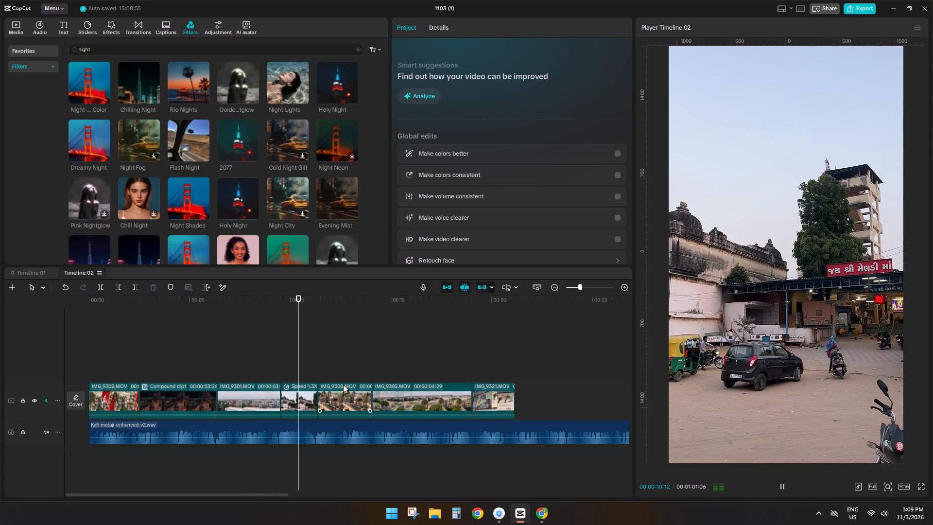
scroll(343, 385, "down", 4, "ctrl")
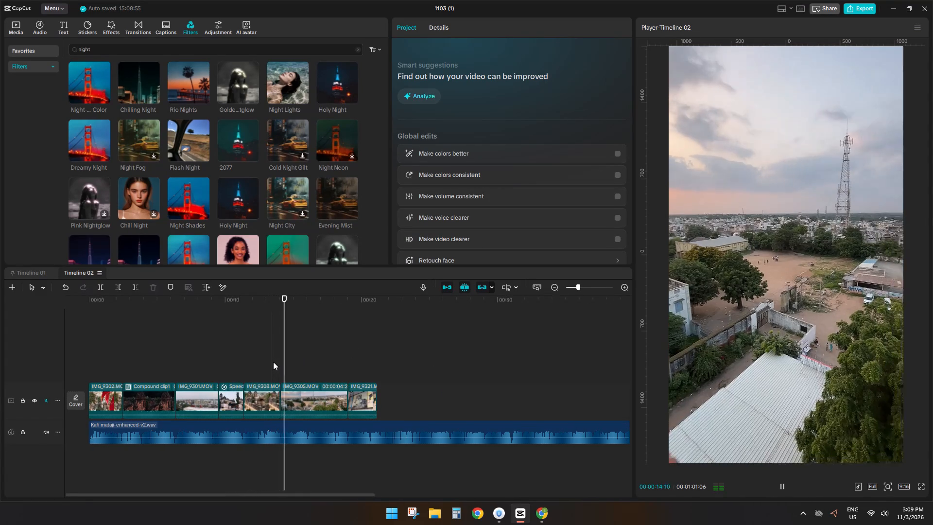
key("space")
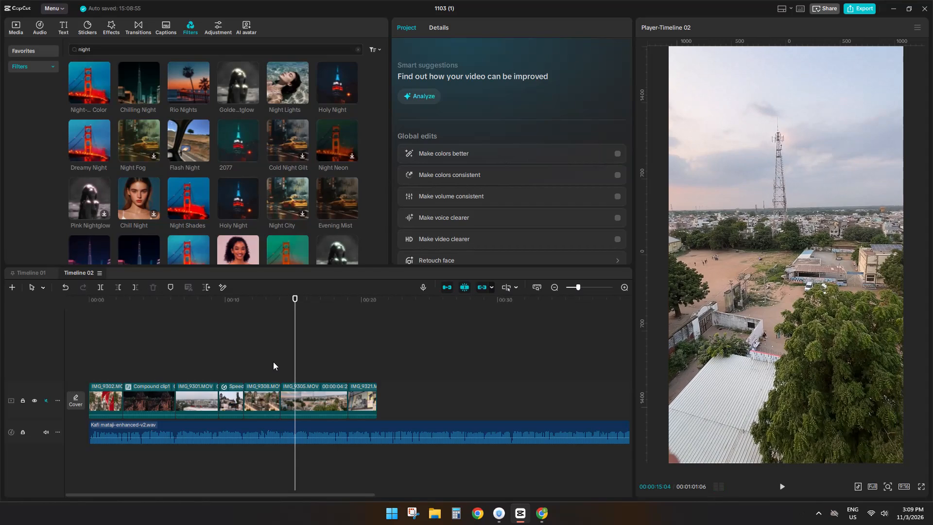
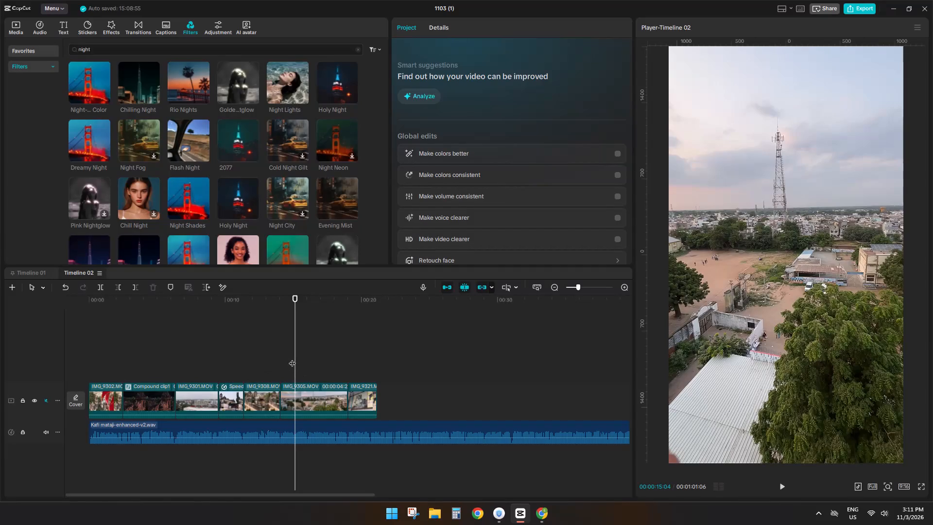
Play Timeline 02 from the start, checking the night compound clip, IMG_9301.MOV and the cut into the speed-adjusted clip.
left_click_drag(294, 357, 0, 381)
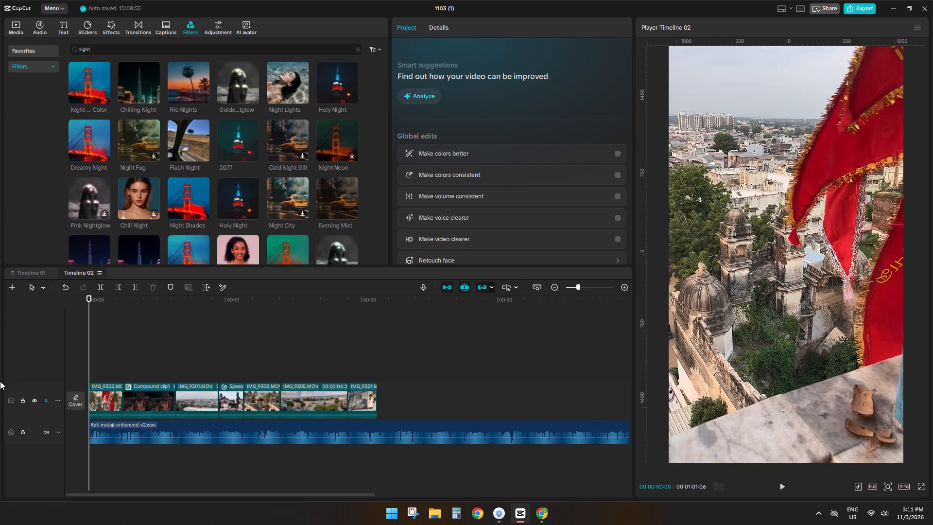
key("space")
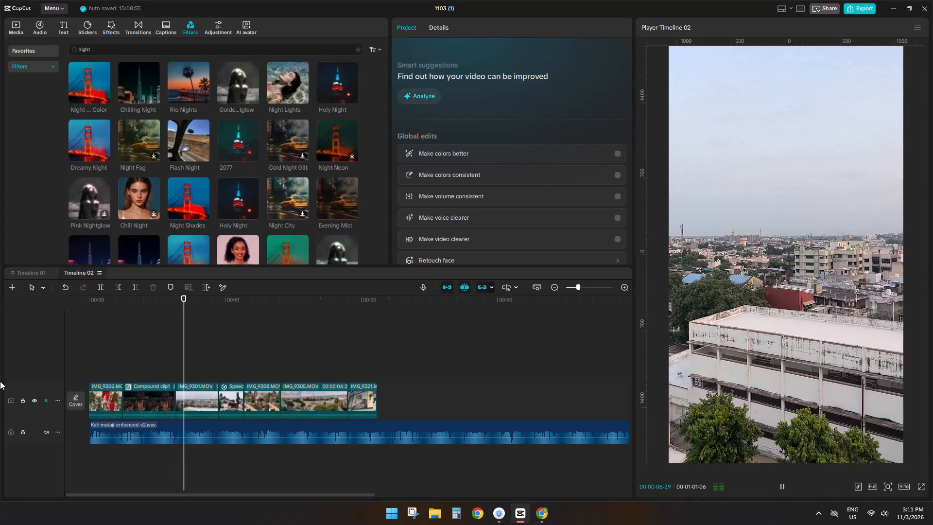
key("space")
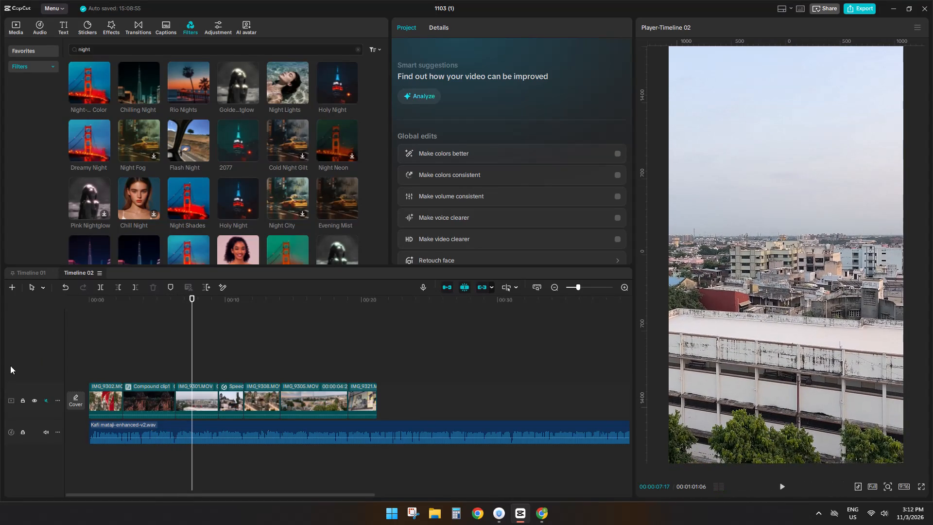
left_click(157, 356)
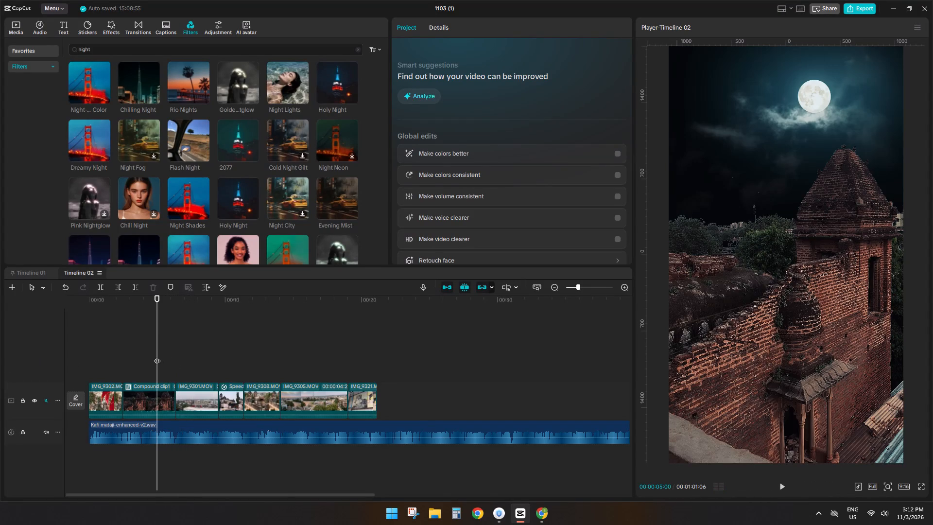
key("space")
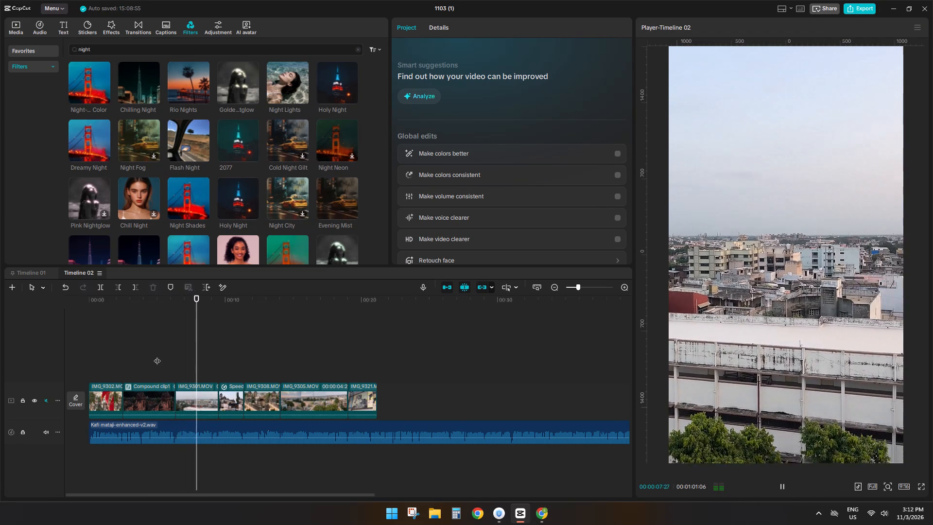
key("space")
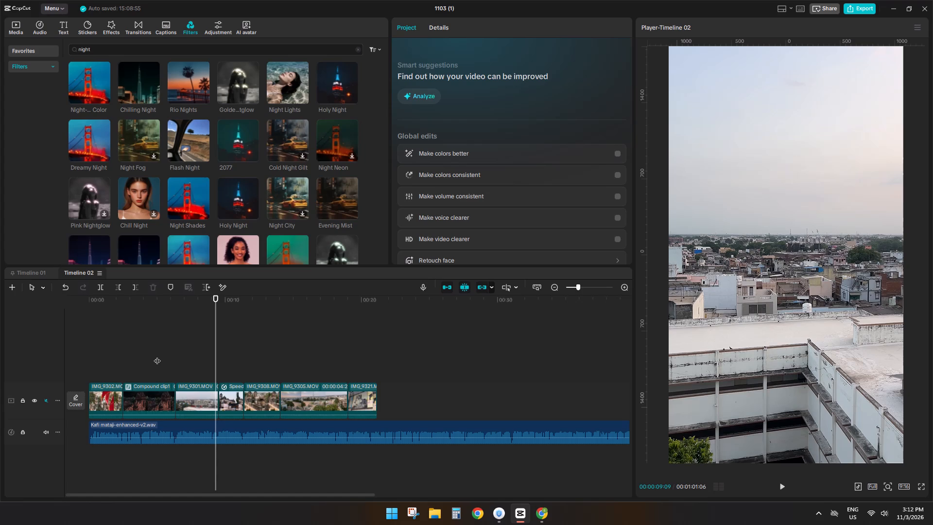
key("space")
key("space")
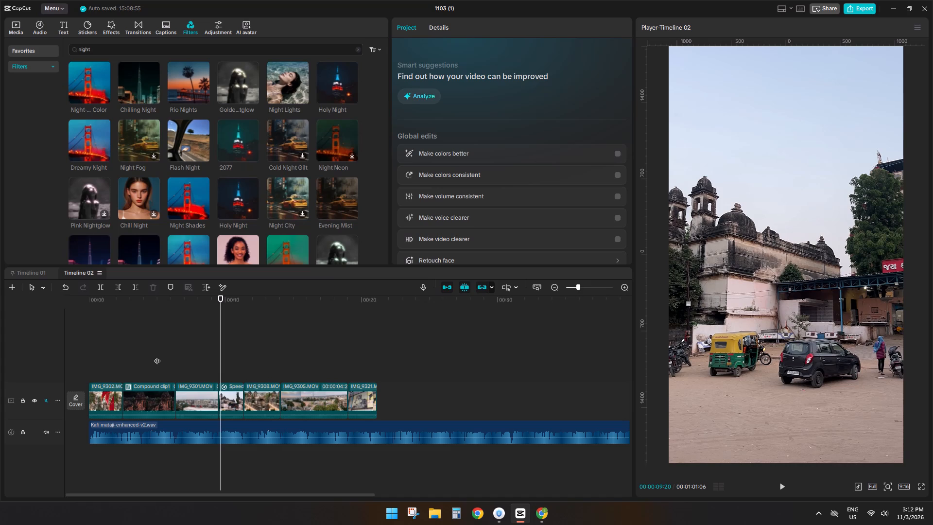
Replay the opening from the start of IMG_9302.MOV, checking the cut into the night compound clip.
left_click(157, 356)
left_click_drag(157, 356, 41, 383)
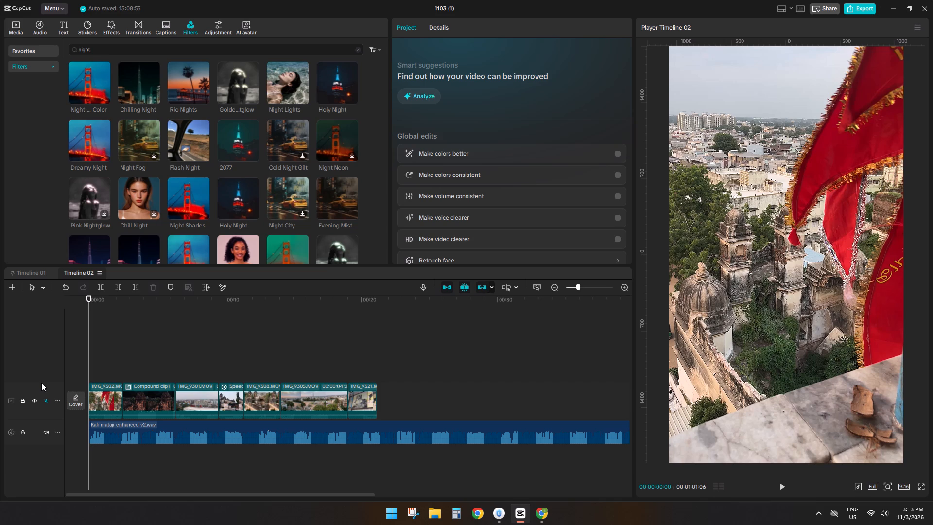
key("space")
key("space")
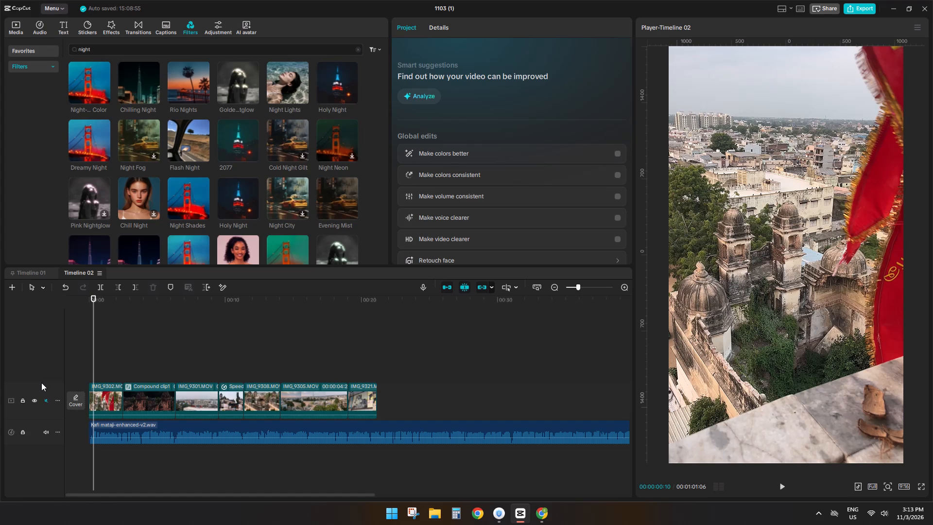
key("space")
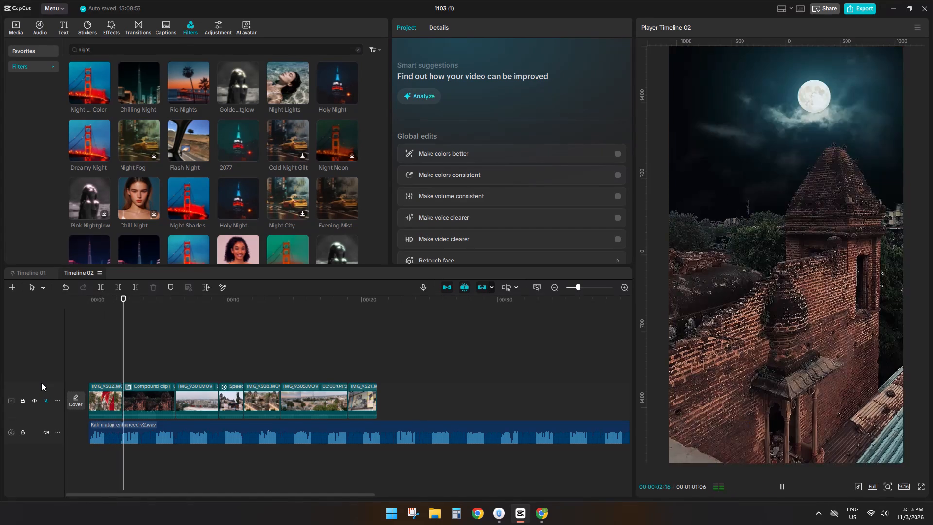
key("space")
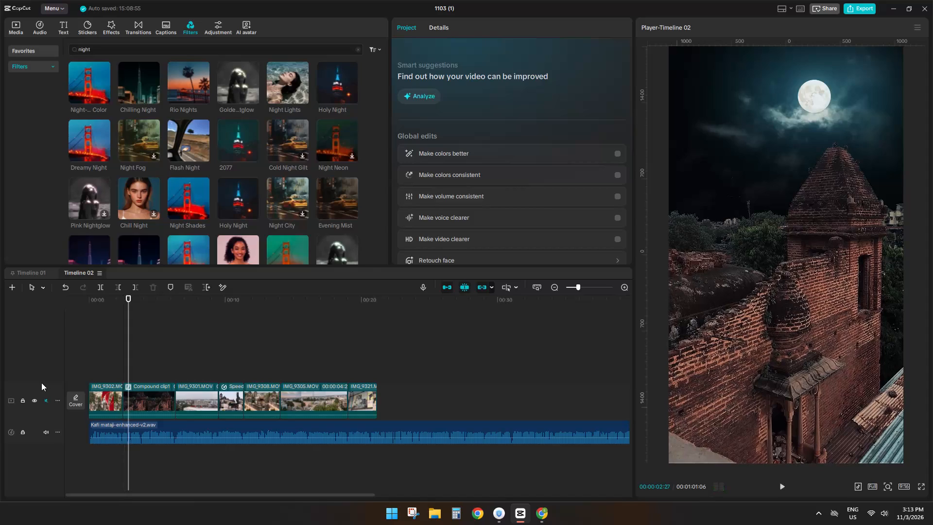
Open the night compound clip and lock its Chilling Night filter track.
double_click(141, 398)
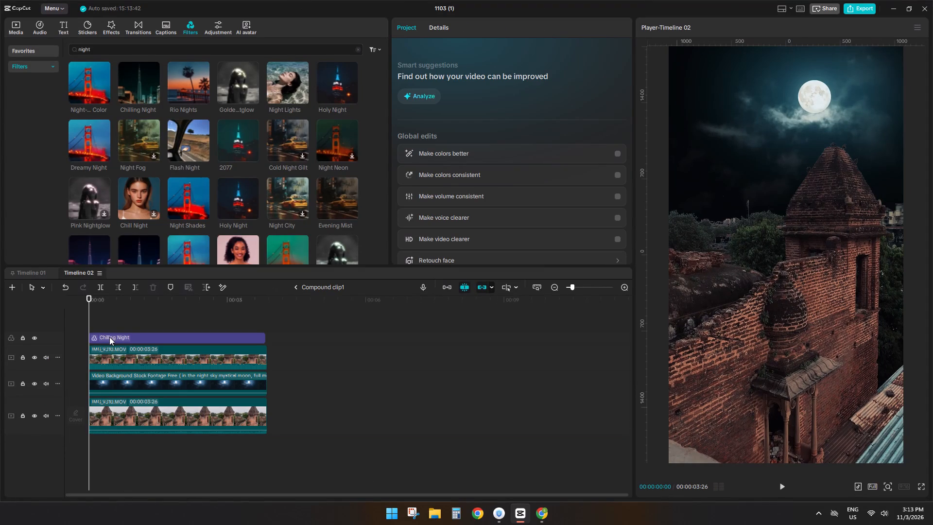
left_click(23, 338)
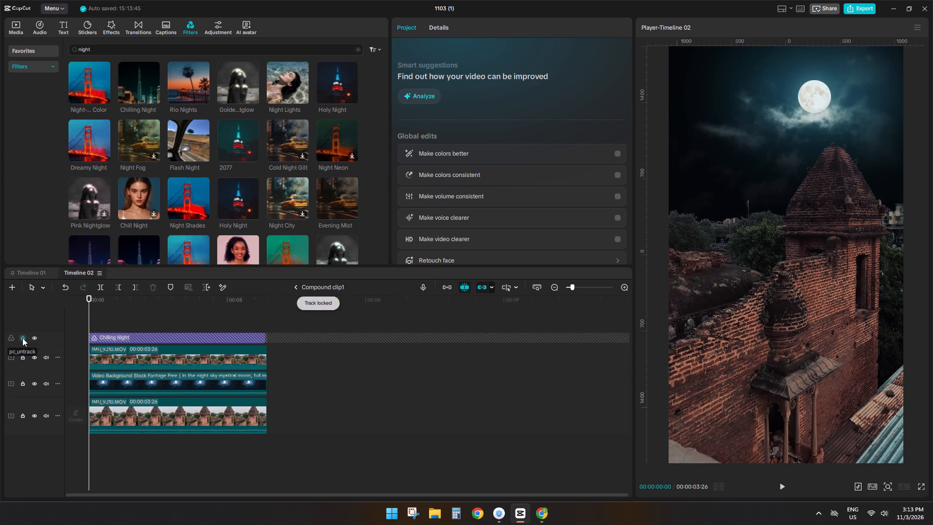
left_click(22, 338)
left_click(30, 338)
left_click(32, 338)
Temporarily hide the keyed copy, Chilling Night and moonlit-sky tracks to compare with the original shot, then return to the main timeline.
left_click(34, 355)
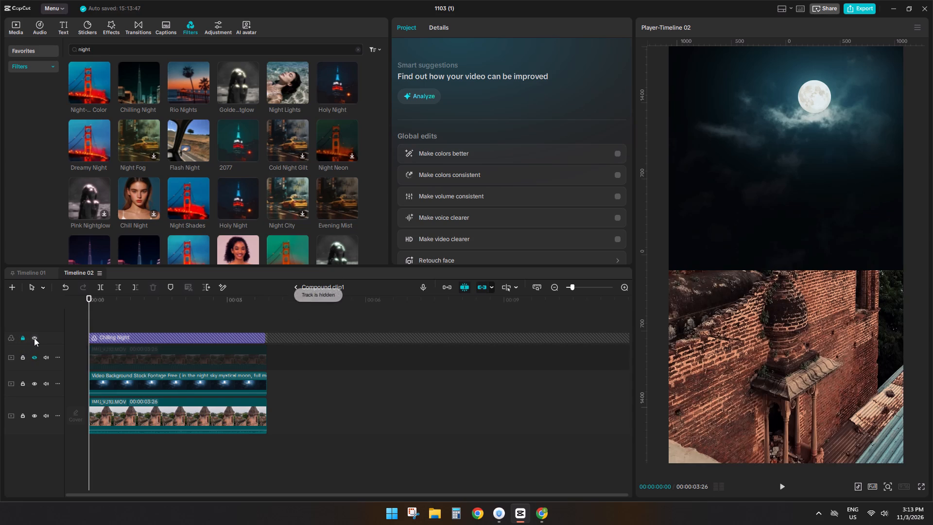
left_click(34, 338)
left_click(32, 385)
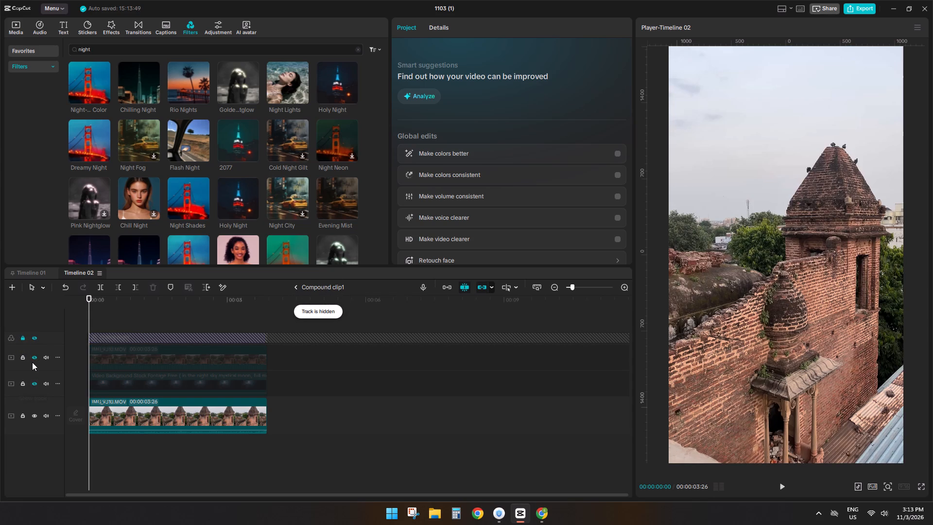
left_click(32, 356)
left_click(33, 382)
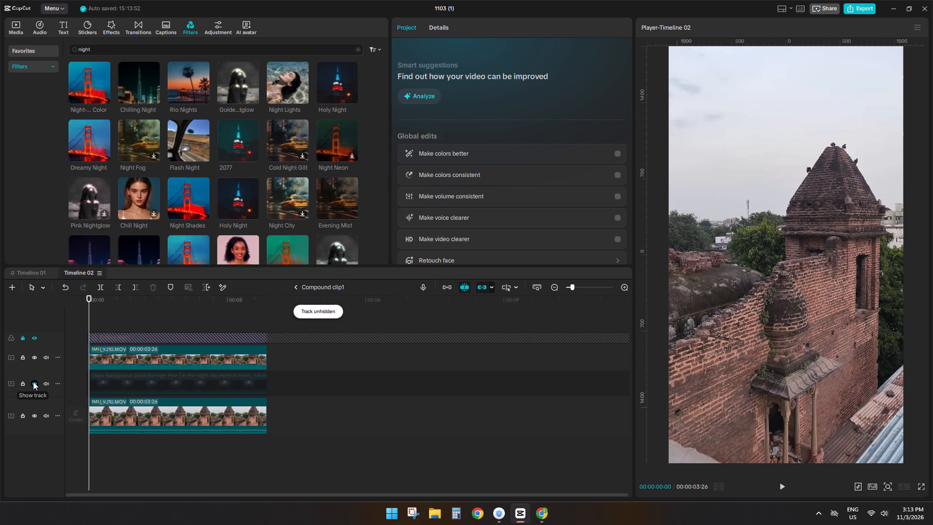
left_click(36, 337)
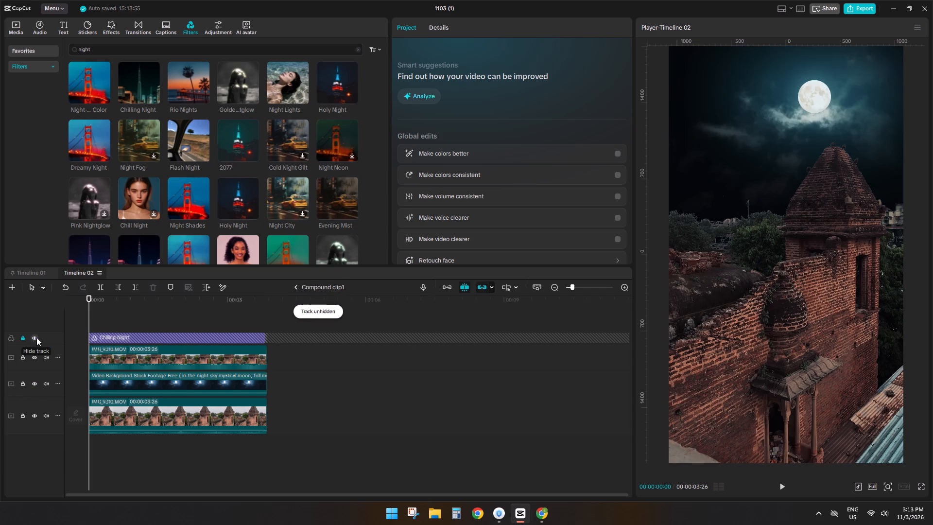
left_click(184, 319)
left_click(290, 289)
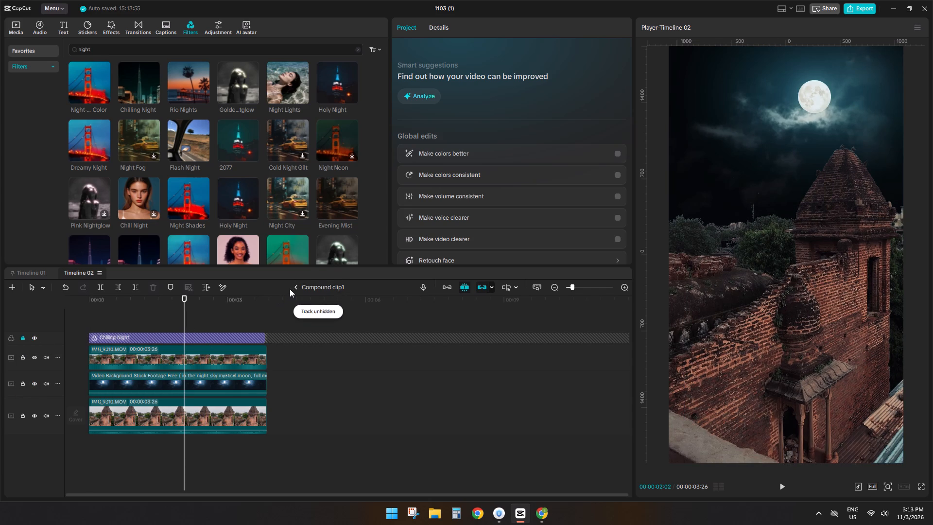
left_click(294, 287)
Replay the opening from IMG_9302.MOV through the compound clip into IMG_9301.MOV, then scrub back over IMG_9302.MOV.
left_click(120, 352)
left_click_drag(120, 352, 15, 357)
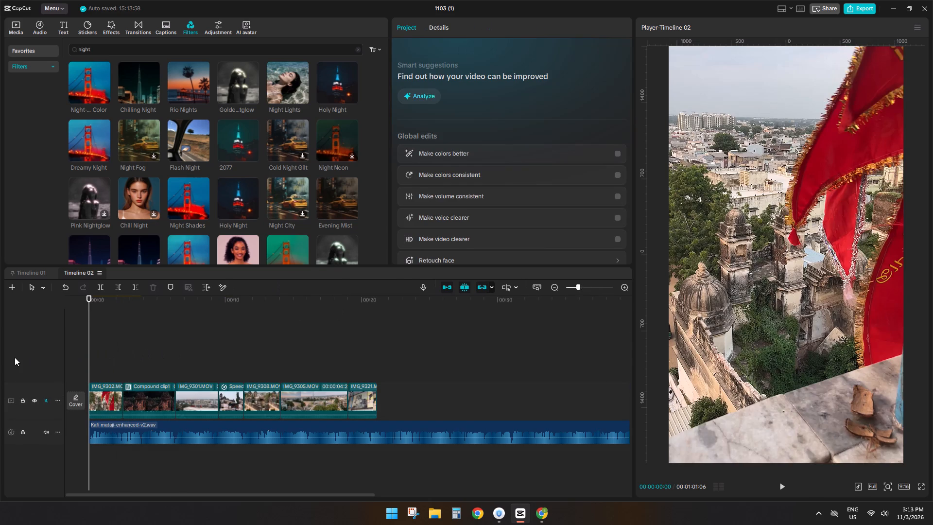
key("space")
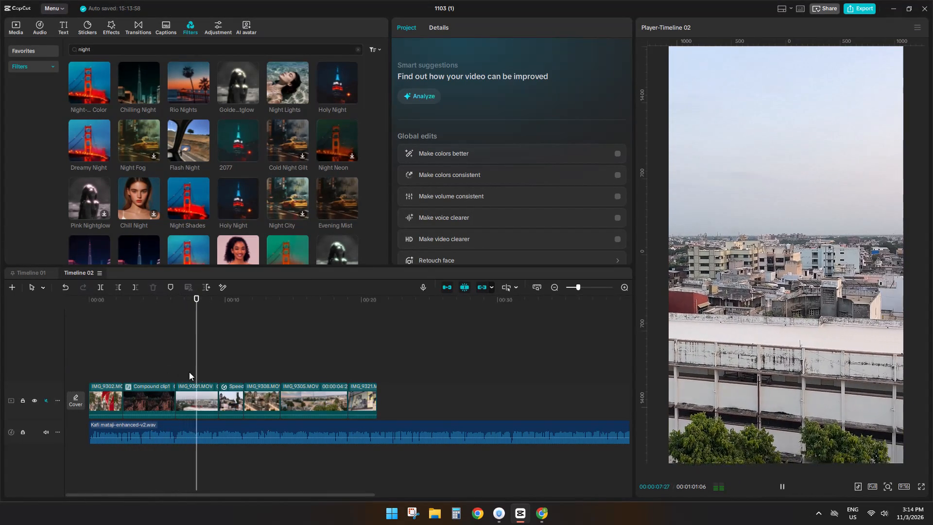
scroll(204, 383, "down", 2, "ctrl")
key("space")
left_click(248, 352)
left_click_drag(248, 352, 80, 359)
left_click(110, 356)
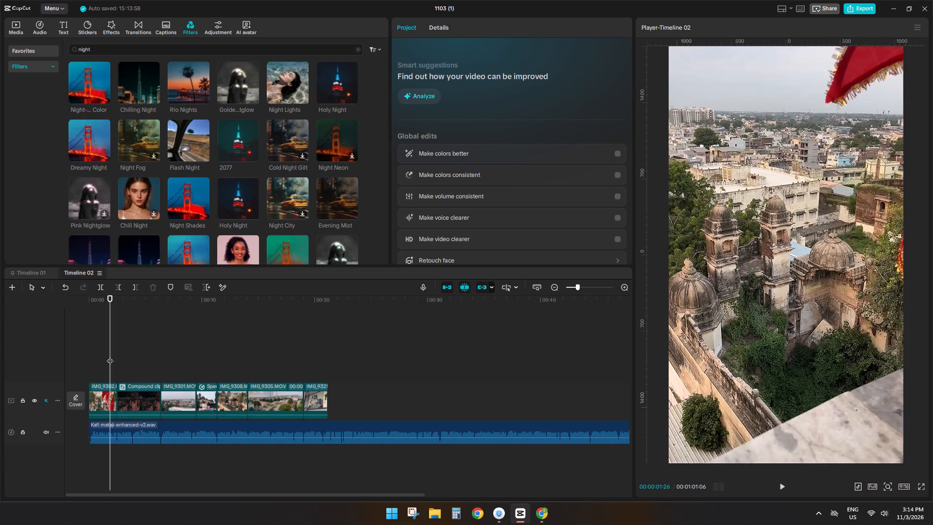
left_click_drag(110, 356, 99, 359)
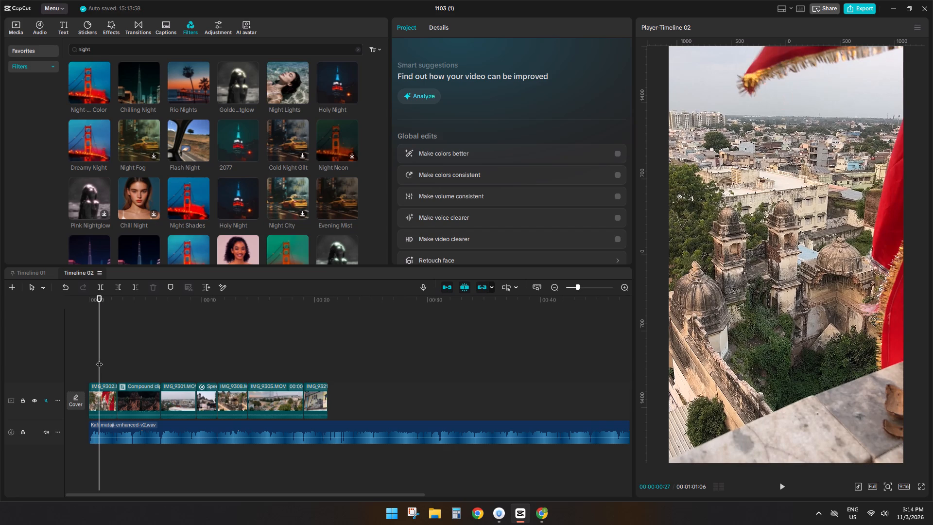
Play the whole edited sequence from the start past the last video clip, with the full audio track in view.
scroll(143, 363, "down", 6, "ctrl")
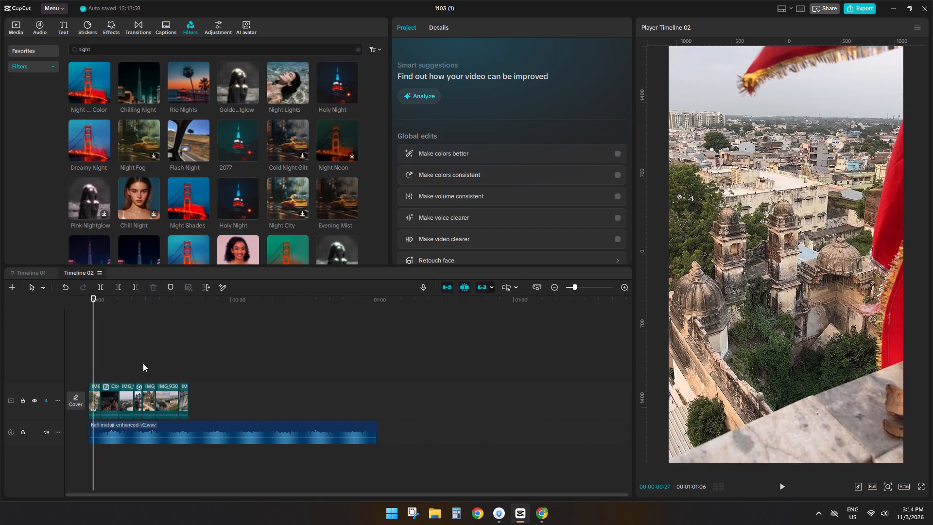
left_click(152, 362)
left_click_drag(152, 362, 48, 378)
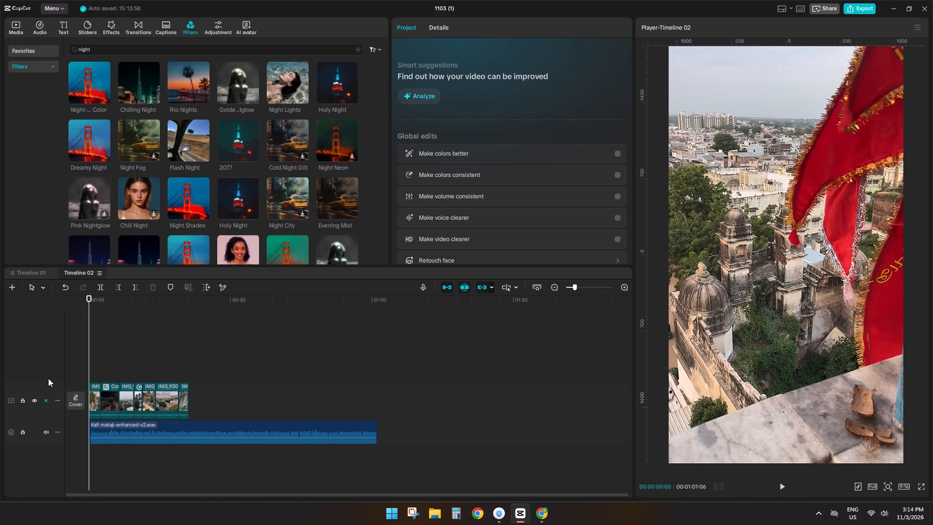
key("space")
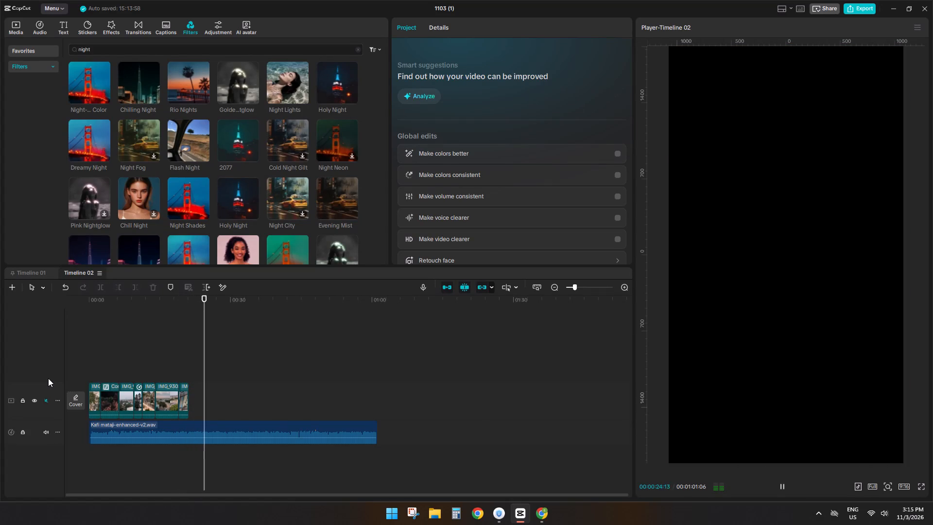
key("space")
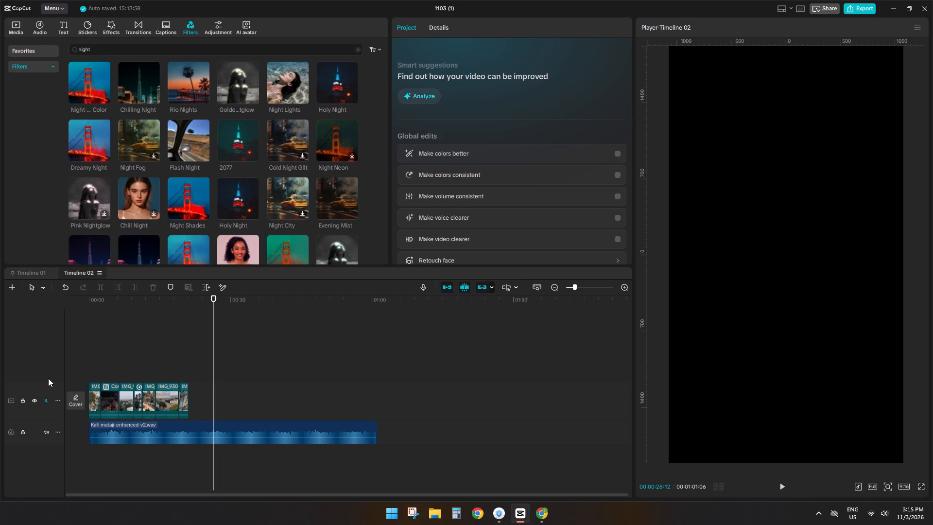
Scrub back through the opening of the sequence, checking IMG_9302.MOV and the night compound clip up close.
left_click(119, 360)
left_click_drag(119, 360, 99, 366)
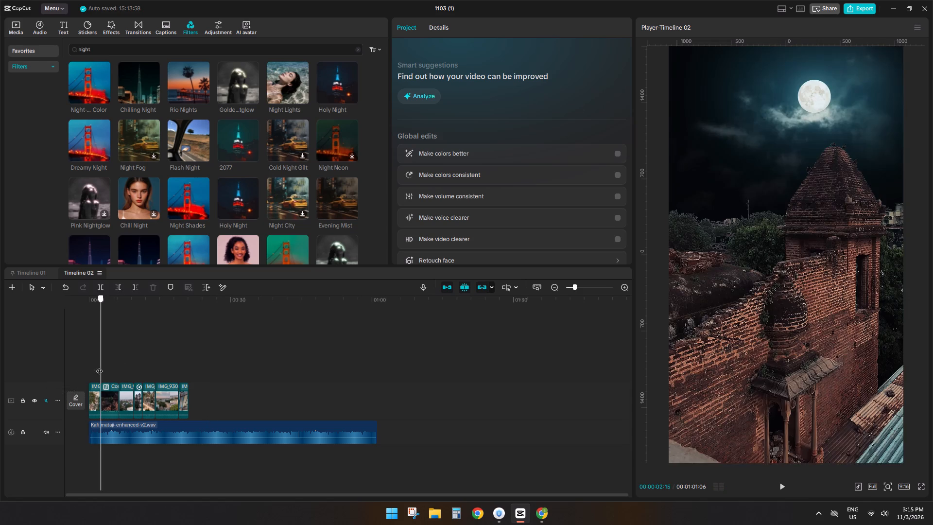
left_click_drag(99, 366, 83, 370)
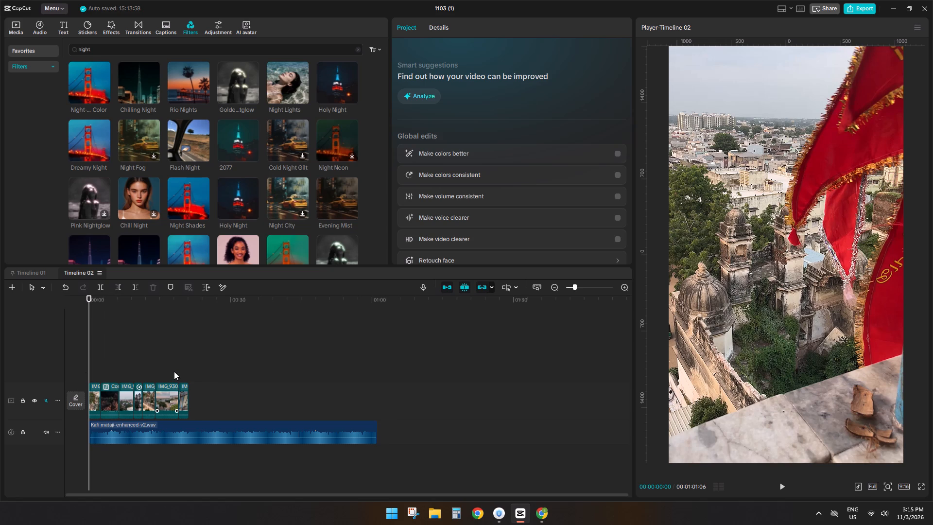
scroll(174, 371, "up", 8, "ctrl")
left_click(124, 361)
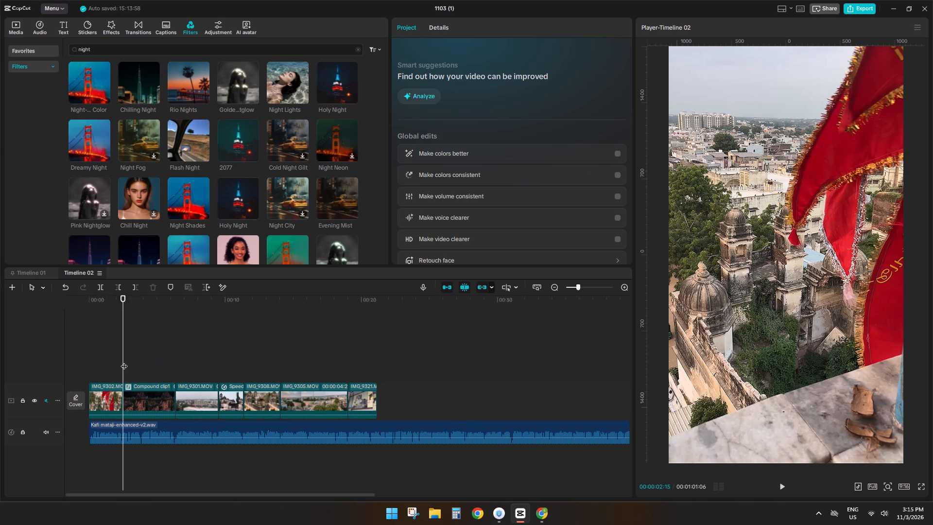
left_click_drag(124, 361, 86, 369)
left_click(153, 367)
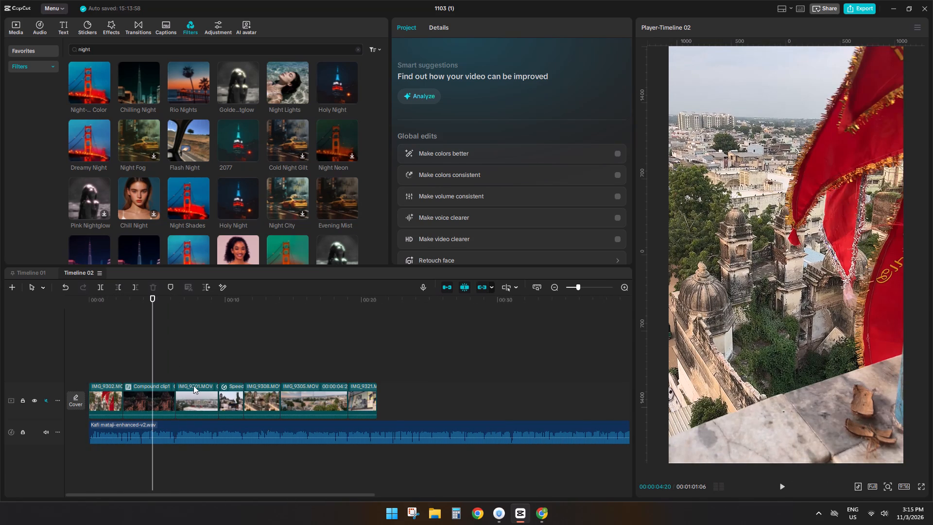
double_click(163, 370)
left_click_drag(141, 372, 63, 383)
left_click(135, 367)
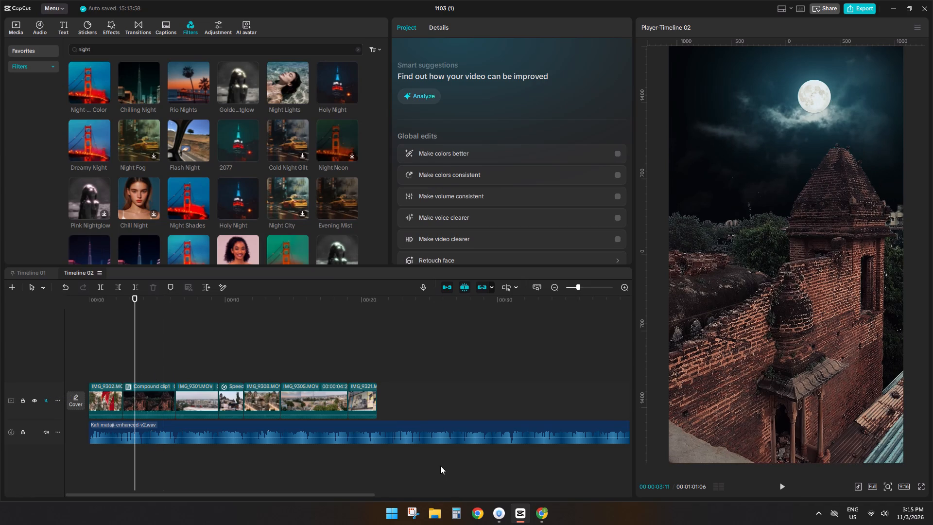
Switch to Chrome and open Instagram in a new tab.
left_click(545, 514)
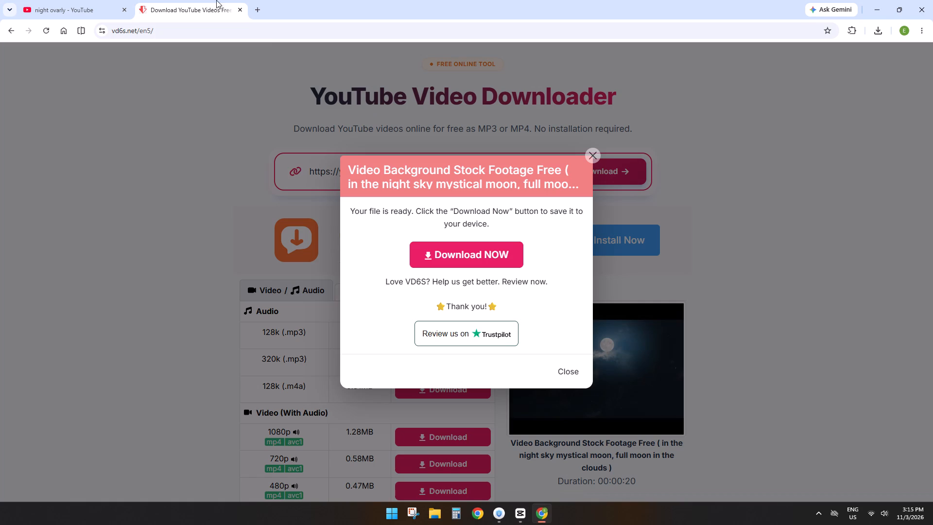
left_click(257, 11)
left_click(246, 301)
triple_click(275, 281)
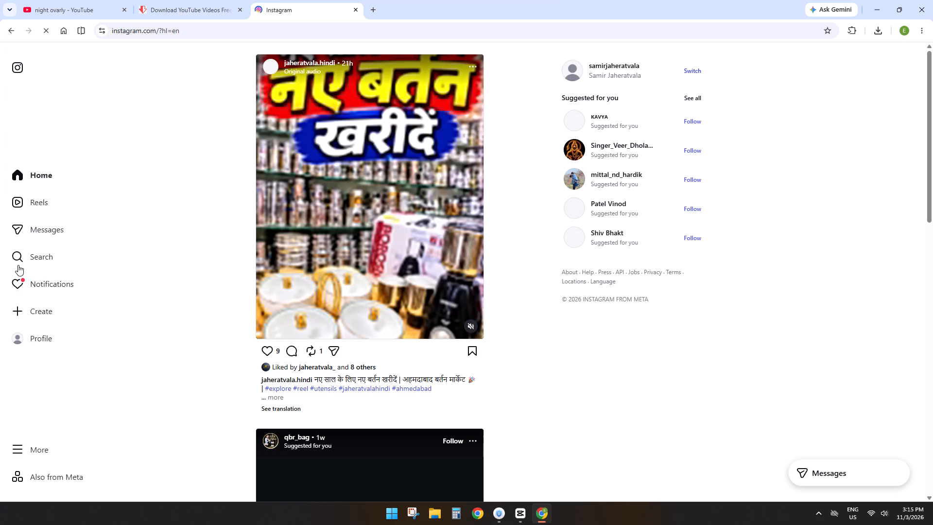
left_click(17, 264)
left_click(315, 69)
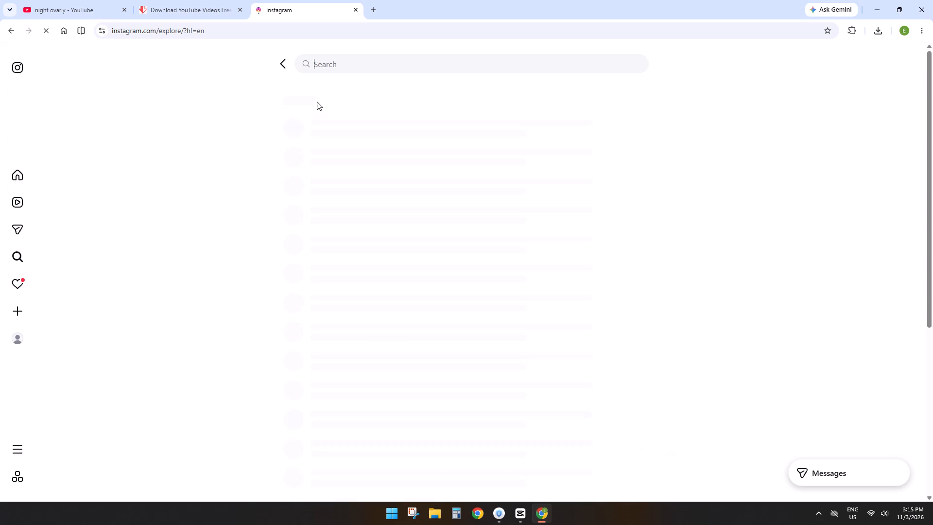
left_click(331, 111)
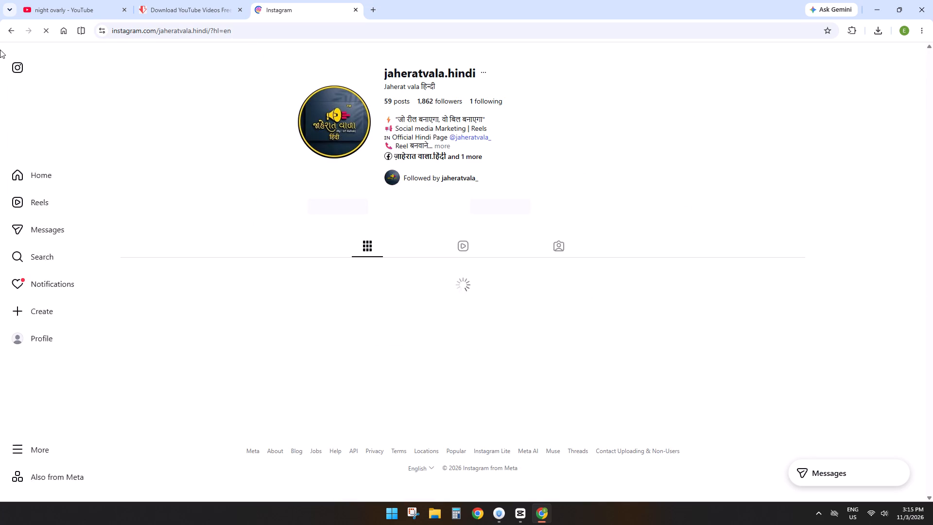
left_click(9, 37)
left_click(311, 70)
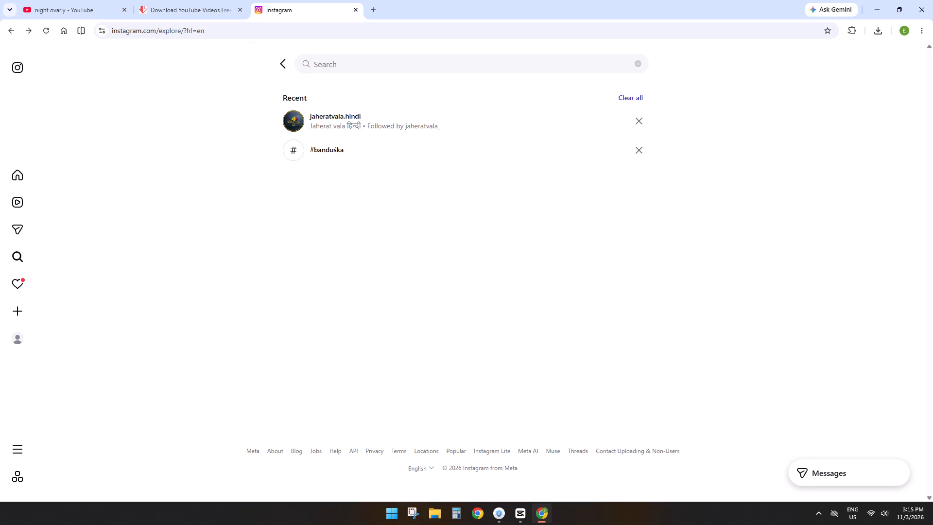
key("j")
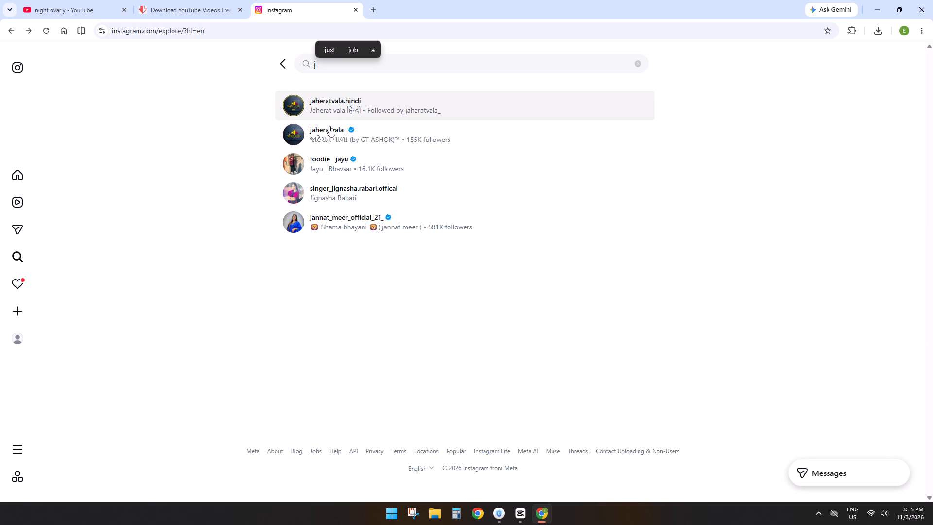
left_click(329, 127)
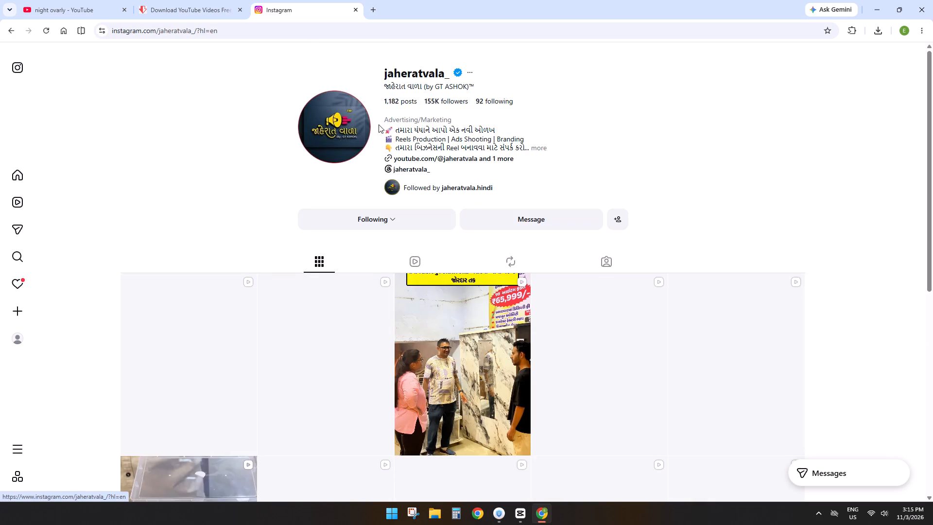
scroll(354, 327, "down", 14)
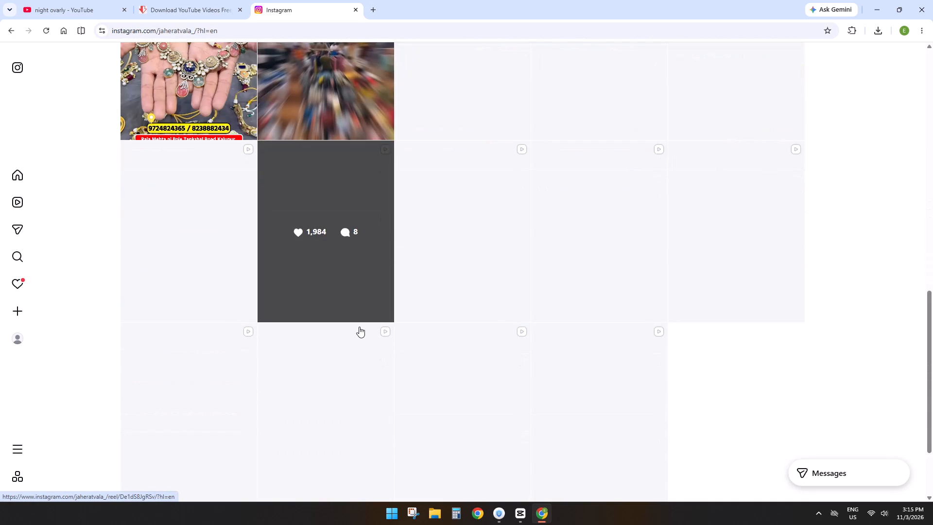
scroll(359, 327, "down", 15)
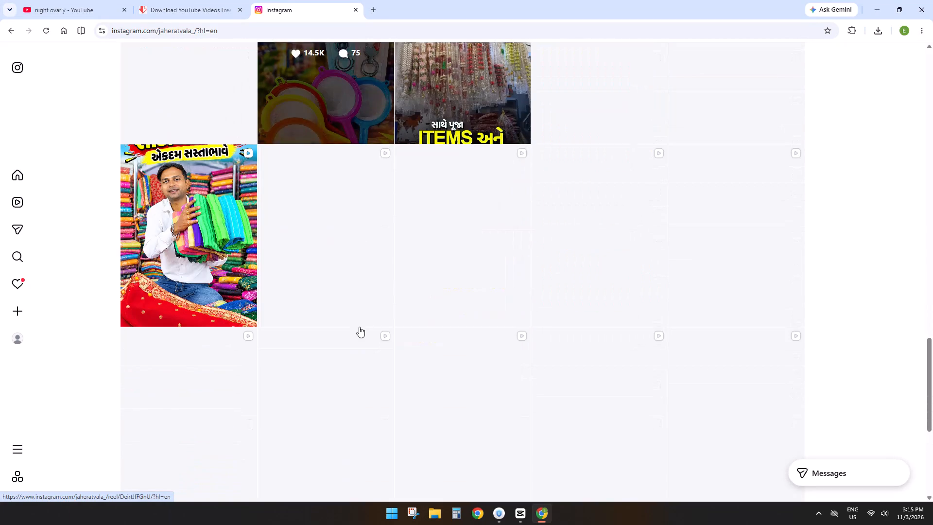
scroll(359, 327, "down", 5)
scroll(368, 327, "up", 5)
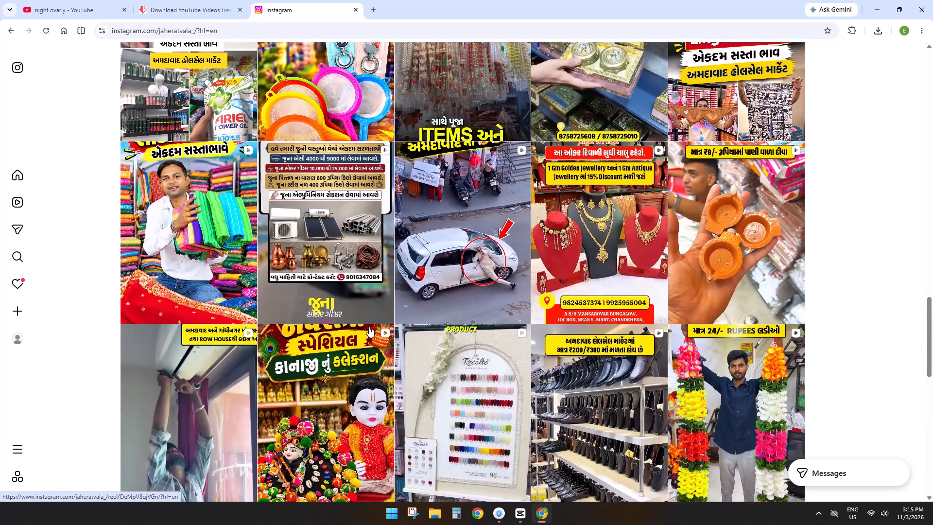
scroll(320, 232, "up", 20)
scroll(320, 232, "up", 2)
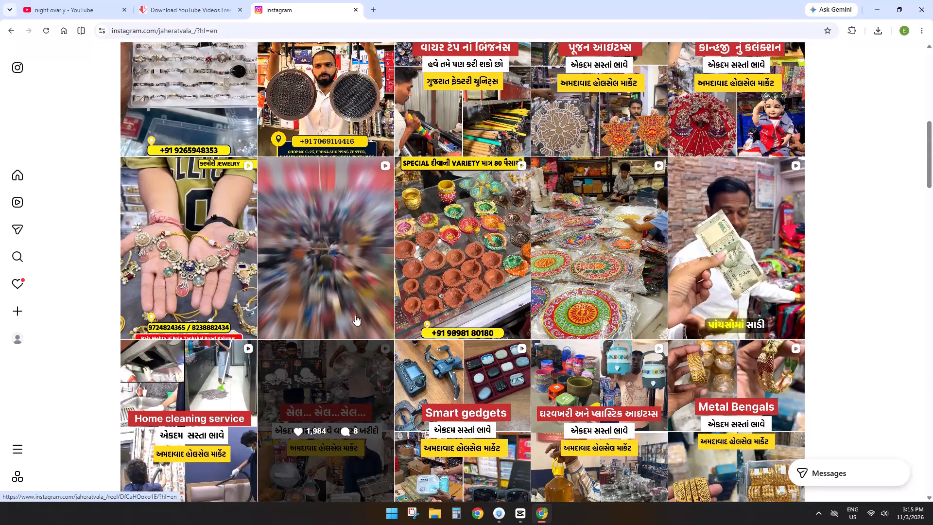
scroll(355, 315, "up", 9)
left_click(415, 265)
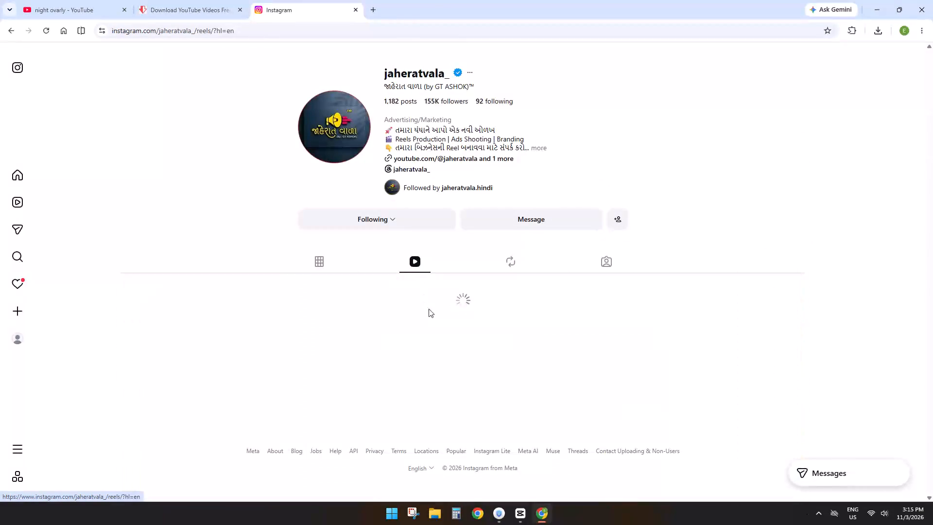
scroll(427, 314, "down", 9)
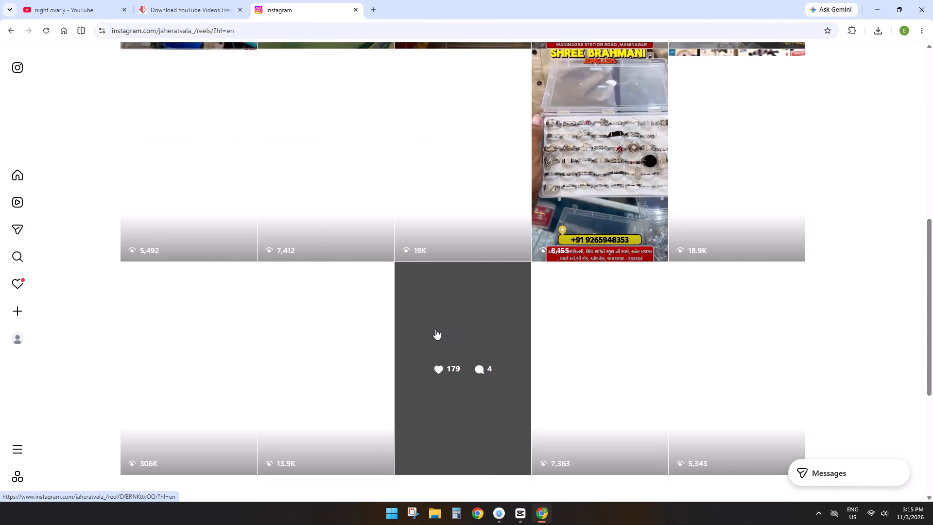
scroll(435, 329, "down", 6)
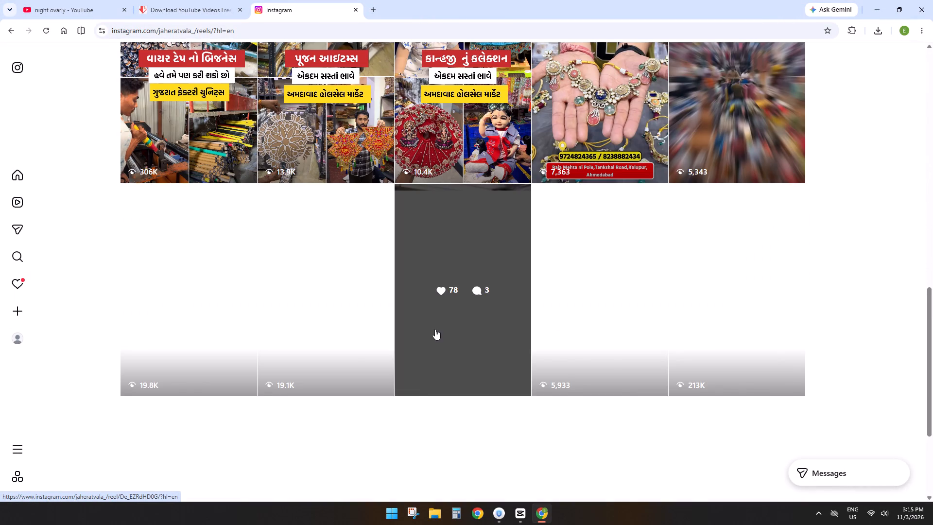
scroll(508, 339, "down", 5)
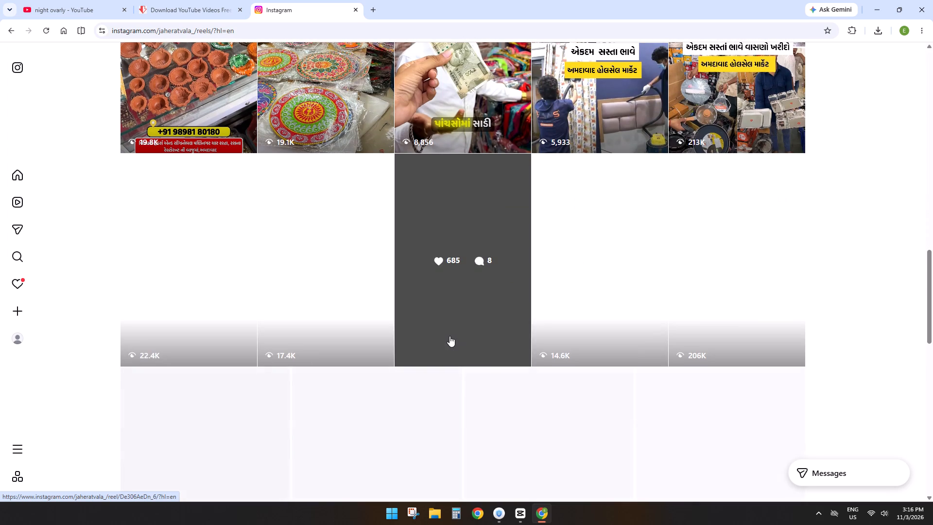
scroll(430, 345, "down", 5)
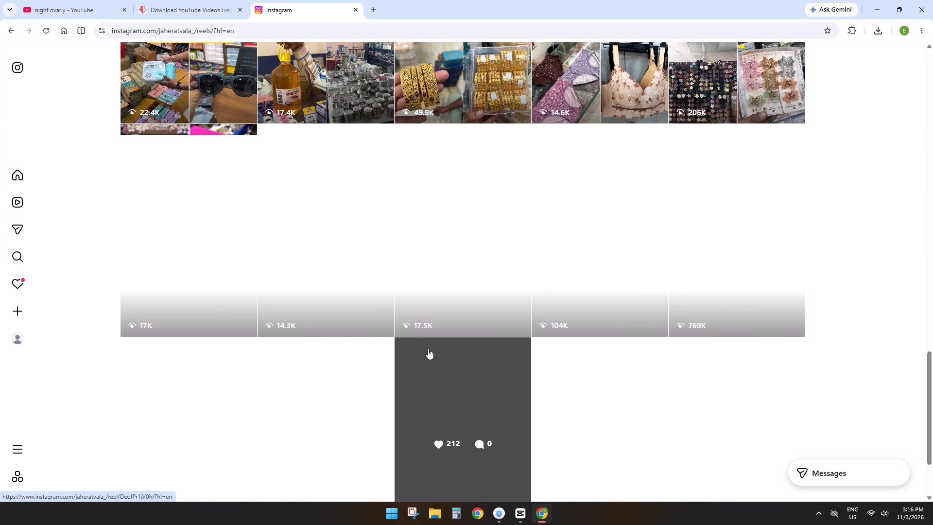
scroll(532, 350, "down", 5)
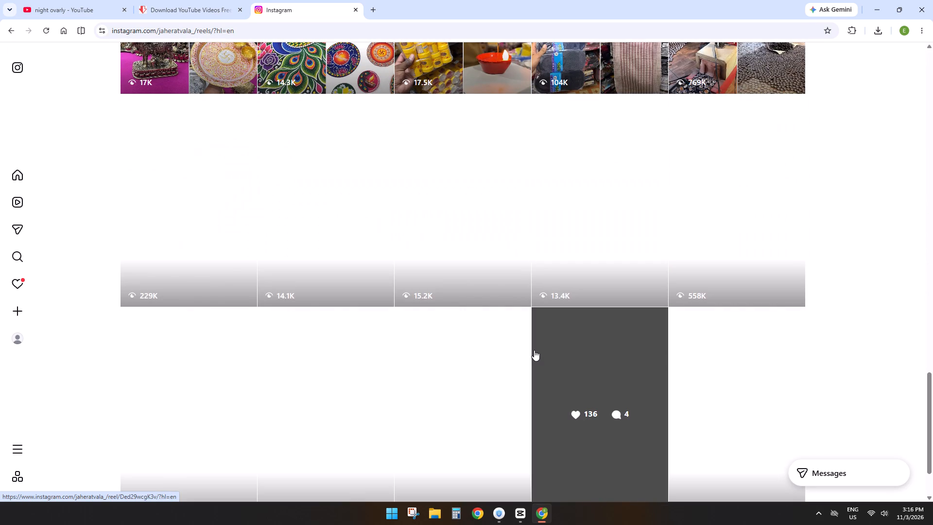
scroll(534, 350, "down", 6)
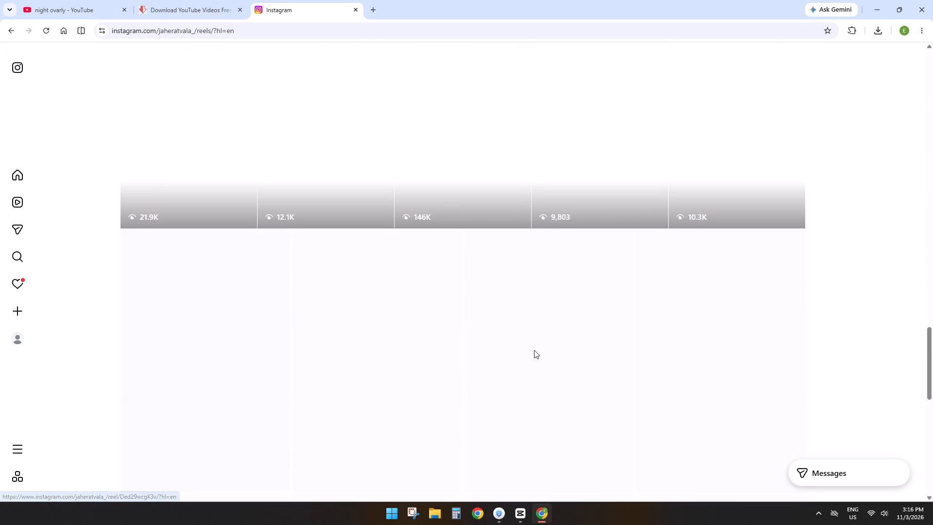
scroll(534, 350, "down", 5)
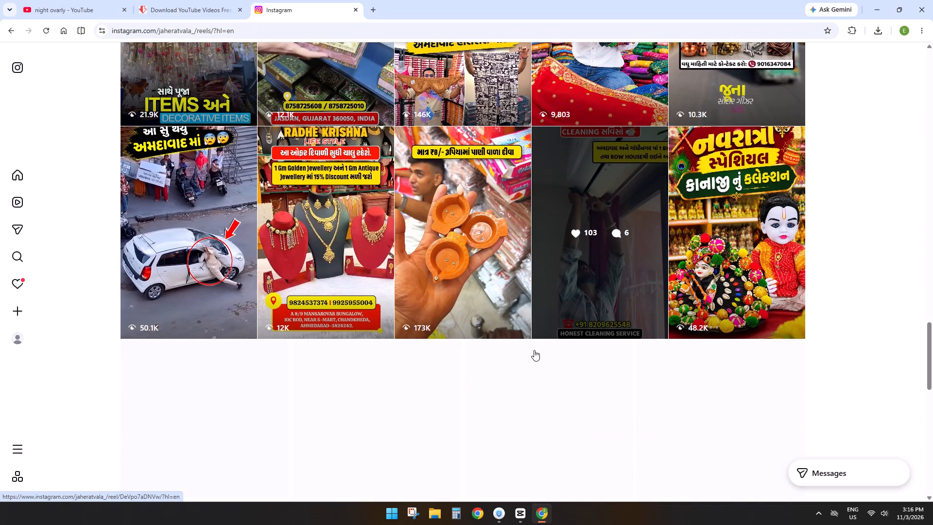
scroll(869, 352, "down", 5)
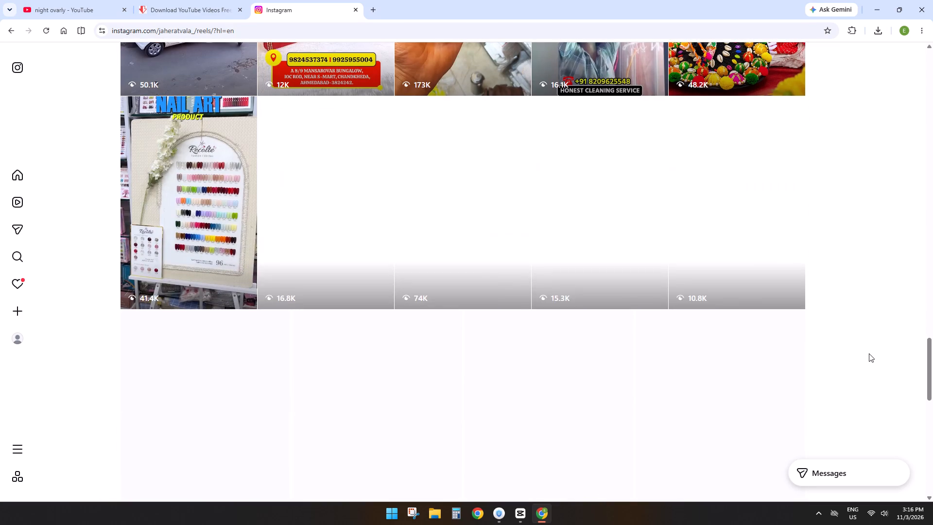
scroll(869, 353, "down", 5)
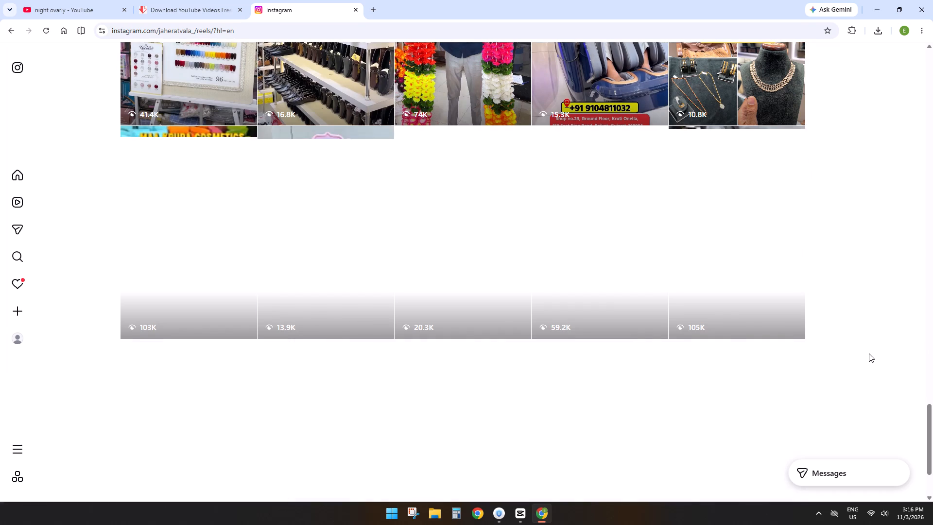
scroll(869, 353, "down", 5)
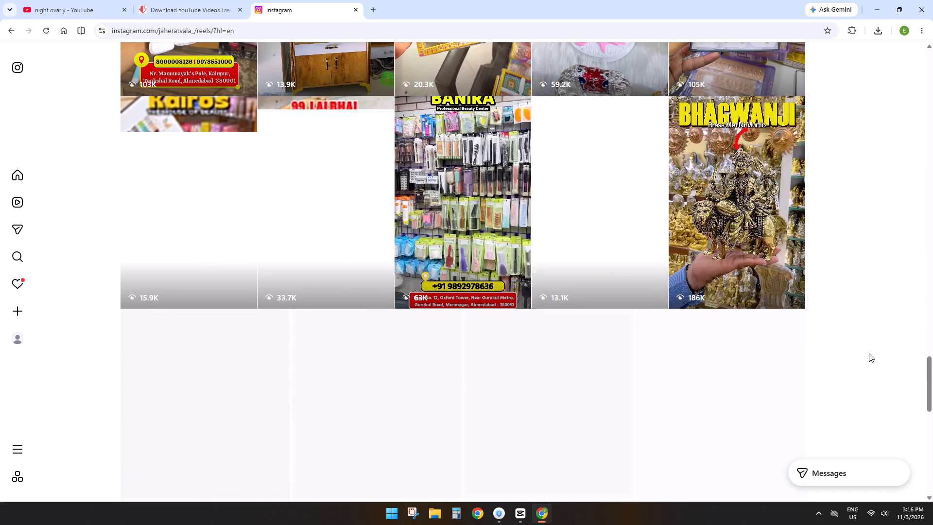
scroll(867, 353, "down", 10)
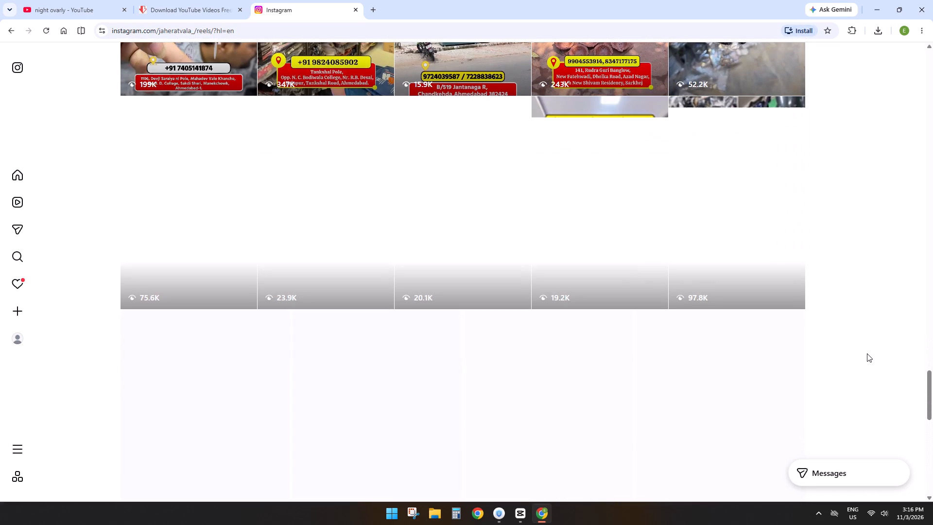
scroll(867, 353, "down", 5)
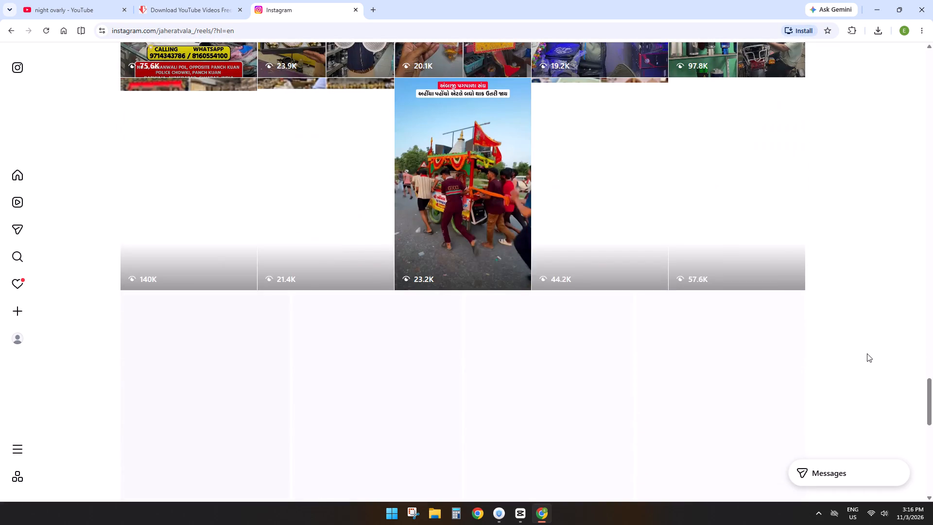
scroll(892, 304, "down", 7)
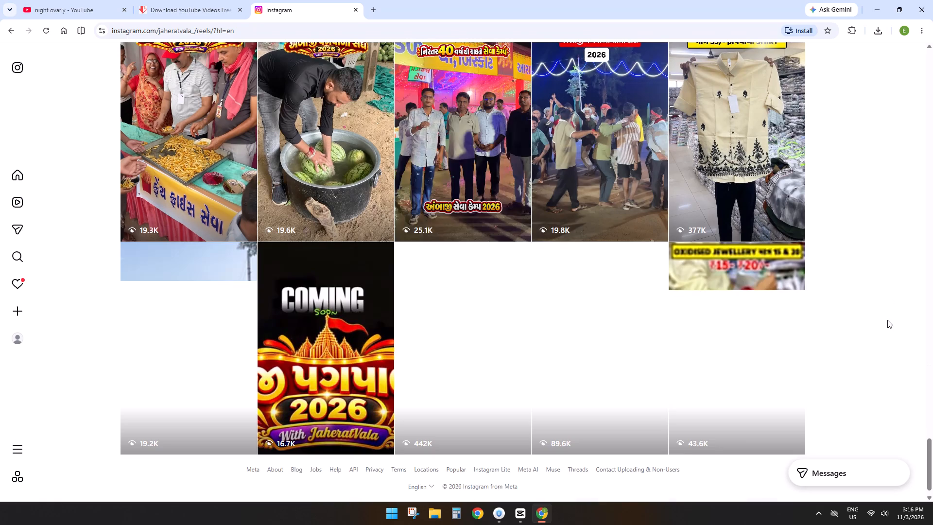
Browse further down the jaheratvala_ reels grid, examining the older reel thumbnails for a reference video.
scroll(859, 341, "down", 3)
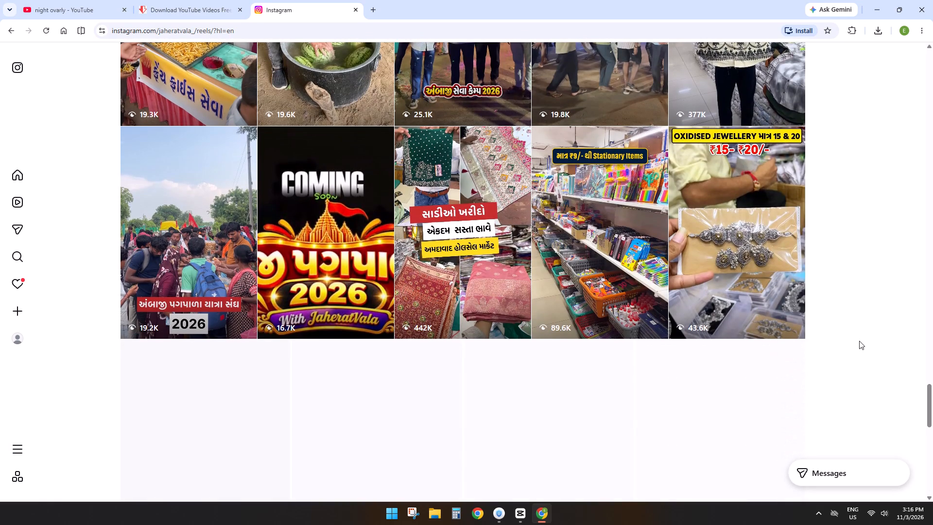
scroll(859, 341, "down", 8)
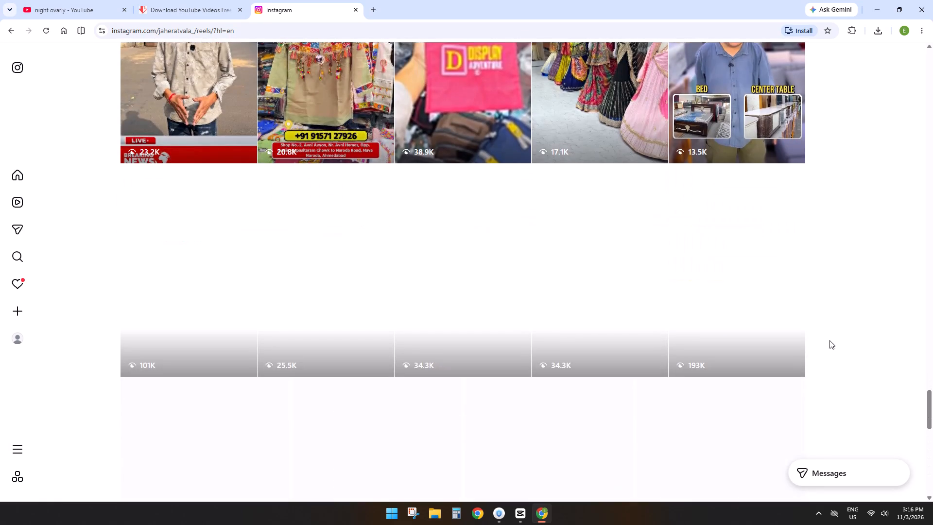
scroll(831, 353, "down", 5)
scroll(828, 362, "up", 5)
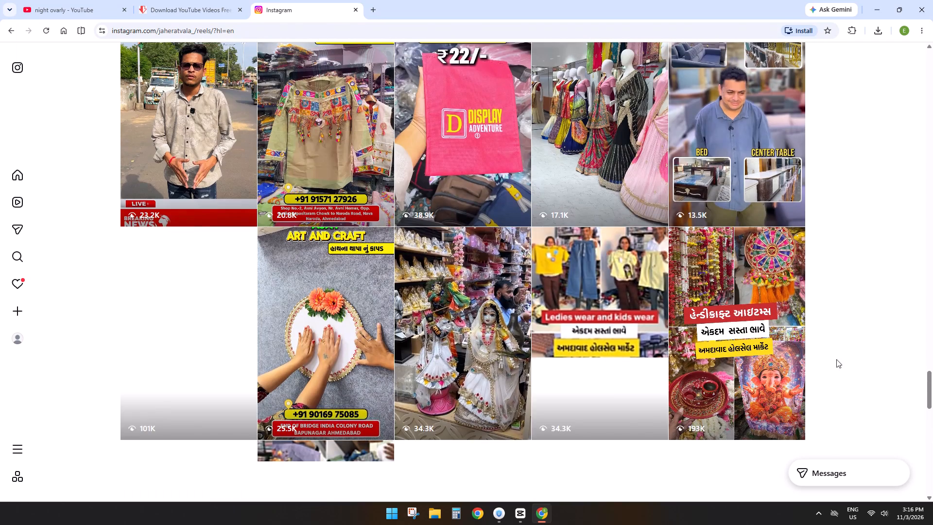
scroll(840, 351, "down", 15)
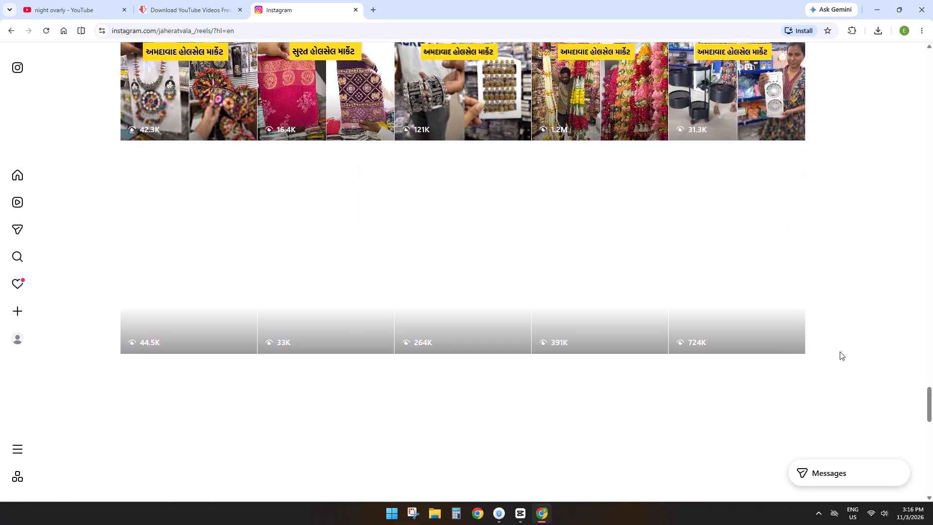
scroll(840, 351, "down", 5)
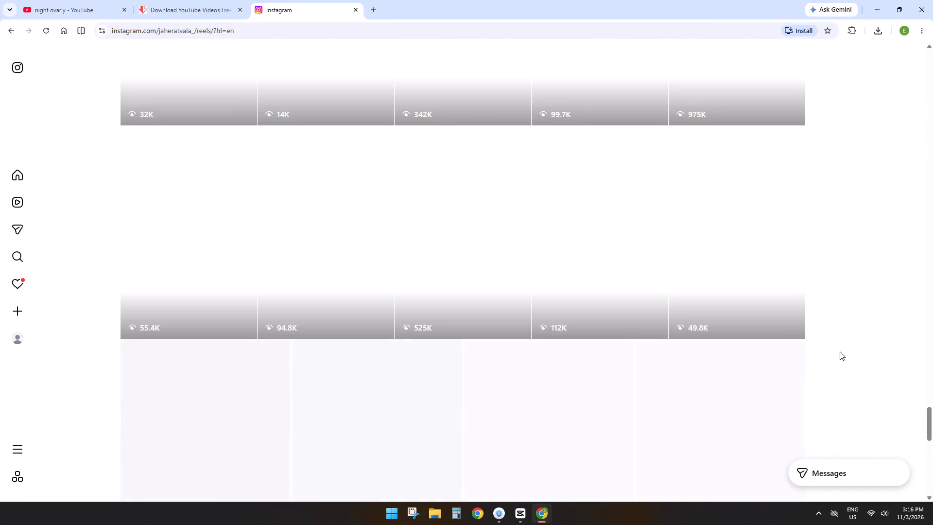
scroll(840, 348, "down", 1)
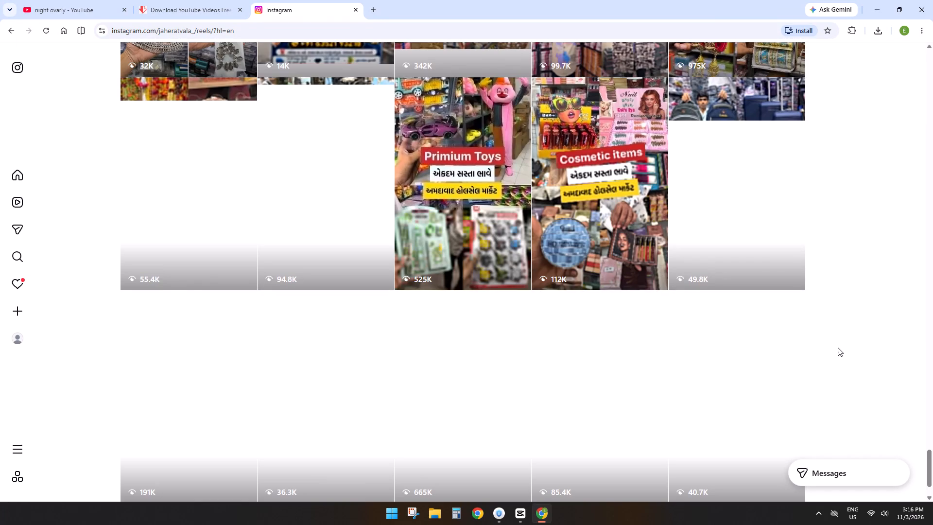
scroll(833, 341, "down", 8)
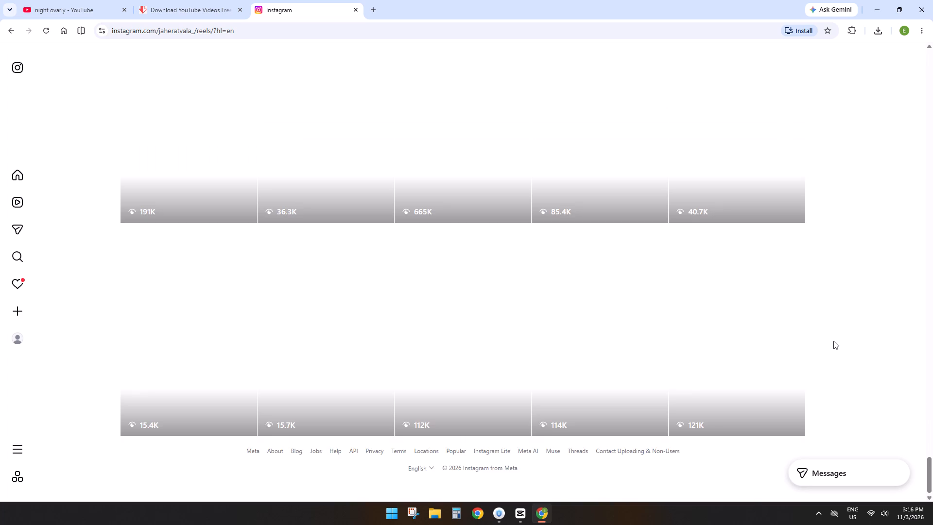
scroll(833, 341, "up", 4)
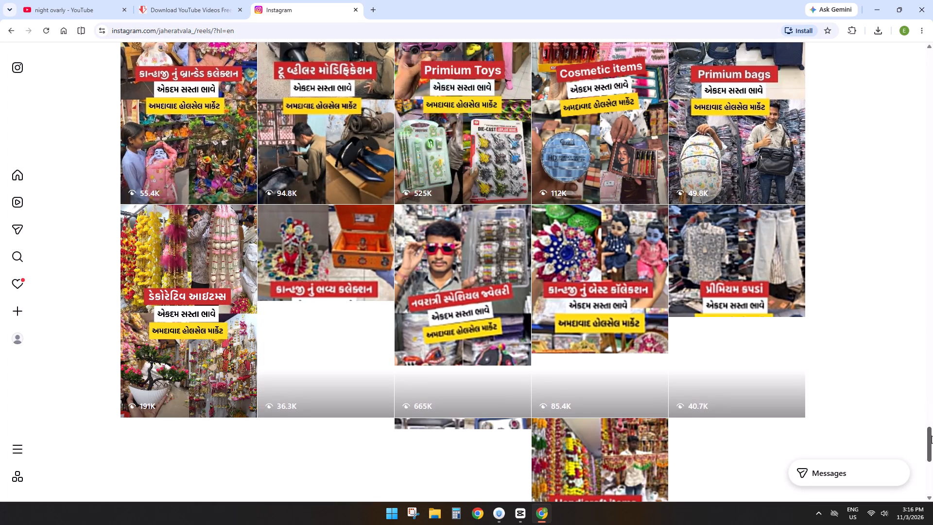
left_click(932, 436)
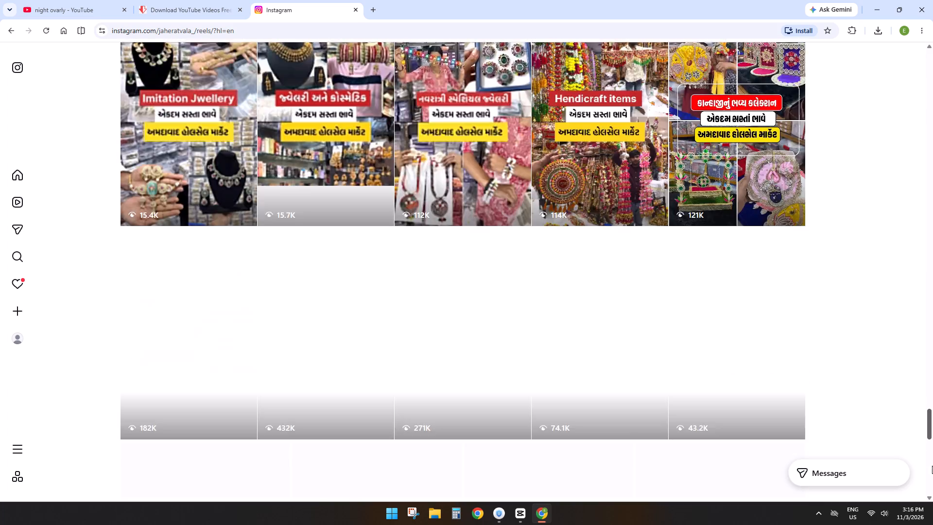
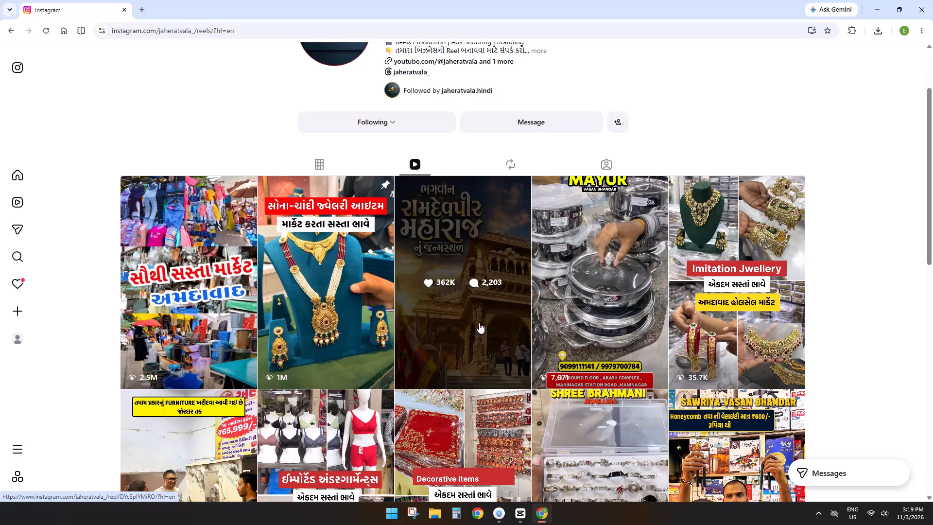
Browse the jaheratvala_ reels for reference, play the Sanjay steel utensil sale reel with sound, and close it.
scroll(518, 292, "down", 4)
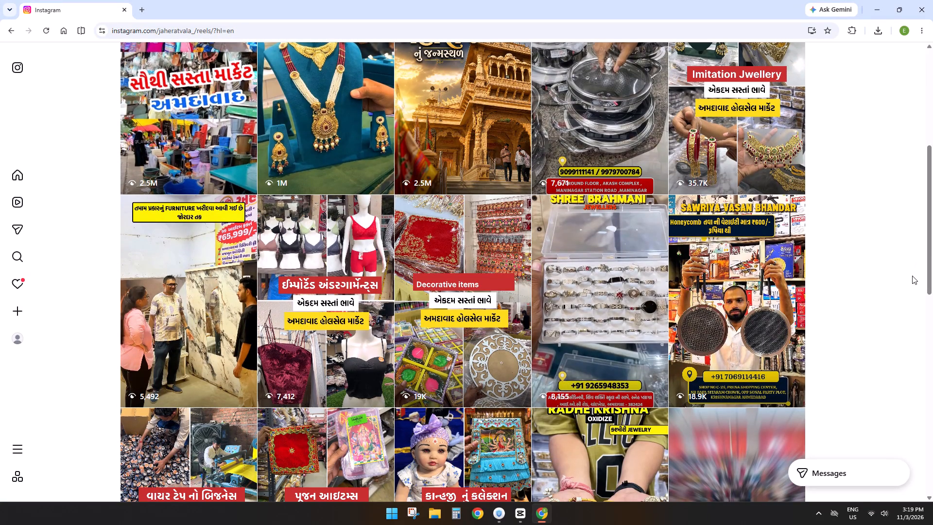
scroll(910, 267, "down", 4)
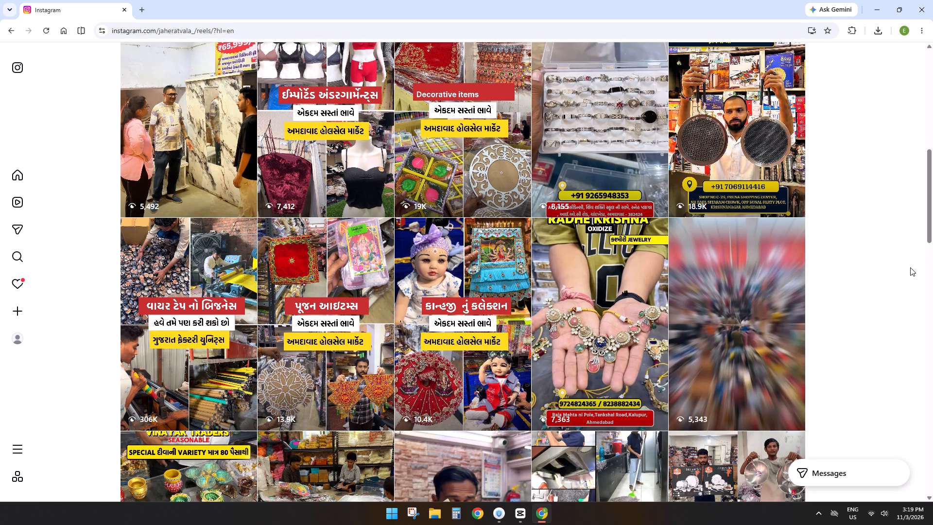
scroll(888, 297, "down", 2)
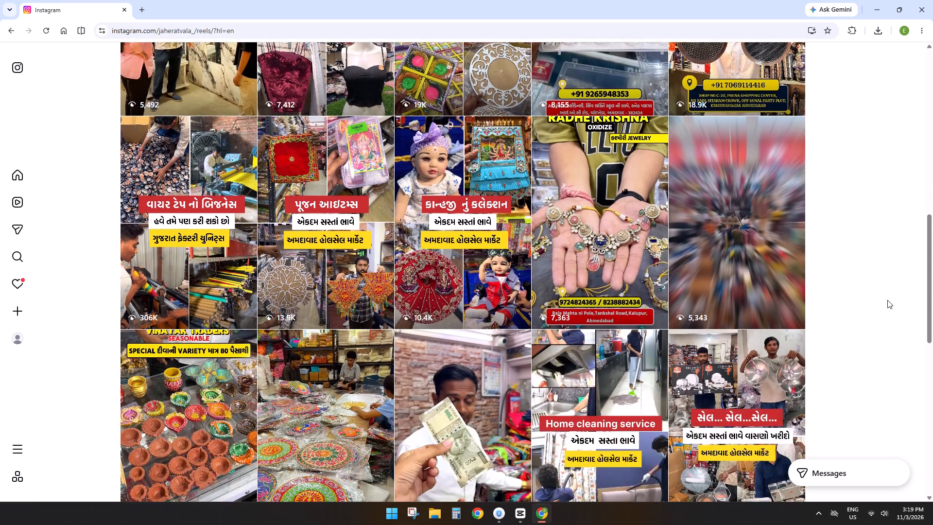
scroll(887, 300, "down", 3)
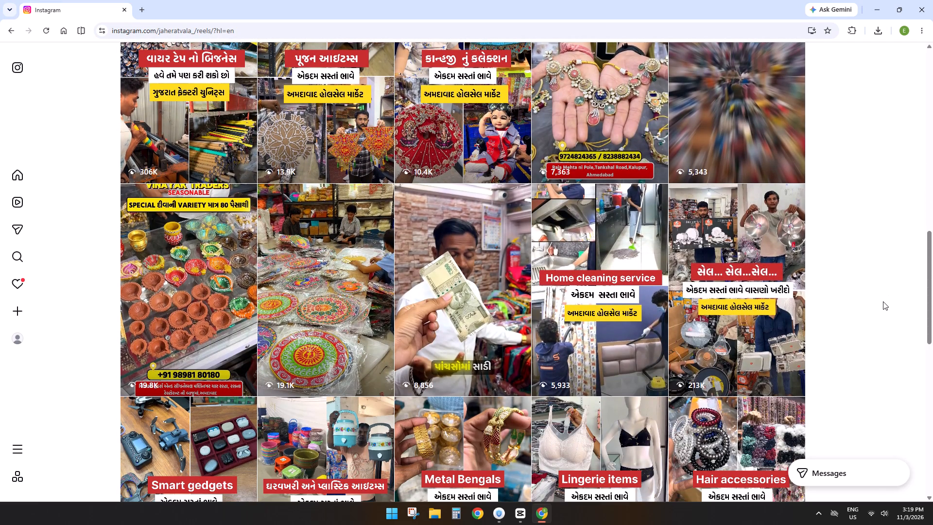
scroll(883, 301, "down", 4)
scroll(883, 301, "up", 3)
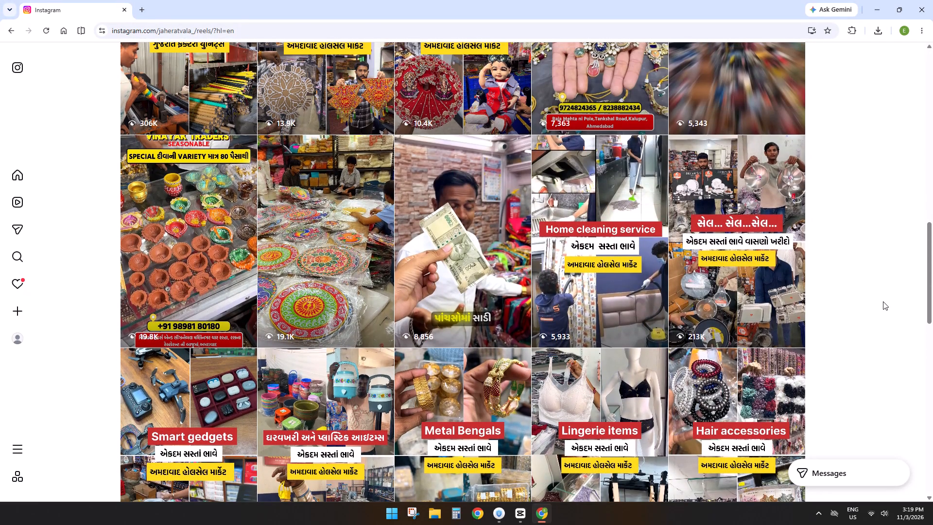
left_click(777, 302)
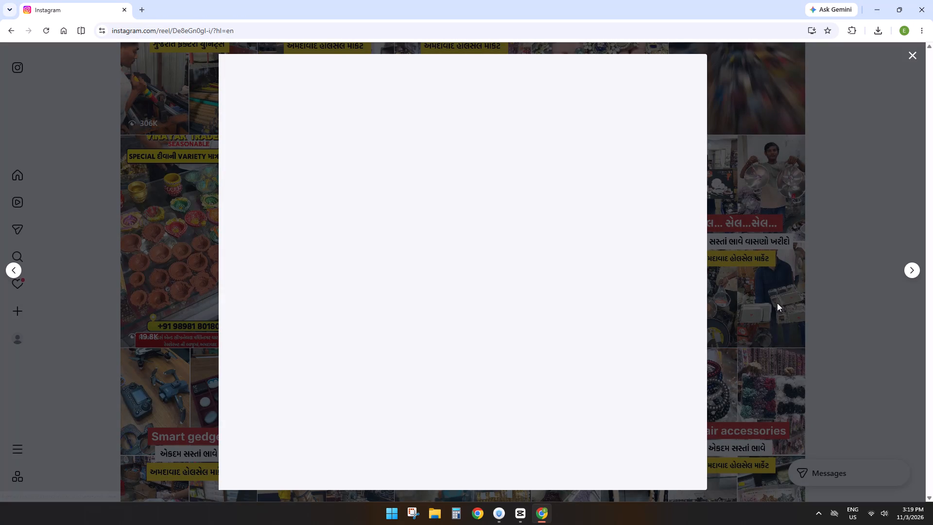
left_click(450, 482)
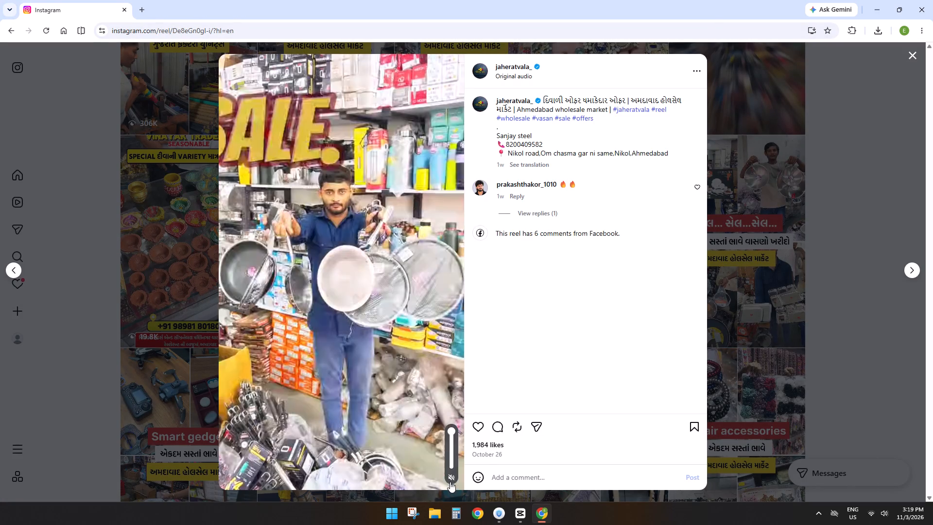
left_click(909, 53)
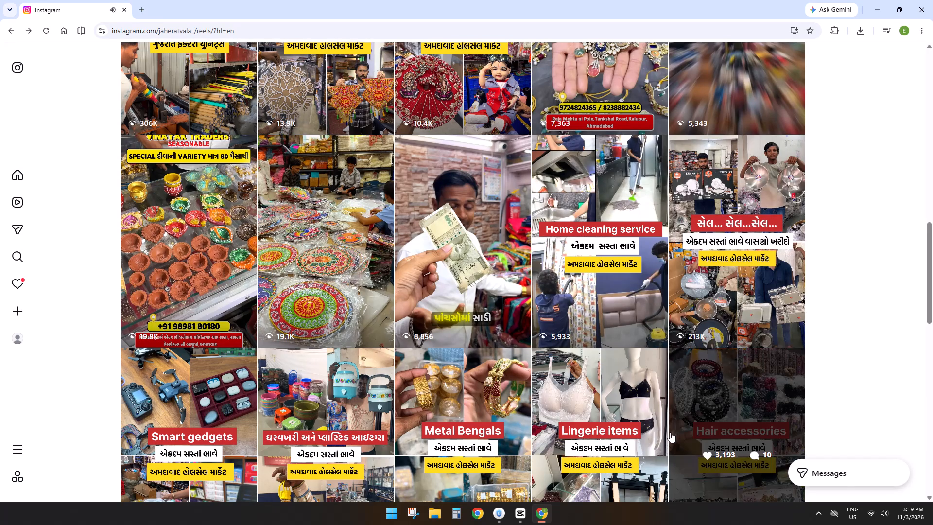
scroll(671, 432, "up", 6)
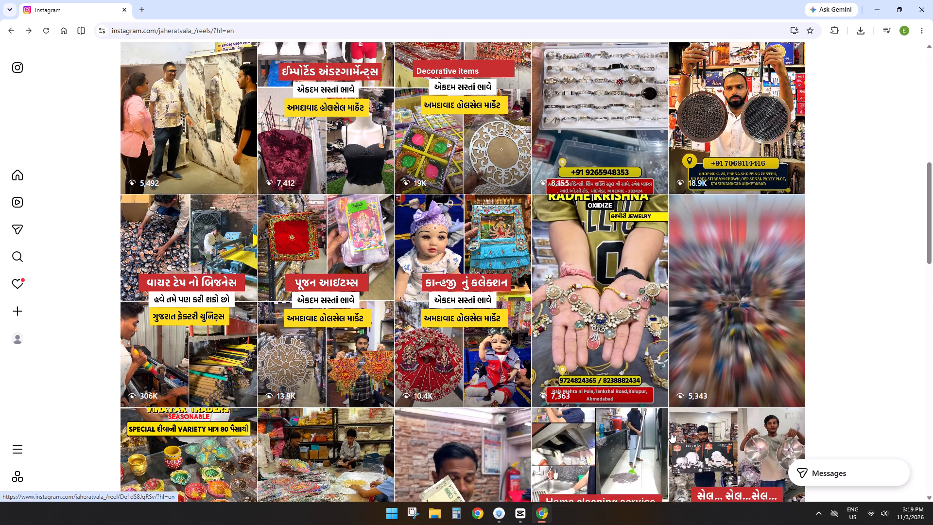
scroll(671, 432, "up", 7)
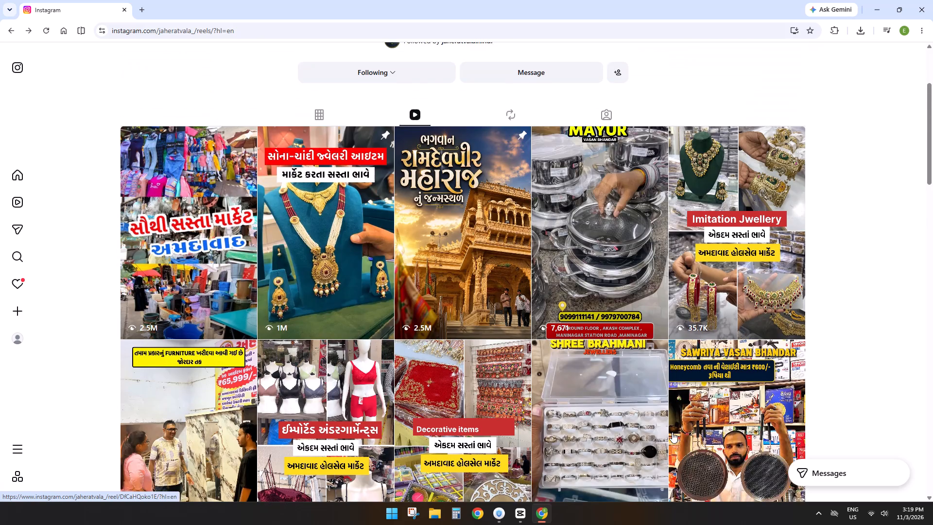
scroll(672, 432, "down", 7)
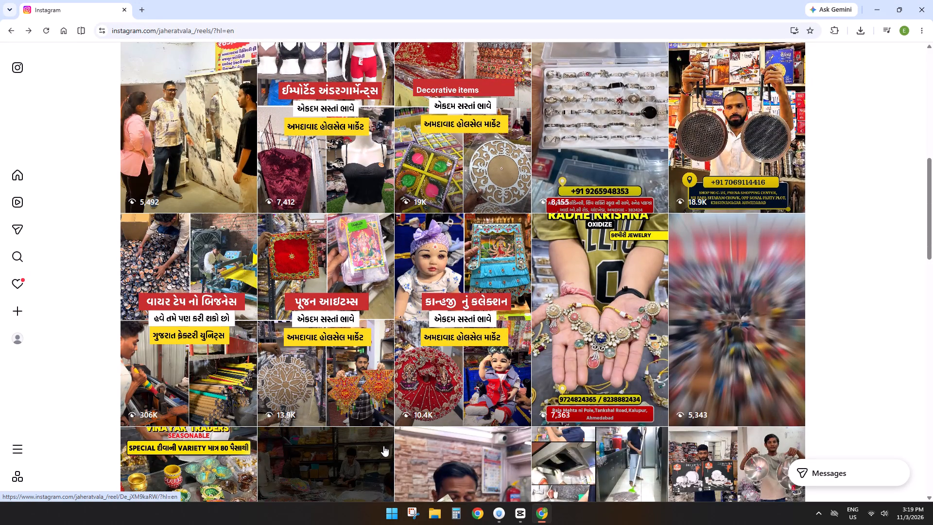
scroll(469, 463, "down", 5)
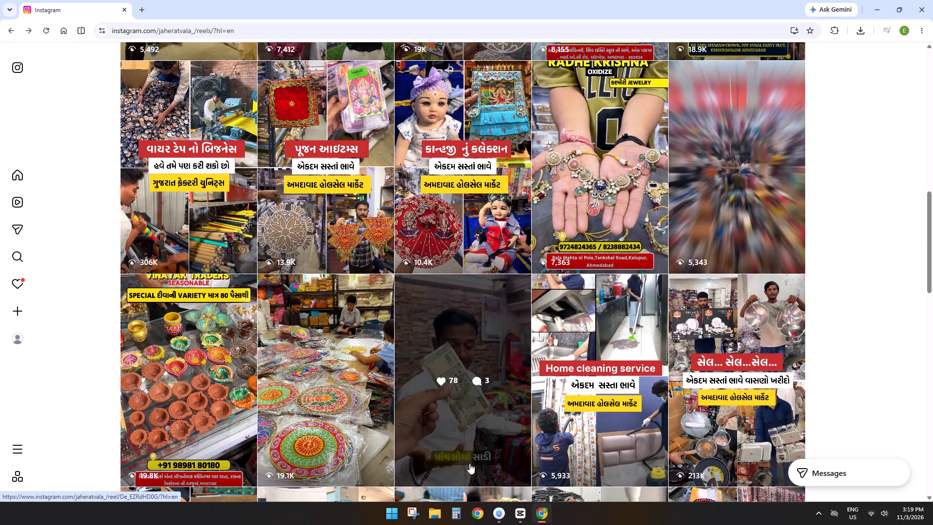
scroll(469, 463, "down", 4)
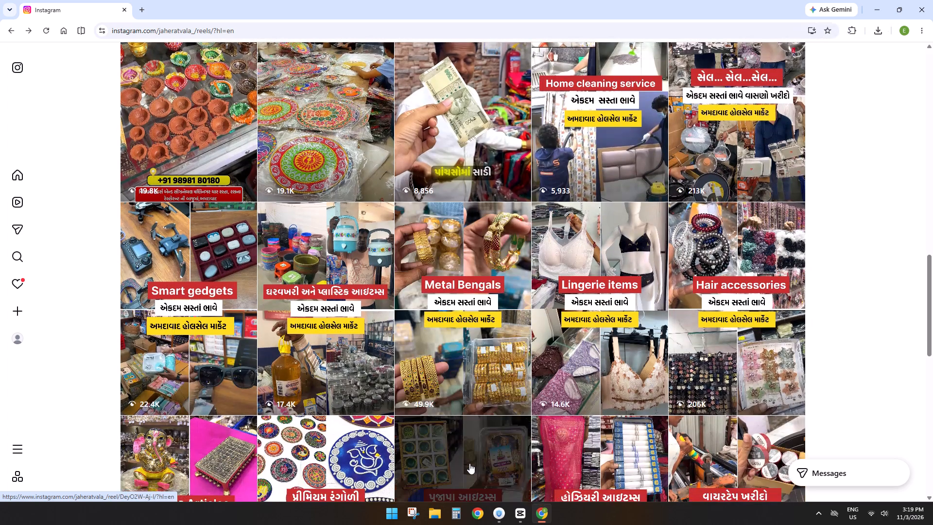
scroll(469, 463, "down", 3)
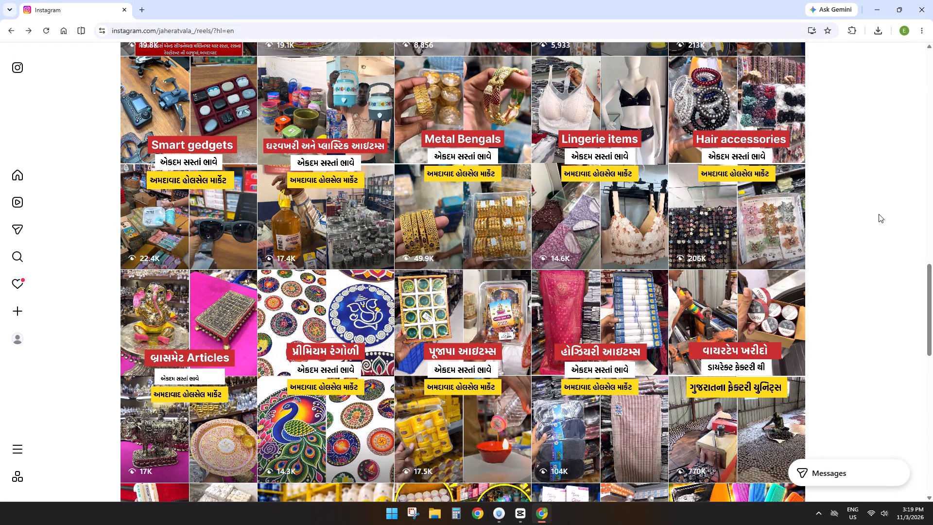
left_click(717, 224)
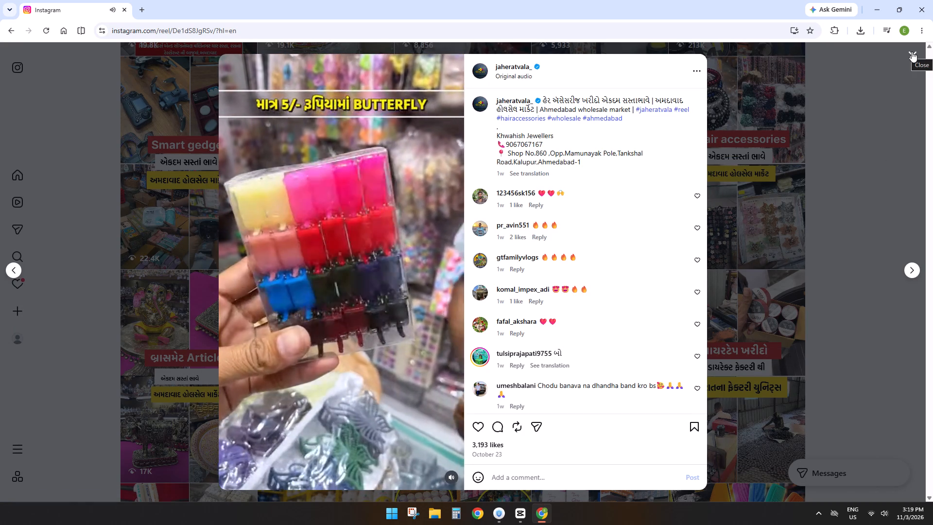
left_click(912, 52)
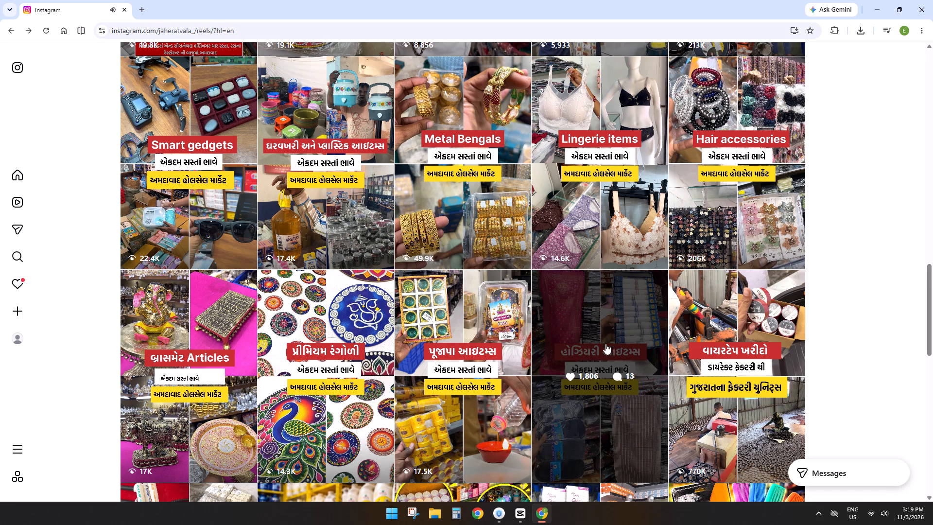
scroll(528, 379, "up", 5)
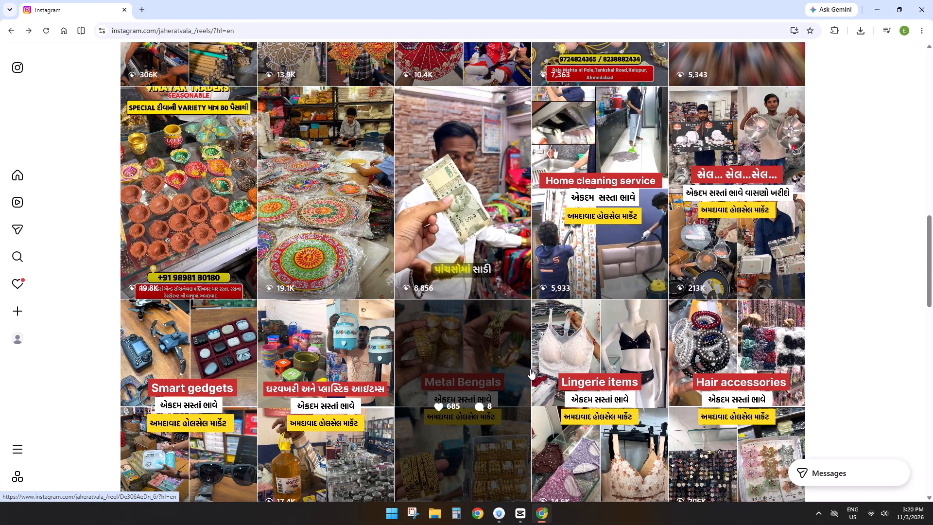
scroll(524, 367, "up", 6)
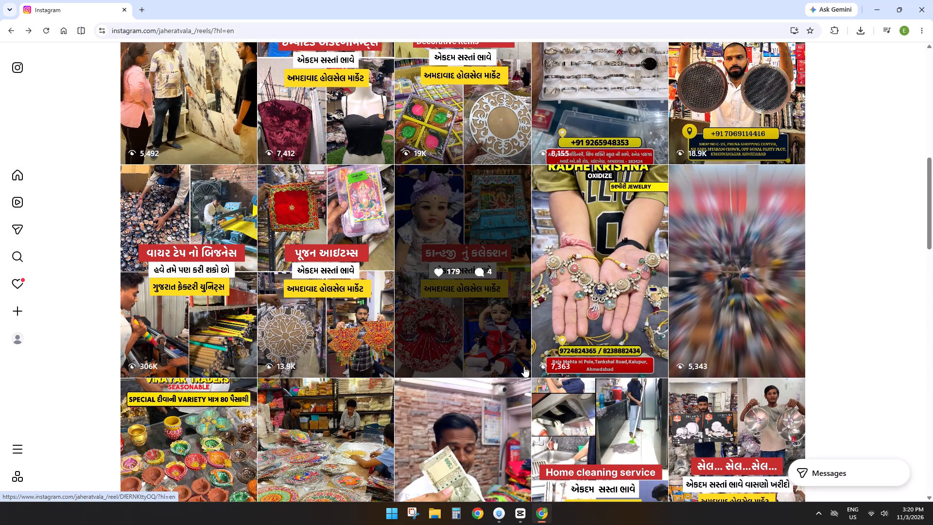
scroll(524, 367, "up", 1)
left_click(606, 350)
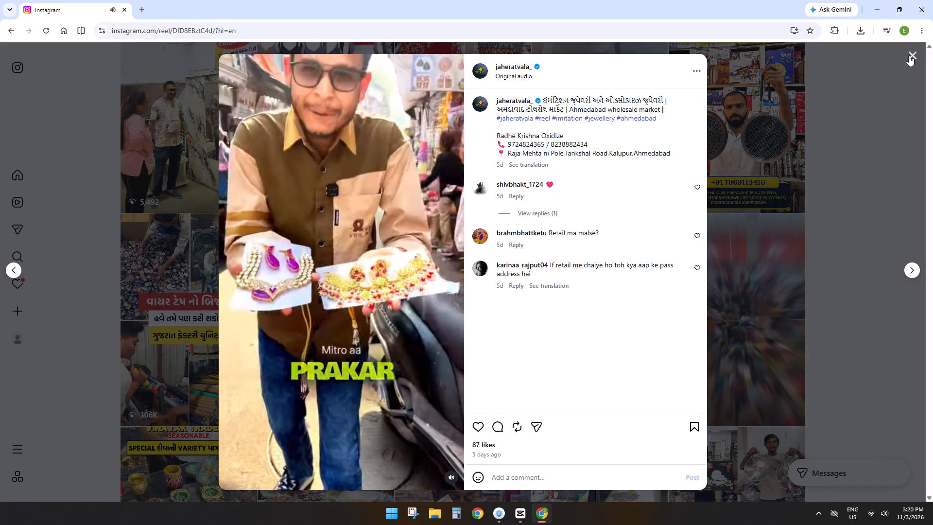
left_click(909, 55)
left_click(704, 306)
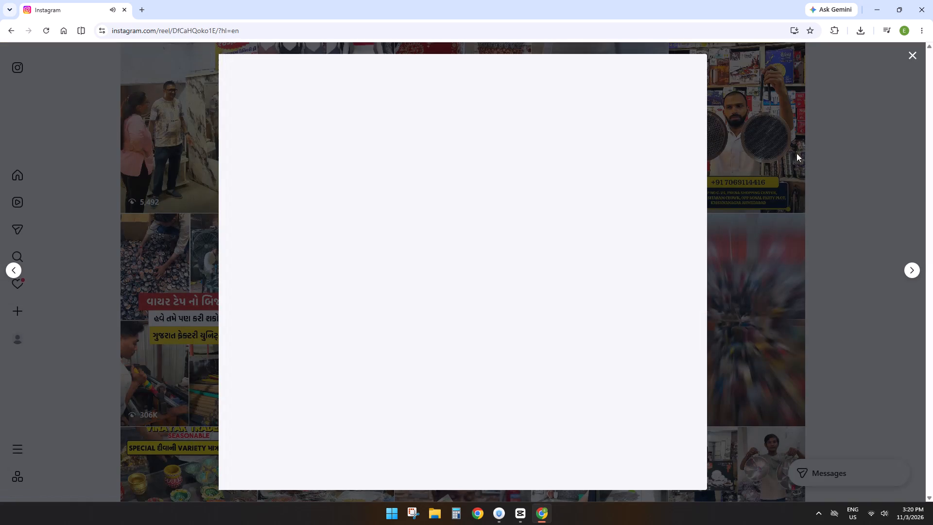
left_click(910, 54)
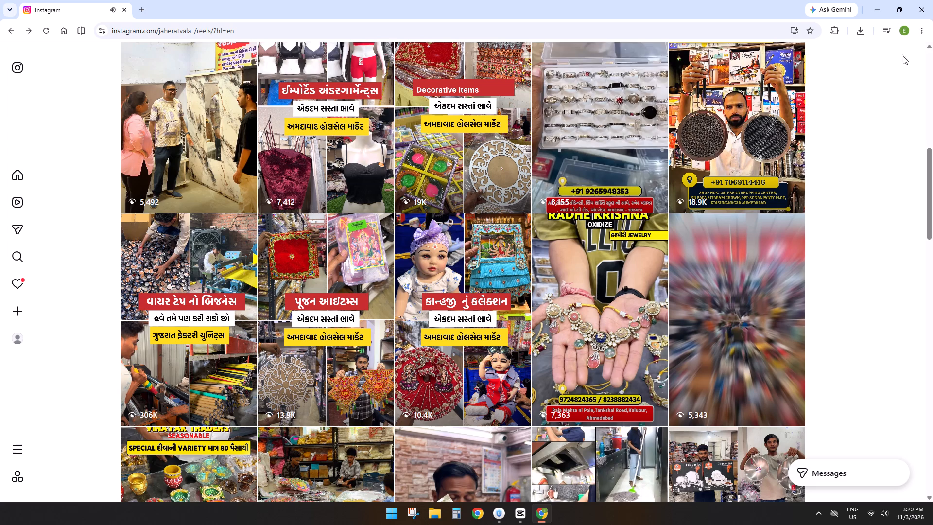
left_click(193, 274)
left_click(915, 58)
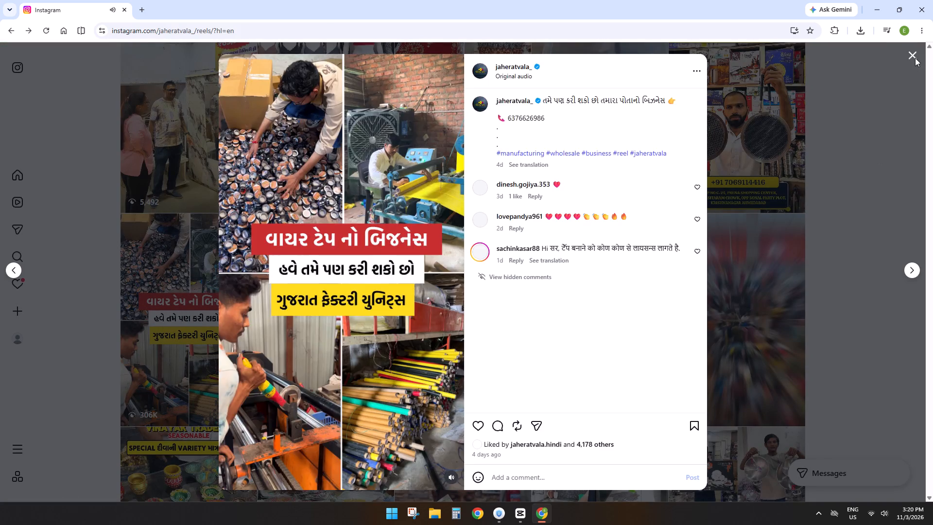
Watch the Decorative items reel made with diwalichowk_, looking through its caption and comments, and close it.
left_click(477, 154)
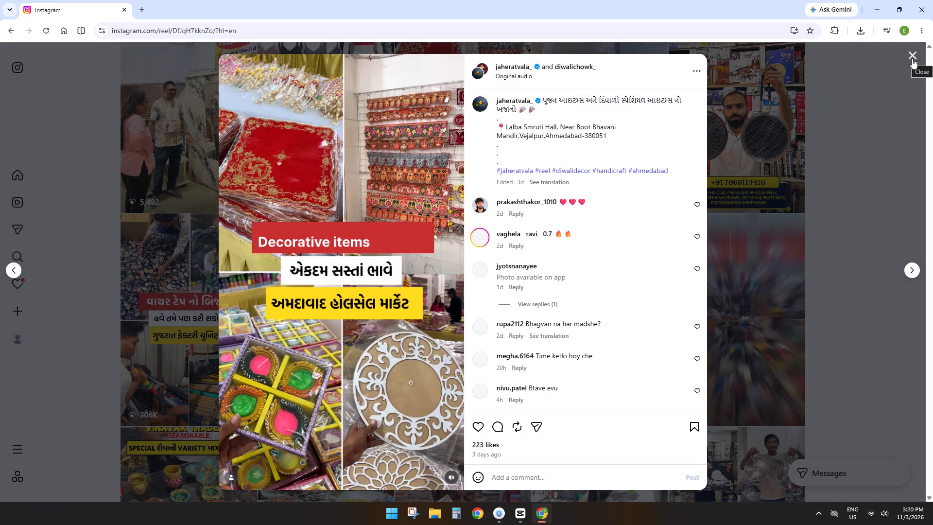
left_click(912, 58)
left_click(479, 163)
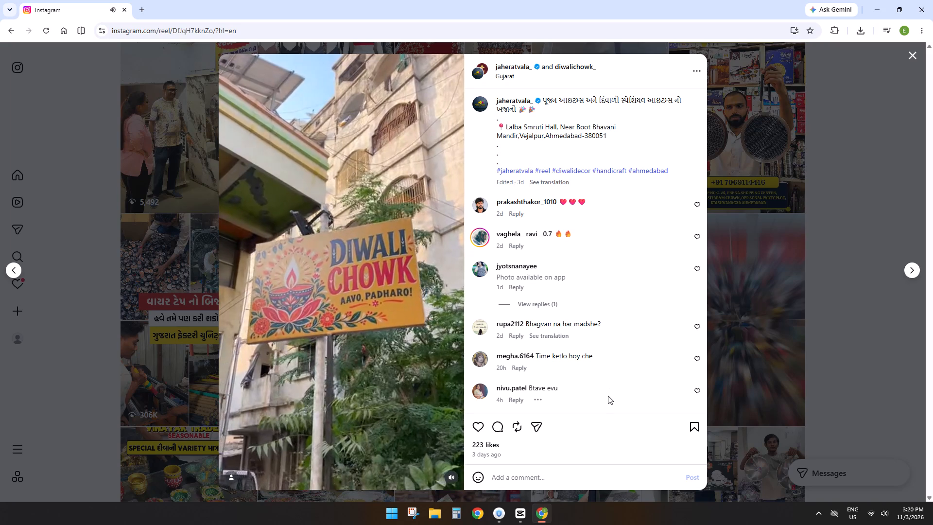
scroll(604, 390, "down", 1)
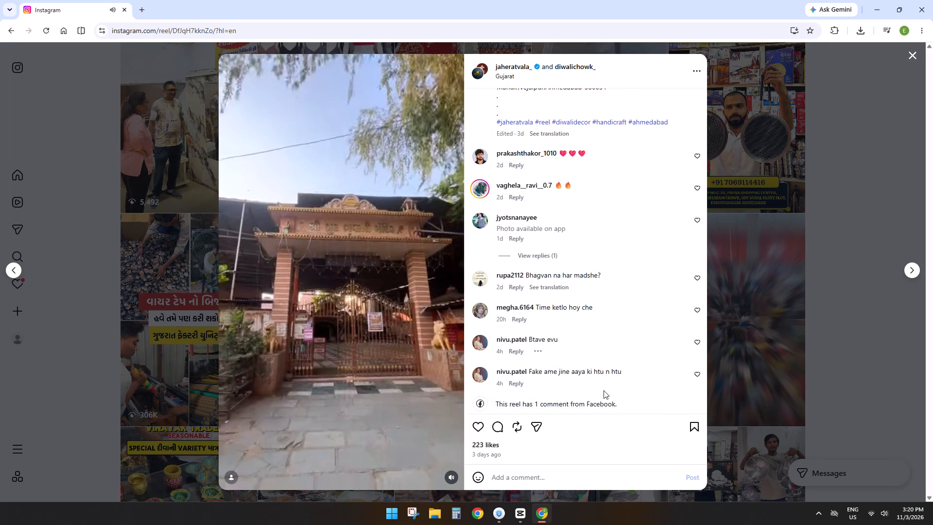
scroll(604, 390, "down", 2)
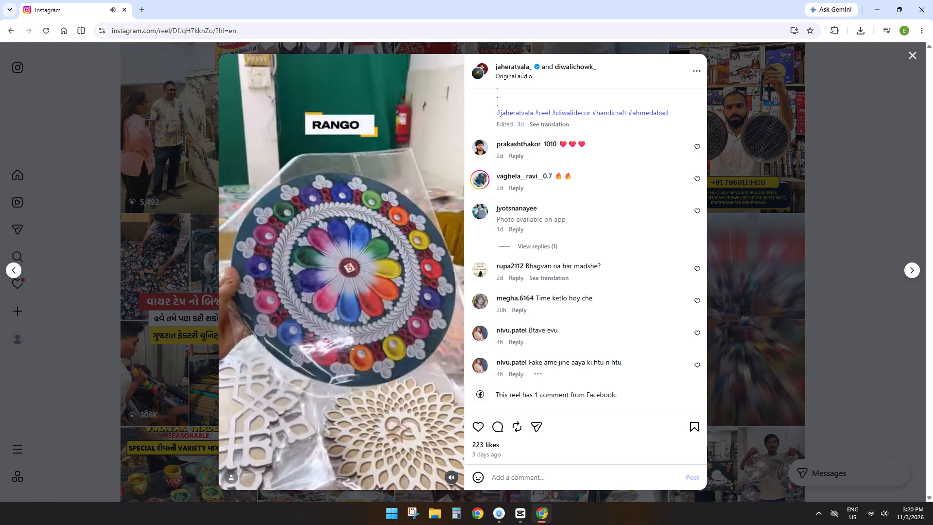
scroll(565, 359, "down", 4)
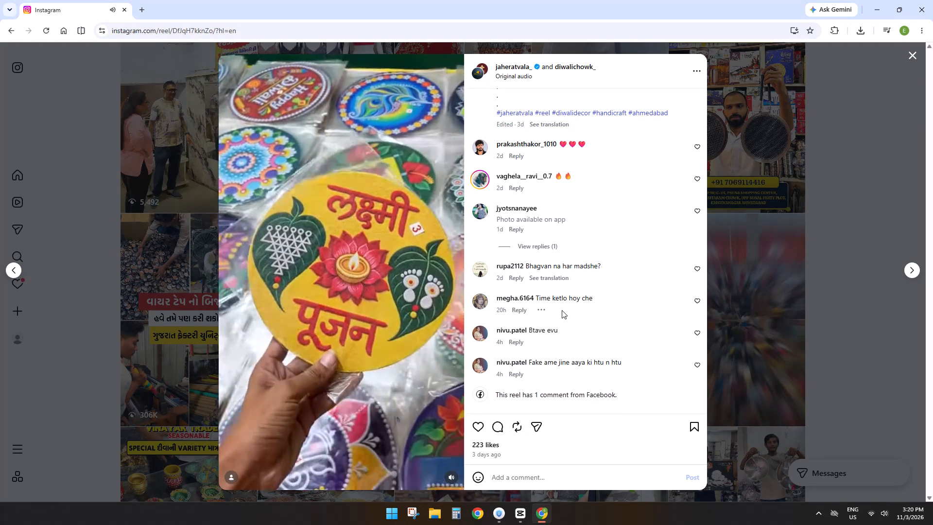
scroll(562, 310, "down", 4)
scroll(569, 374, "up", 2)
left_click(915, 54)
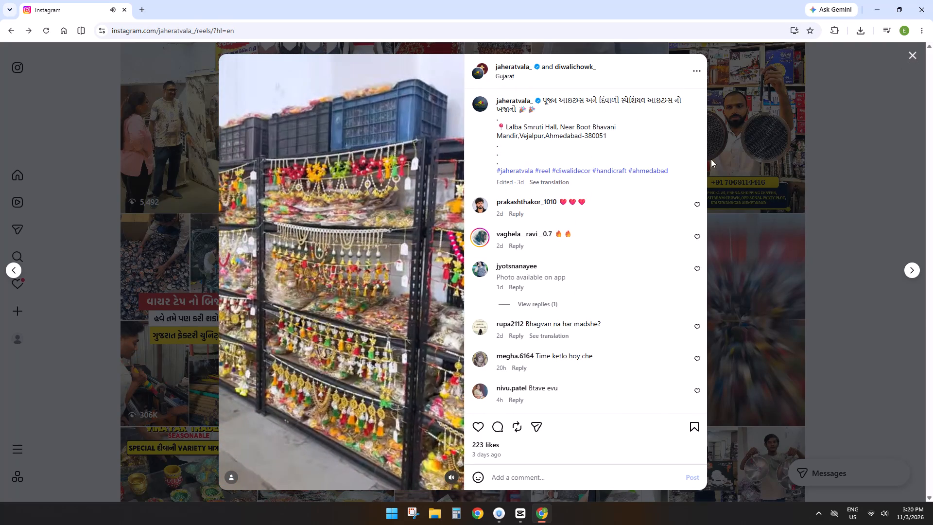
Watch the Sawriya Vasan Bhandar cookware reel and the Crowdniks handicraft reel for their editing style, closing each one.
left_click(726, 144)
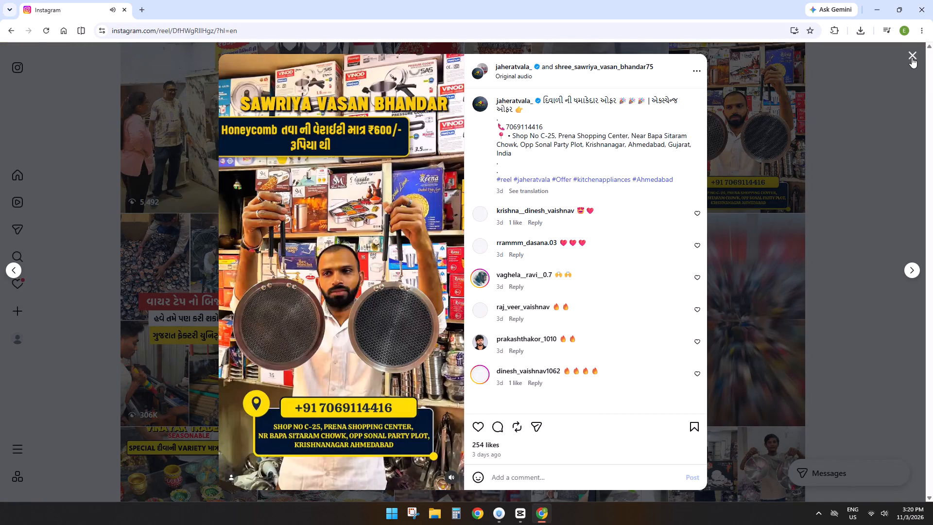
left_click(912, 57)
left_click(303, 322)
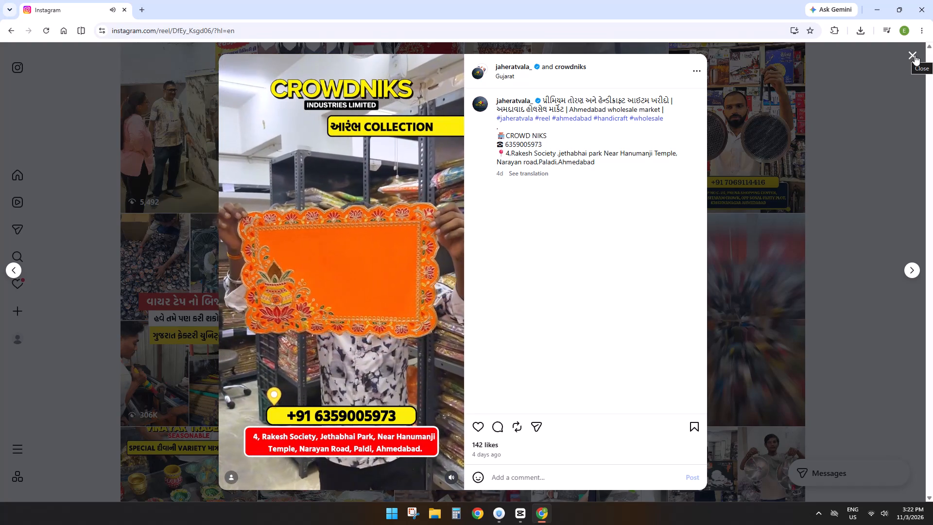
left_click(915, 55)
Switch to CapCut and replay the end of the sequence from IMG_9305.MOV into IMG_9321.MOV with the timeline enlarged.
left_click(517, 516)
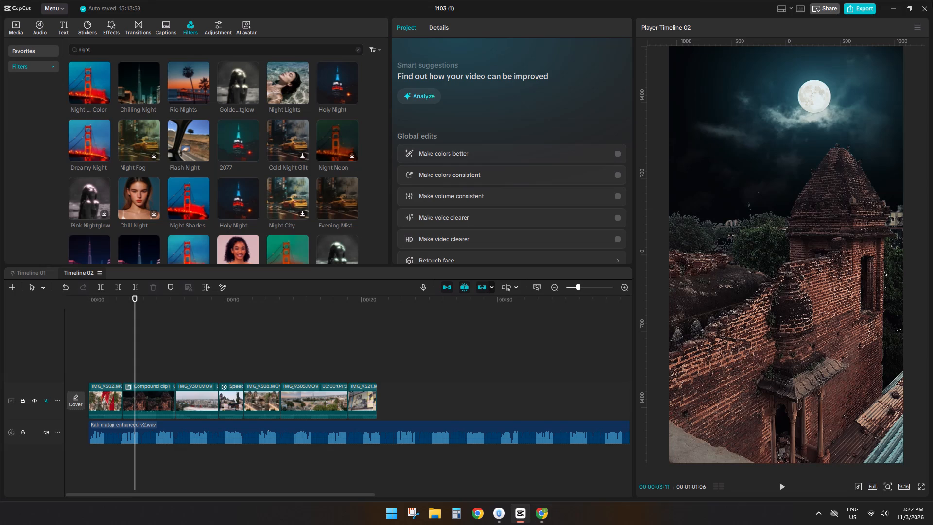
left_click(258, 345)
left_click_drag(258, 345, 15, 357)
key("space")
left_click(359, 359)
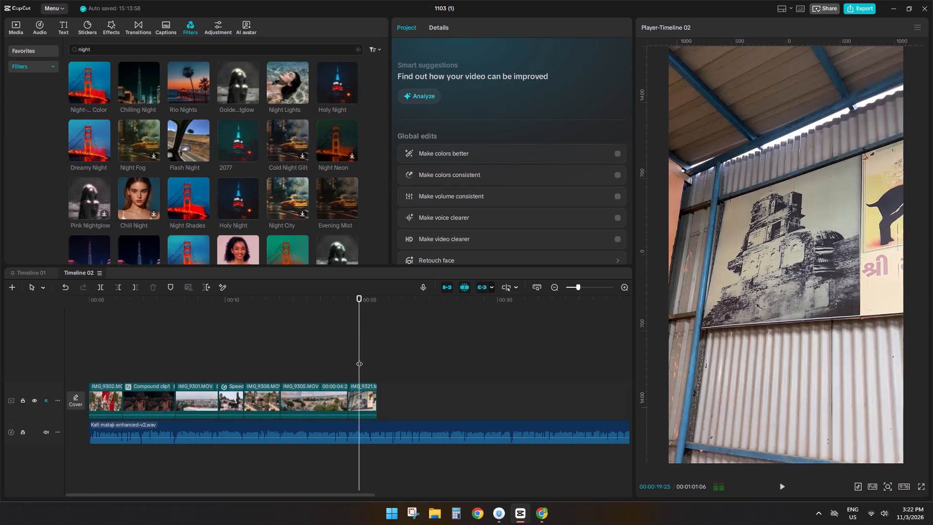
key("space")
left_click(326, 364)
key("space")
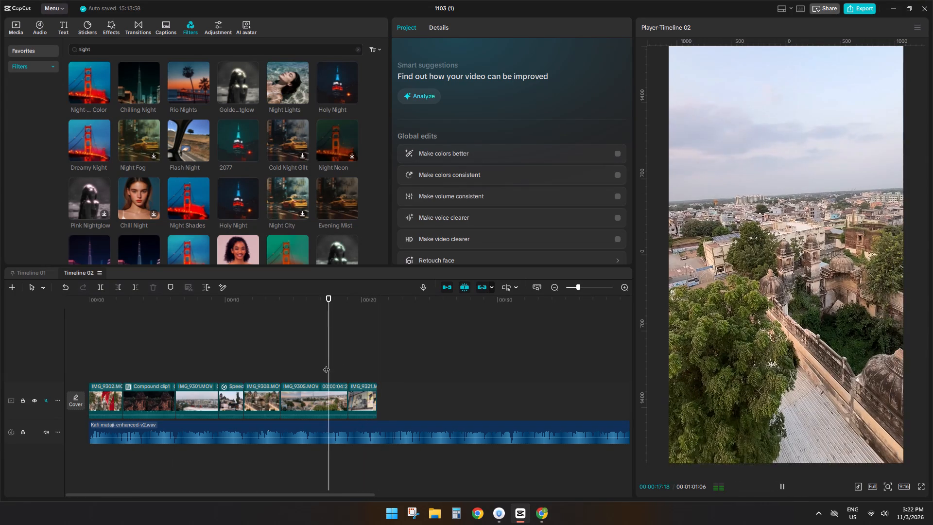
scroll(383, 413, "up", 10, "ctrl")
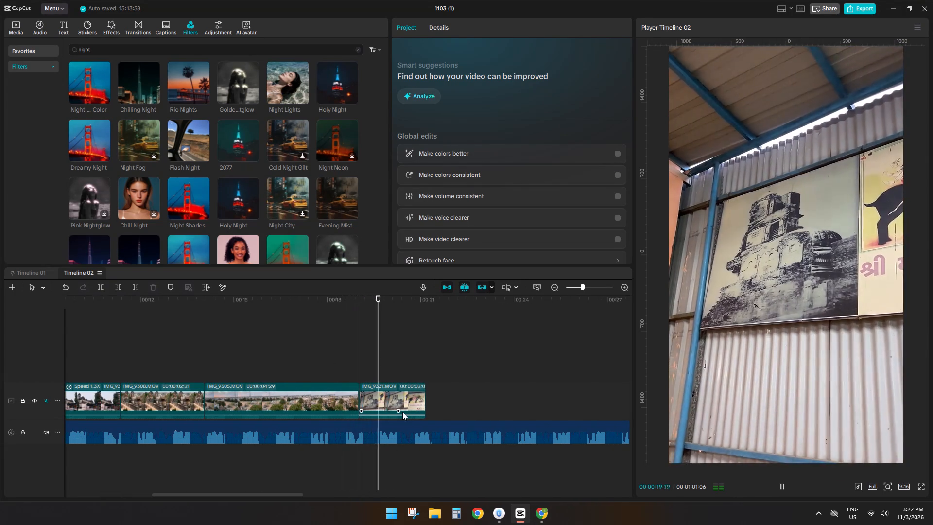
left_click(402, 412)
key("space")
left_click(352, 368)
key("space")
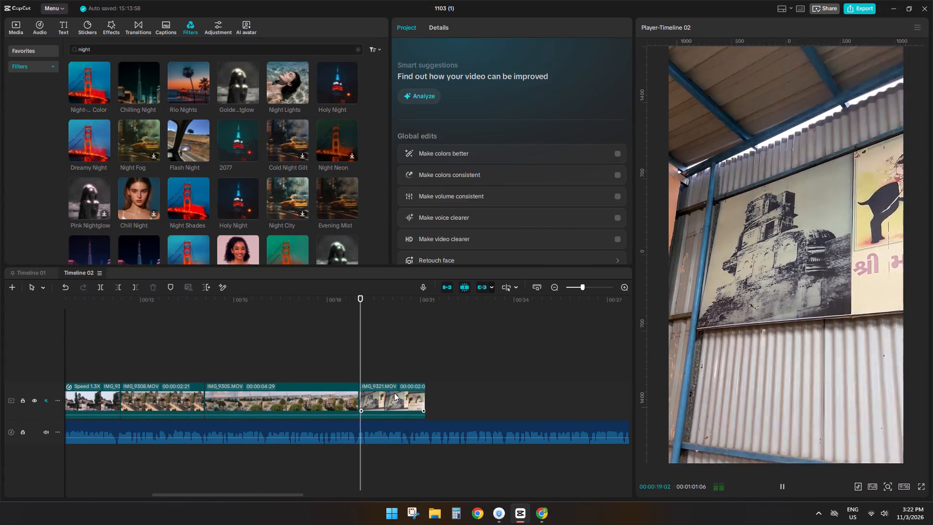
Slow the IMG_9321.MOV clip at the end of the video track to 0.67x speed and play it back.
left_click(394, 393)
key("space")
left_click(456, 25)
left_click(421, 88)
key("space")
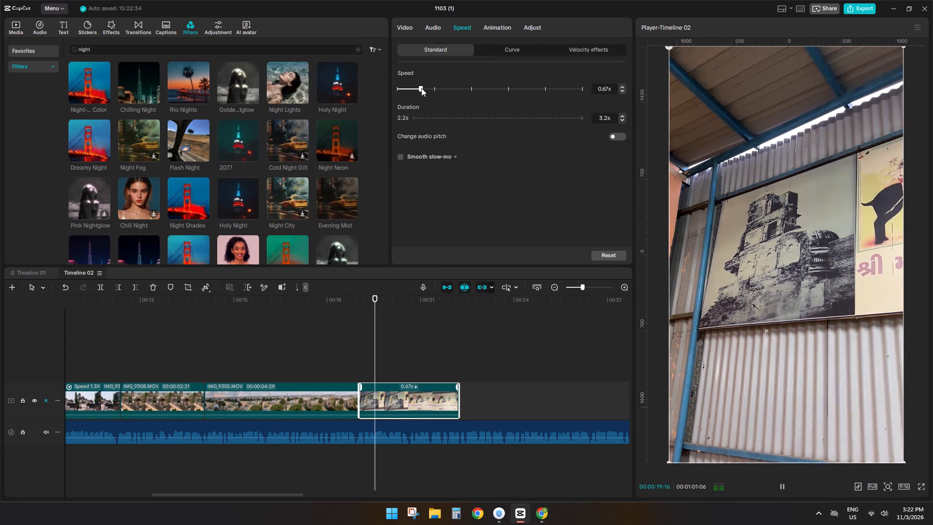
Slow the last video clip on Timeline 02 to 0.55x speed.
key("space")
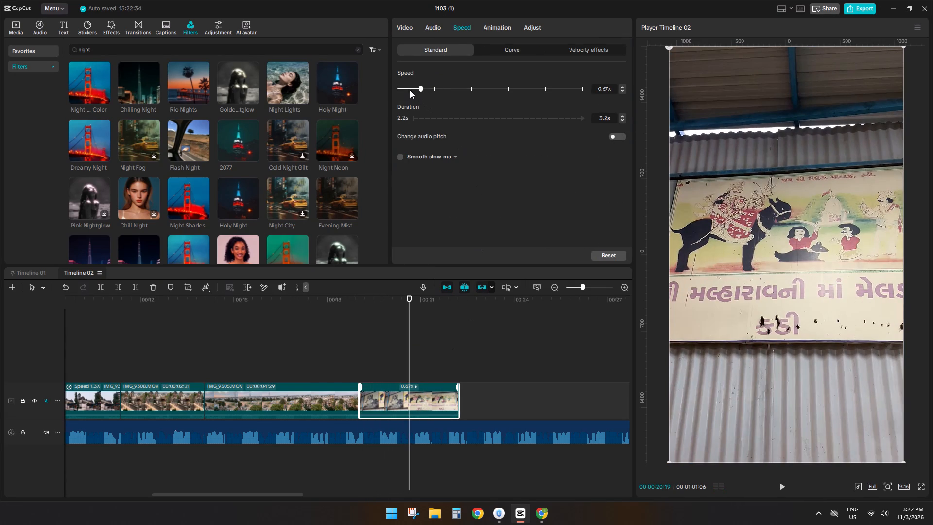
left_click(418, 90)
left_click(418, 89)
double_click(418, 88)
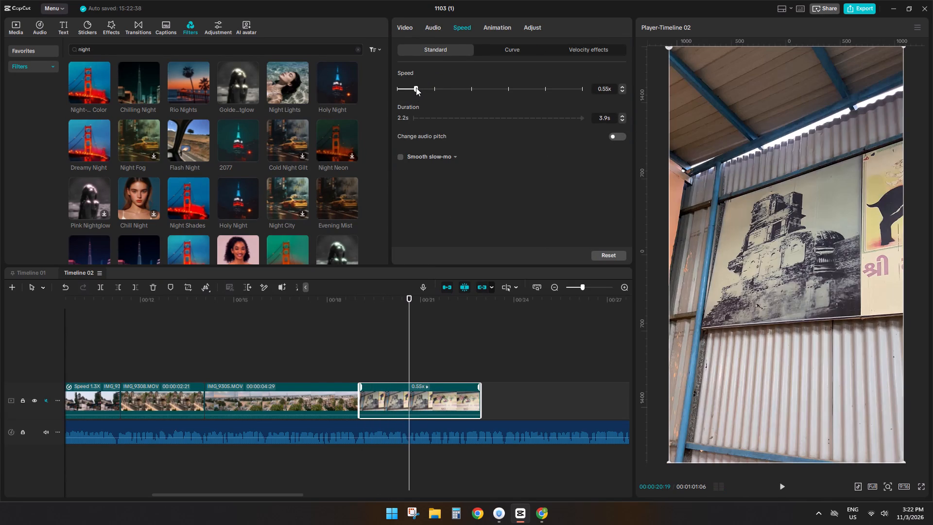
Split the slowed last clip at 00:00:20:19 and remove the part after the cut.
left_click(428, 410)
type("sd")
key("space")
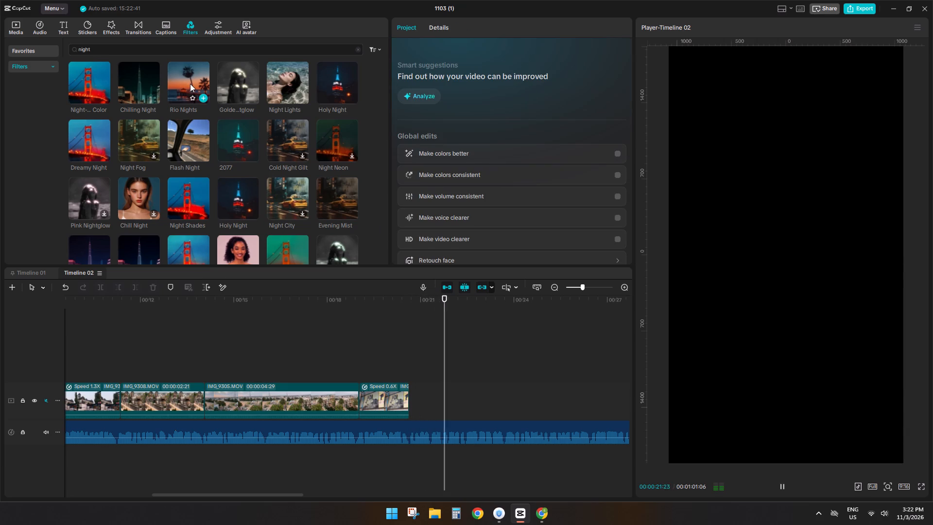
Show the imported media and park the playhead at the end of the last clip, 00:00:20:19.
left_click(18, 24)
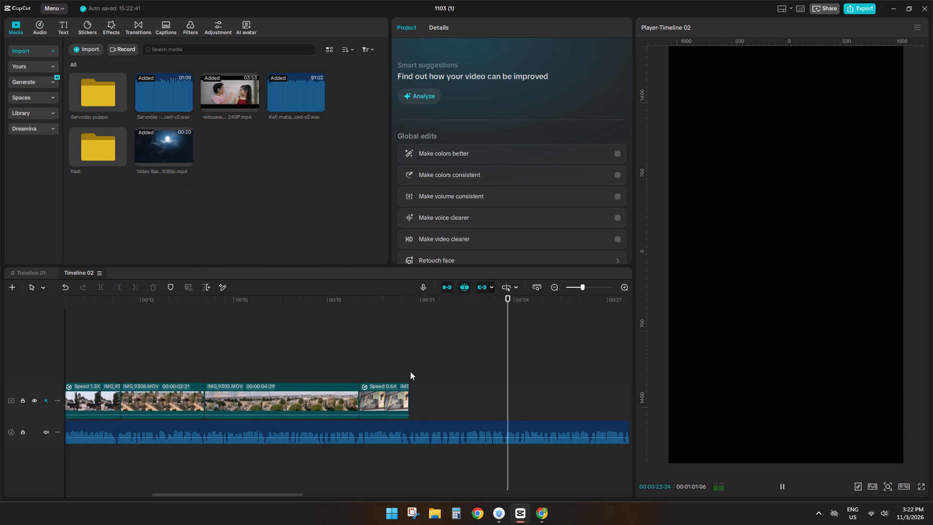
left_click(407, 371)
key("space")
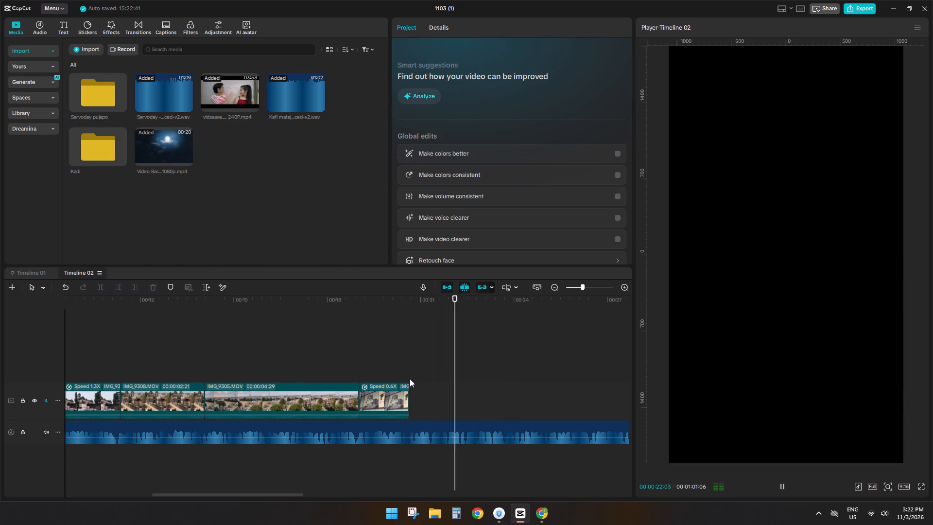
scroll(410, 379, "down", 3)
scroll(410, 379, "down", 2, "ctrl")
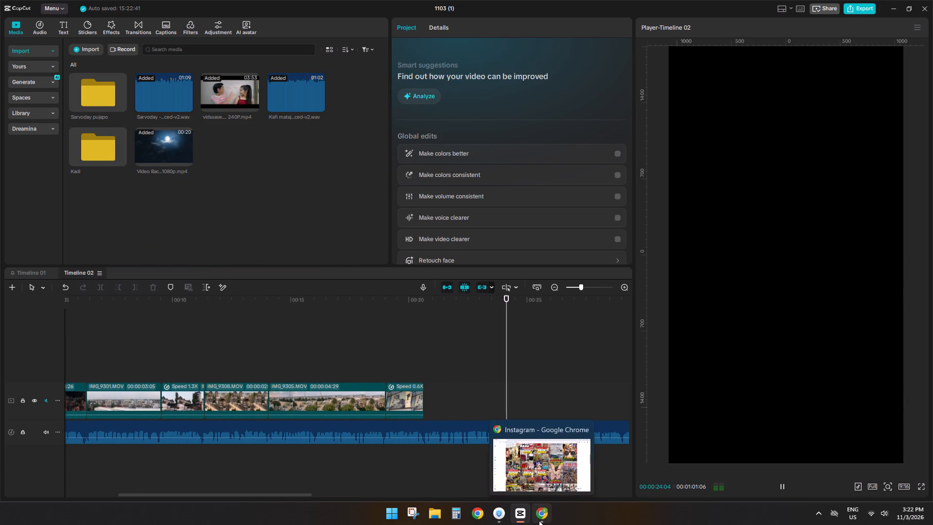
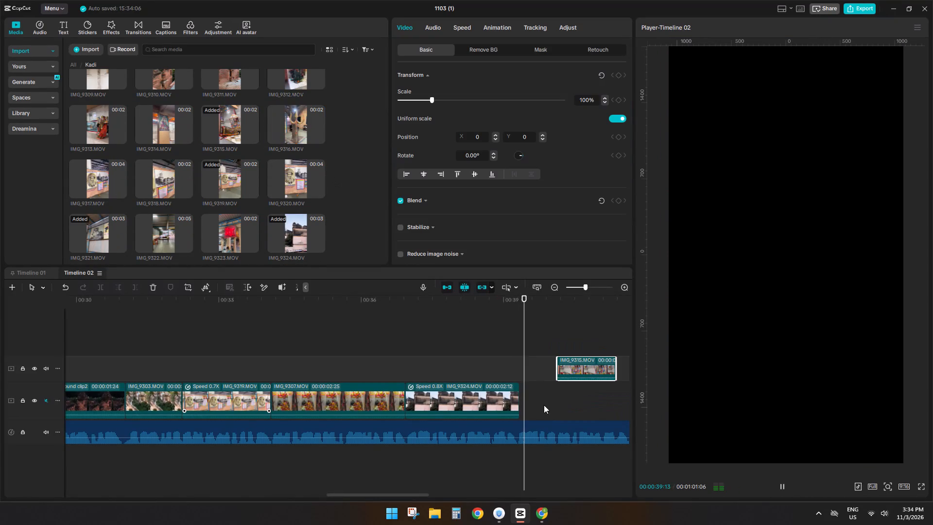
key("space")
left_click_drag(577, 364, 552, 402)
key("space")
key("space")
Split the IMG_9315.MOV clip at 00:00:40:12 and delete the part after the cut.
left_click_drag(381, 495, 381, 494)
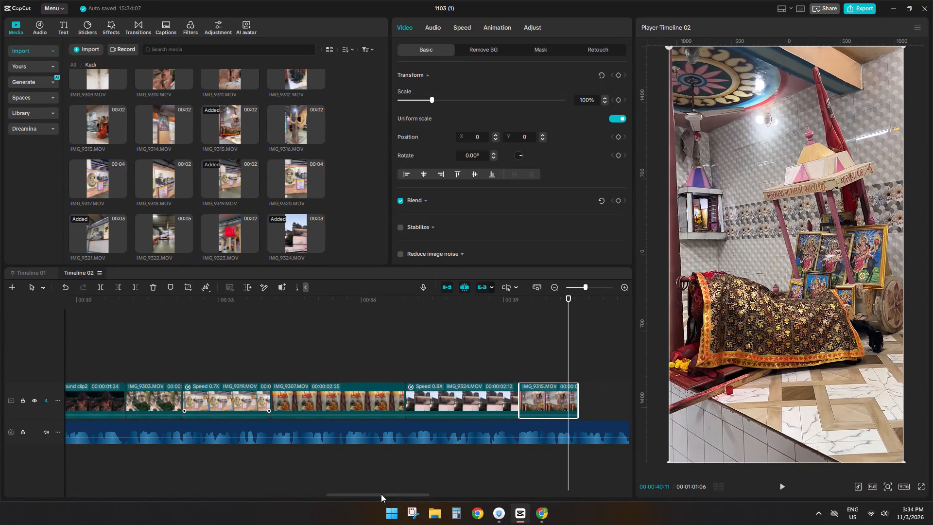
left_click_drag(381, 494, 402, 493)
key("space")
key("space")
key("space")
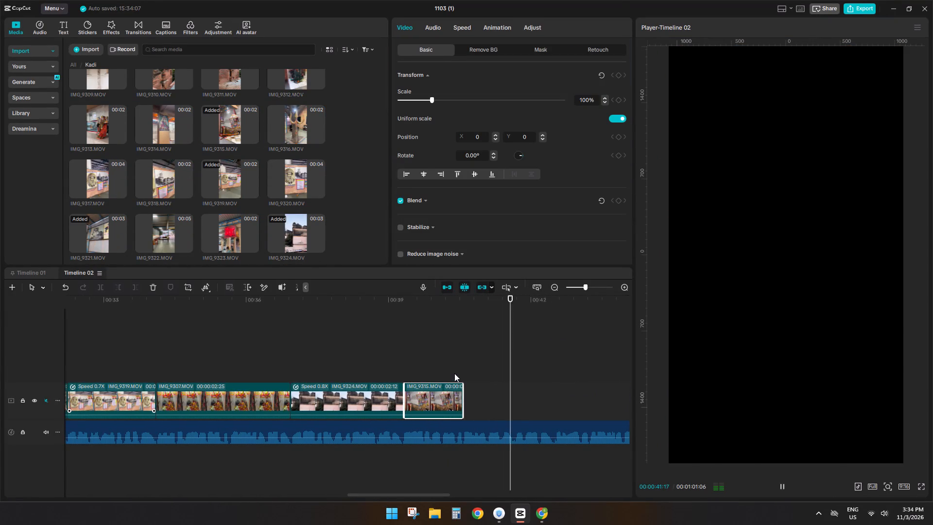
left_click(454, 373)
left_click(457, 402)
key("s")
key("d")
Preview the Kadi folder's clips, including IMG_9326, IMG_9321, IMG_9318, IMG_9305, IMG_9301 and IMG_9303, for the next shot.
scroll(195, 205, "down", 3)
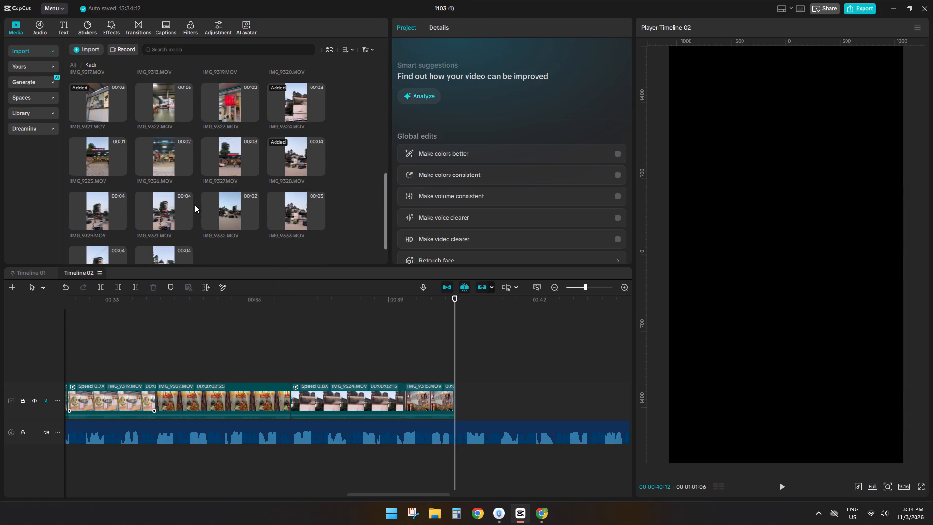
left_click(151, 151)
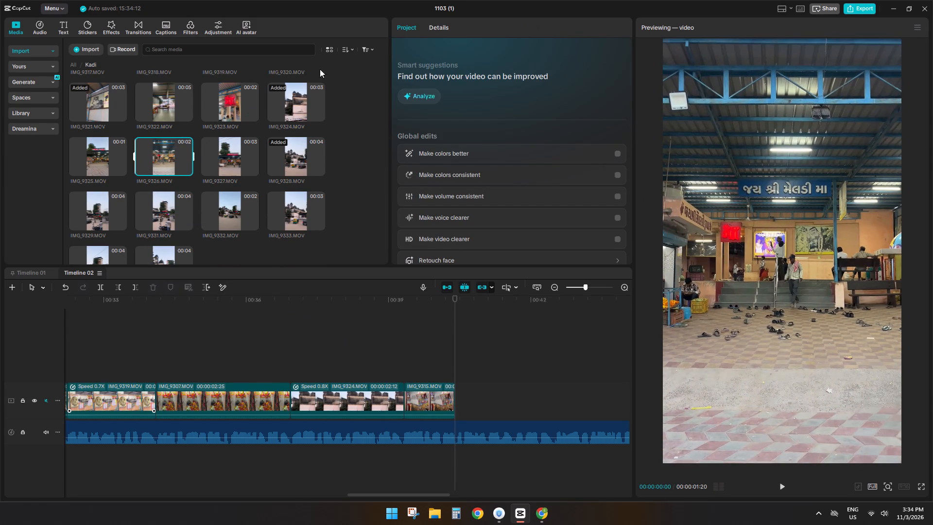
left_click(92, 114)
scroll(147, 122, "up", 2)
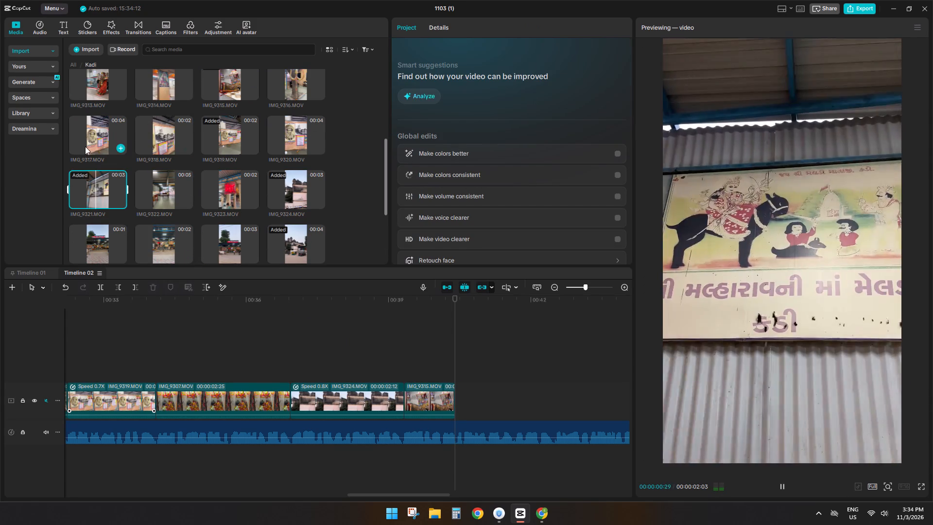
left_click(85, 146)
left_click(158, 134)
scroll(207, 169, "up", 4)
left_click(108, 253)
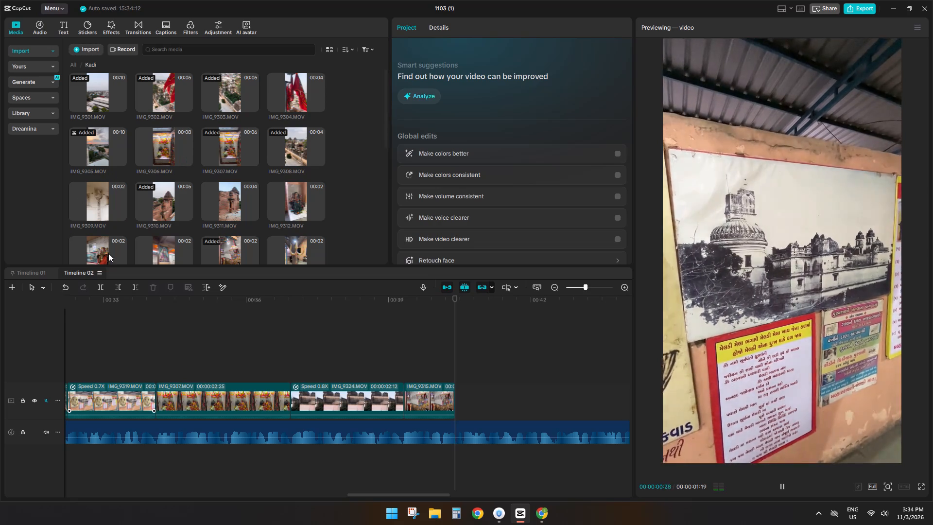
left_click(100, 186)
left_click(107, 147)
left_click(101, 62)
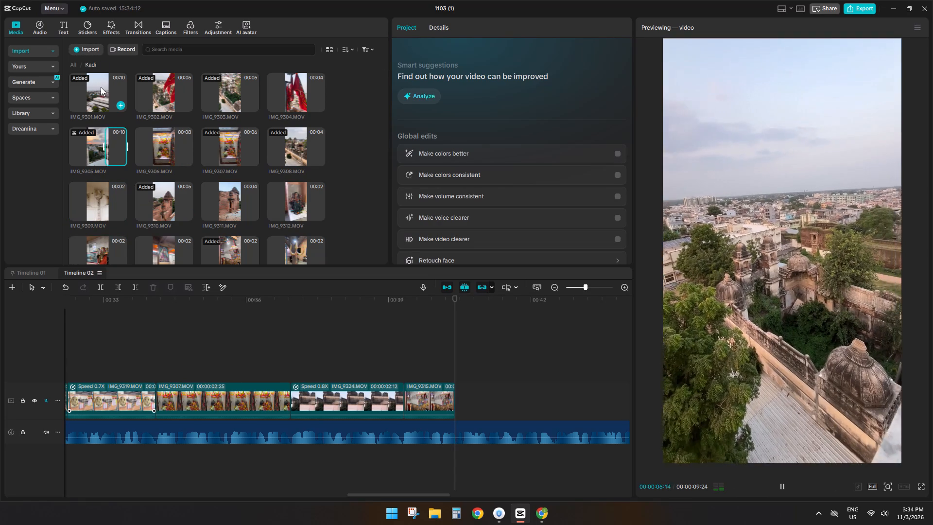
left_click(101, 87)
scroll(223, 140, "up", 2)
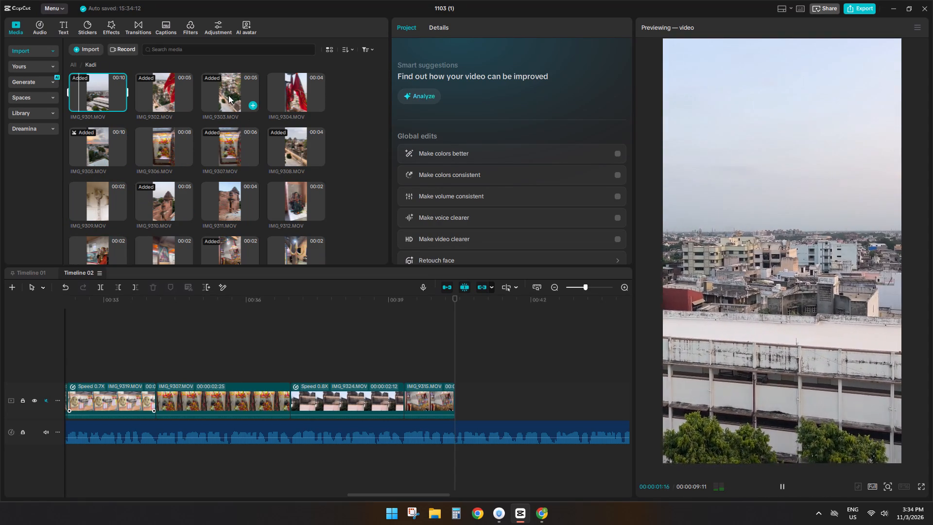
left_click(228, 95)
Add the red flags clip IMG_9304.MOV directly after IMG_9315.MOV and play it through to its end.
left_click(293, 92)
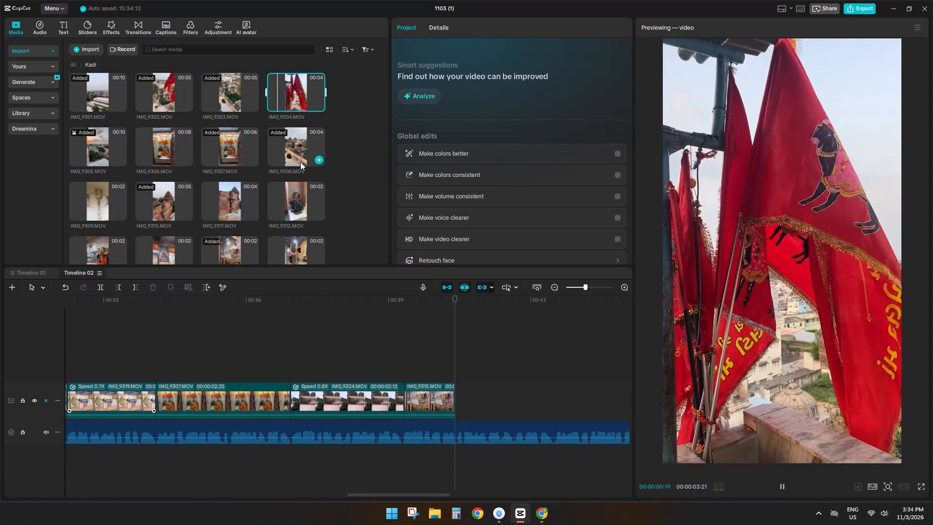
left_click_drag(288, 98, 479, 423)
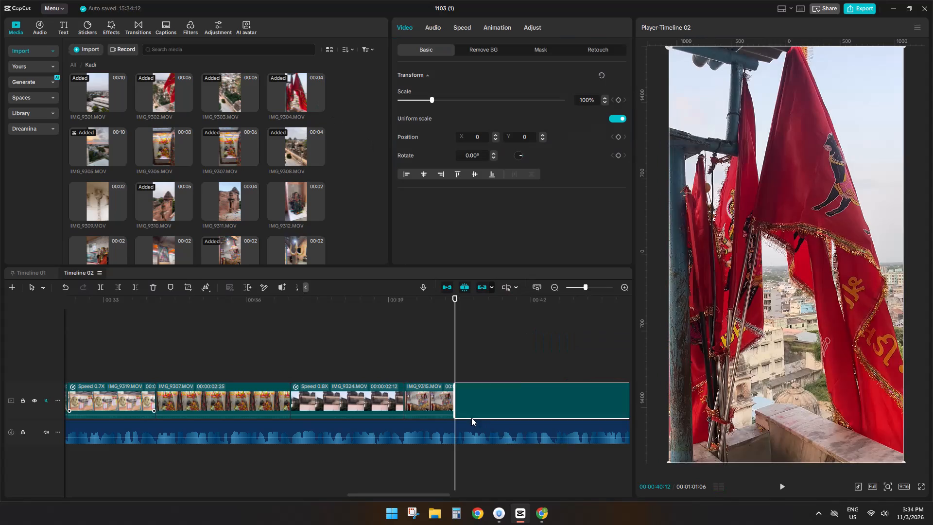
key("space")
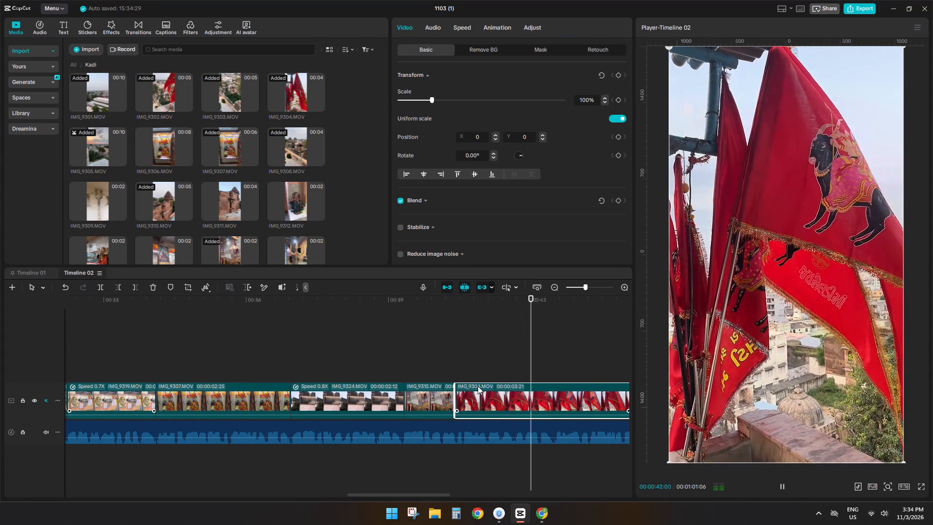
key("space")
key("space")
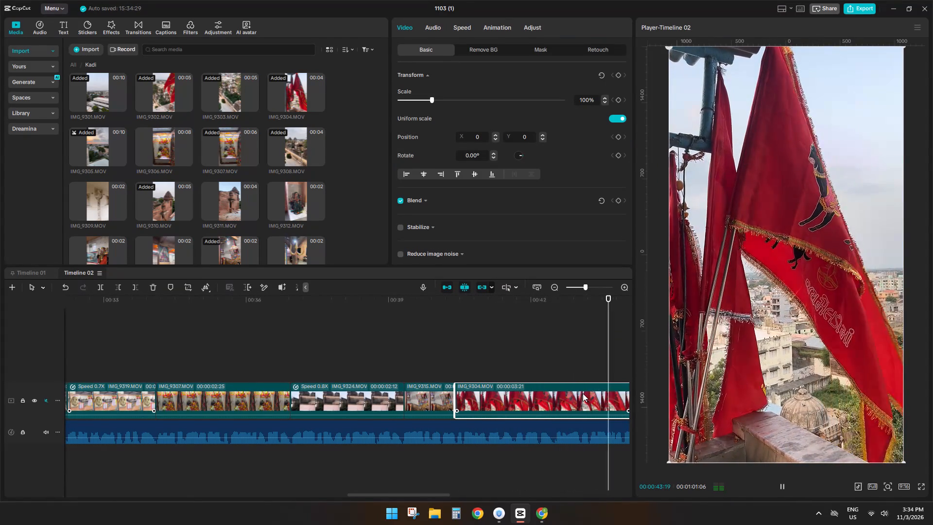
key("space")
key("space")
key("space")
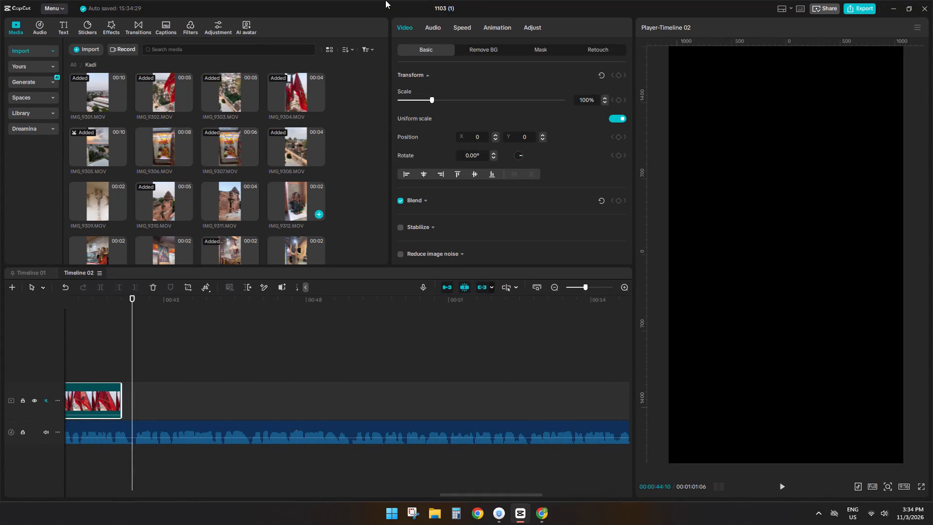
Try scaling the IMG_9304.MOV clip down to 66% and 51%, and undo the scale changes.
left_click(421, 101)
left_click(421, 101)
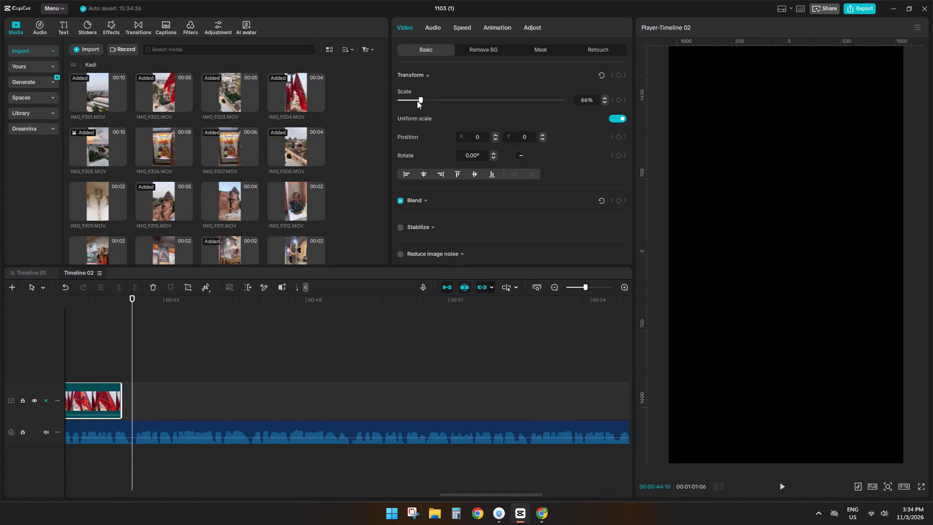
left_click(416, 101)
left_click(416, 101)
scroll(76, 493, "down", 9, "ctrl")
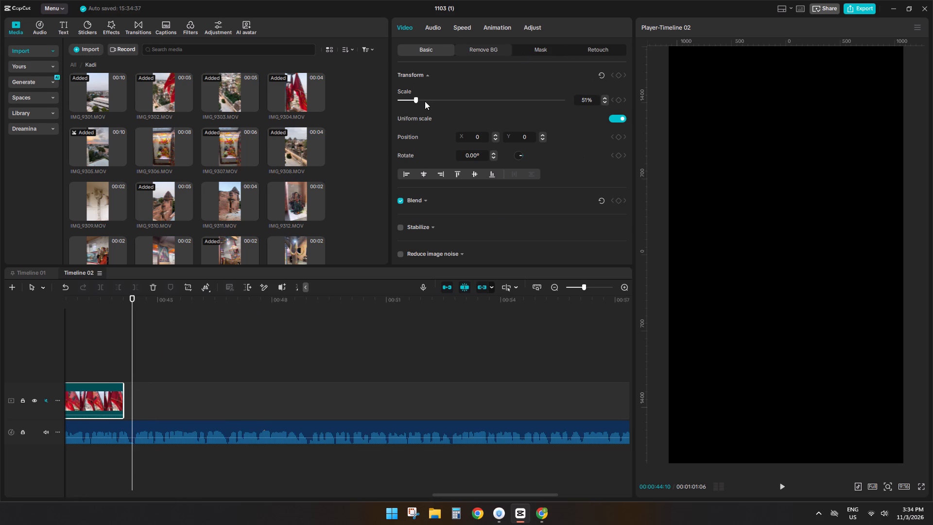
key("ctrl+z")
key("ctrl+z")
Slow the IMG_9304.MOV clip to 0.91x, split it at 00:00:44:10 and delete the excess end.
left_click(461, 23)
left_click(431, 88)
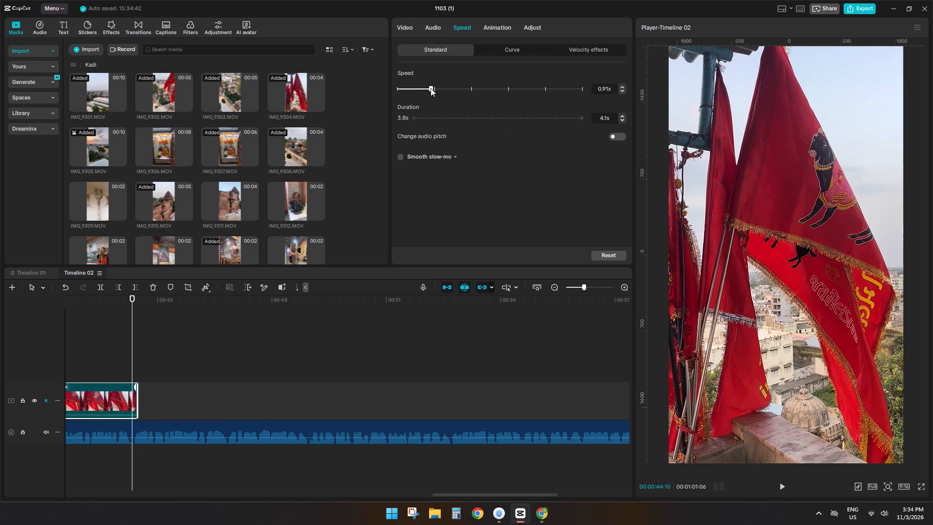
key("s")
key("d")
Add IMG_9331.MOV from the Kadi folder to the main track, directly after the IMG_9304.MOV clip, and play the join.
key("space")
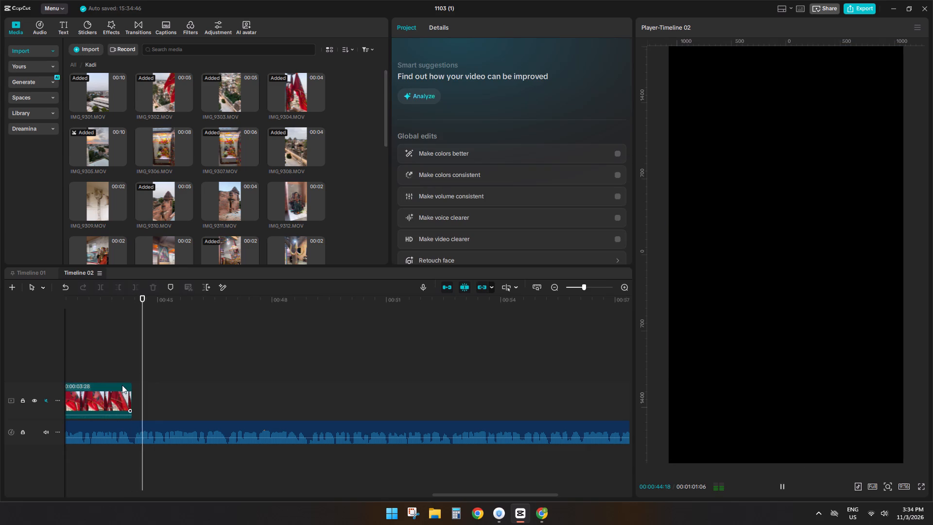
scroll(166, 136, "down", 3)
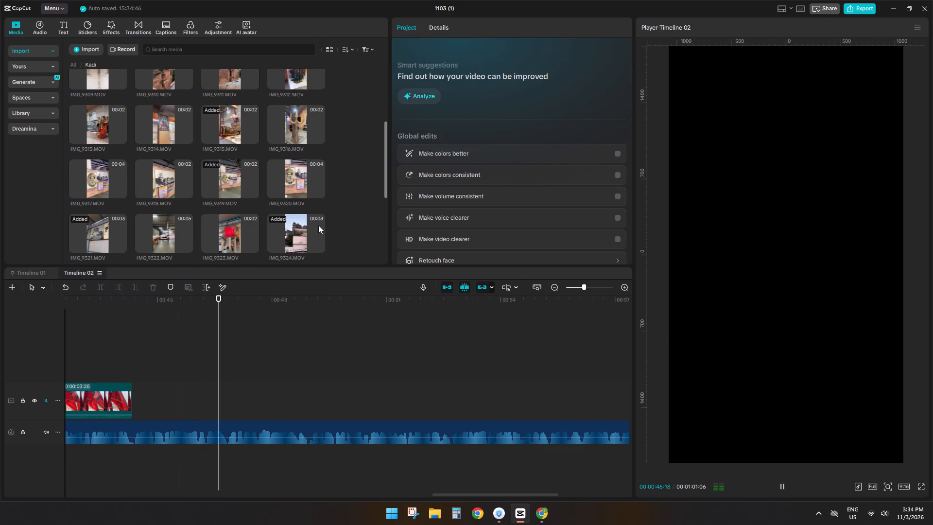
scroll(135, 236, "down", 3)
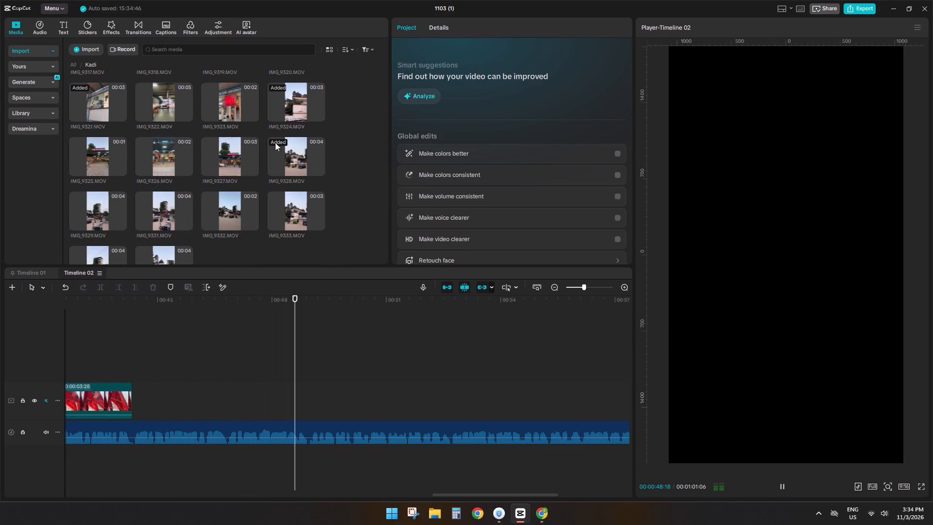
key("space")
left_click(227, 216)
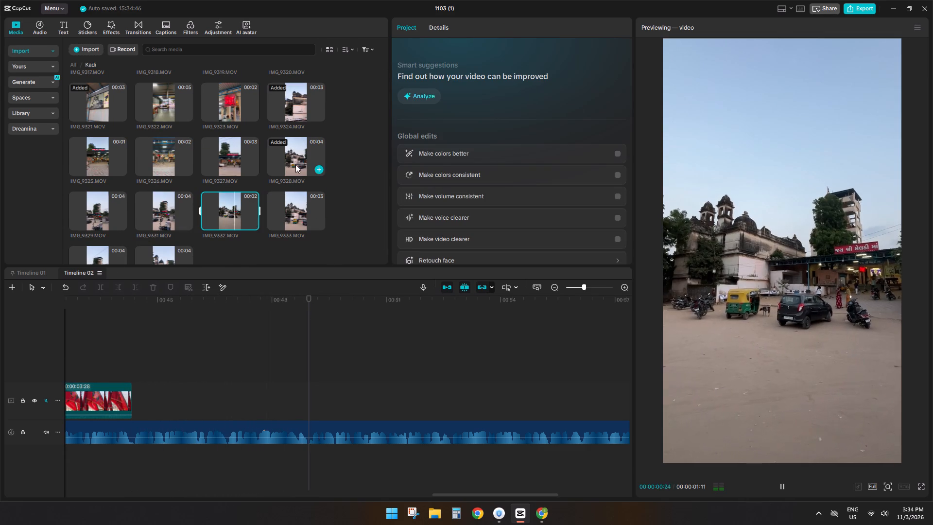
double_click(295, 164)
left_click(195, 162)
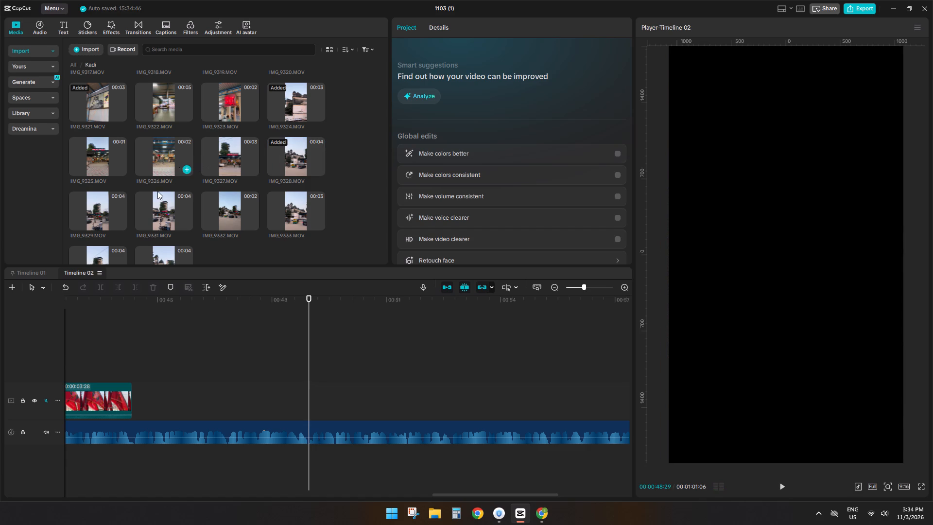
left_click(157, 192)
key("space")
left_click_drag(161, 216, 173, 231)
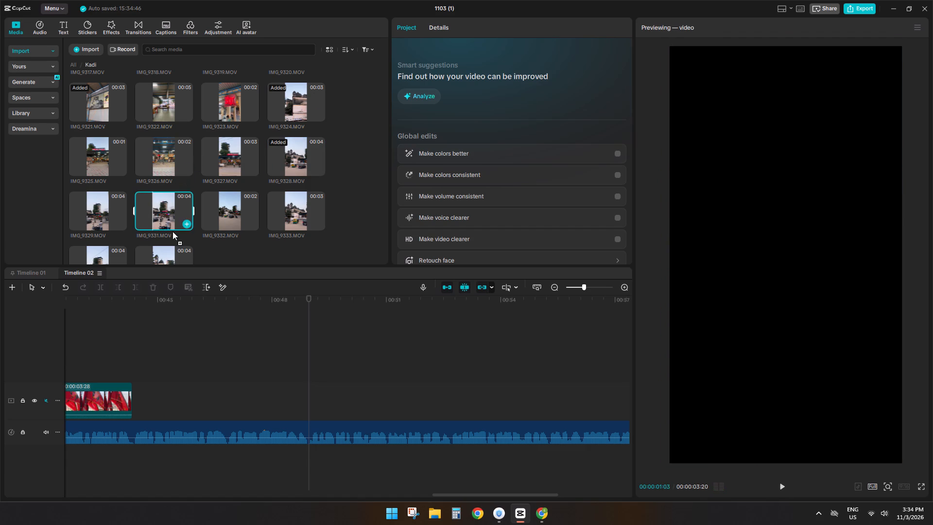
left_click_drag(173, 231, 143, 404)
left_click(128, 357)
key("space")
Slow the IMG_9331.MOV clip to 0.66x and cut off its end at about 00:00:49:00.
left_click(233, 411)
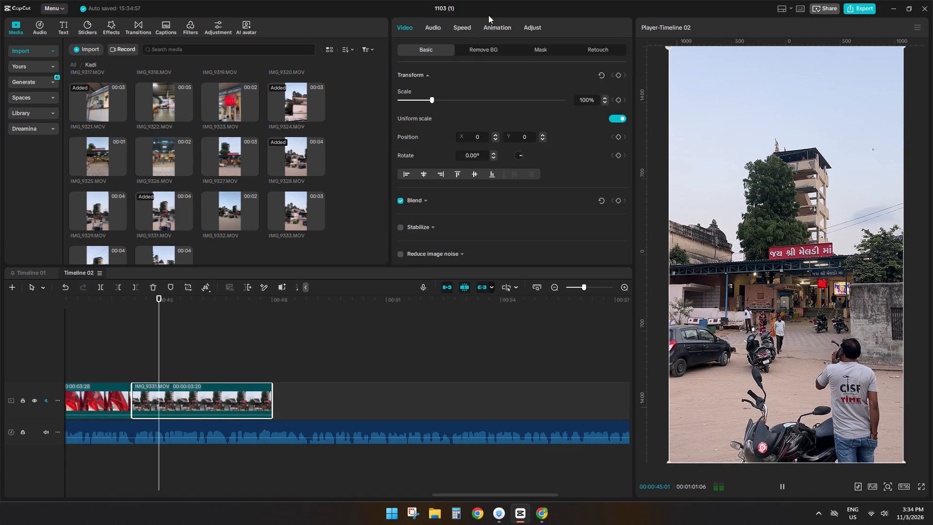
key("space")
left_click(456, 35)
left_click(420, 90)
key("space")
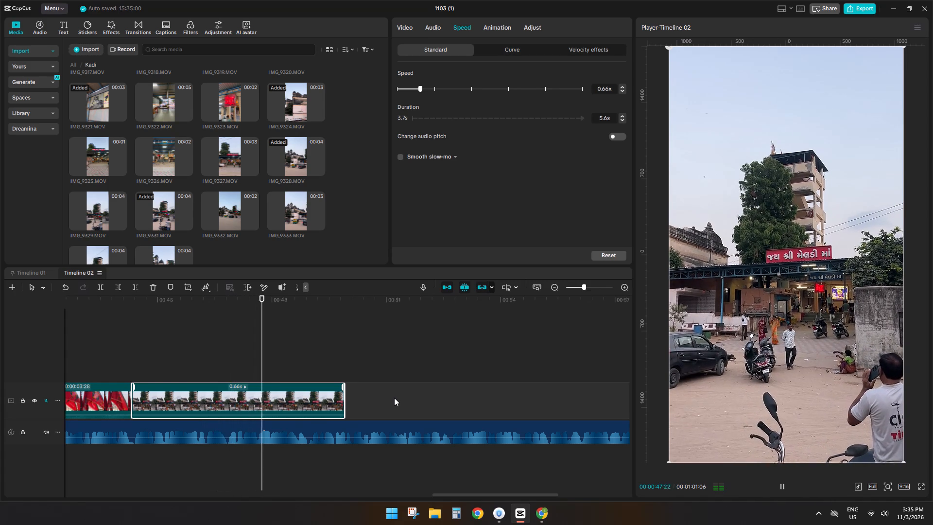
key("space")
left_click(308, 374)
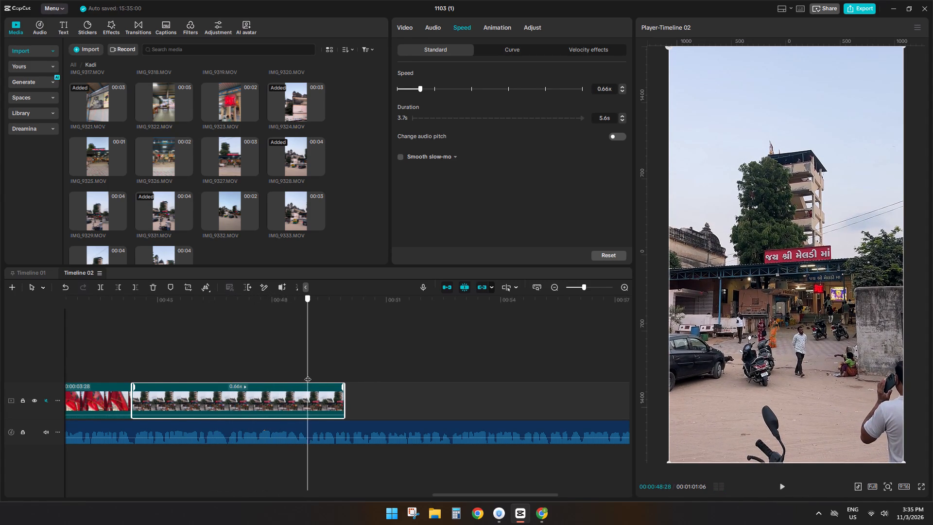
type("sd")
Add the goddess statue clip IMG_9313.MOV directly after IMG_9331.MOV and play the join between them.
key("space")
scroll(173, 127, "up", 5)
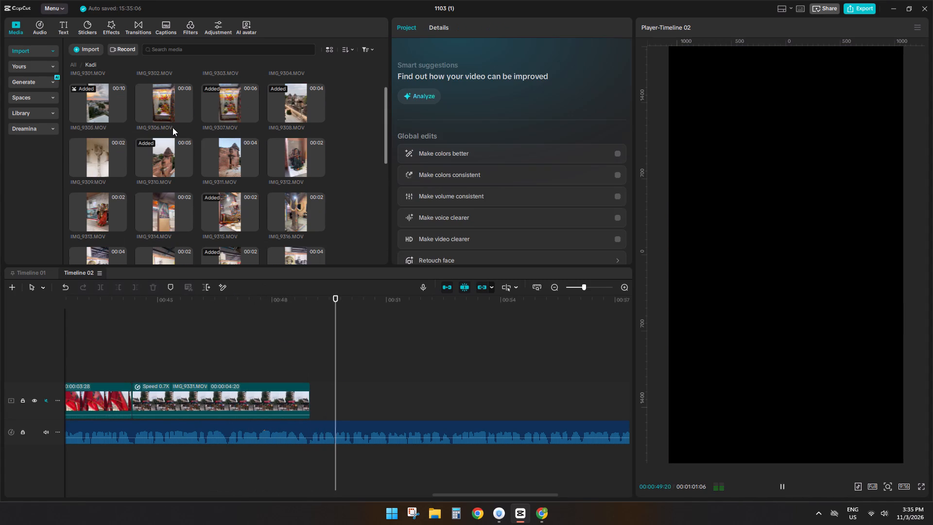
left_click(163, 111)
left_click(155, 157)
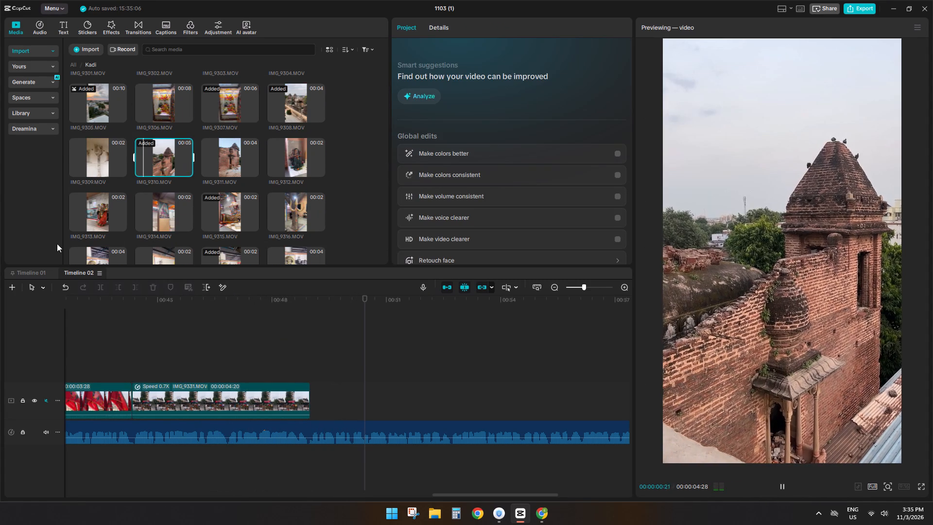
left_click_drag(103, 220, 324, 406)
left_click(302, 348)
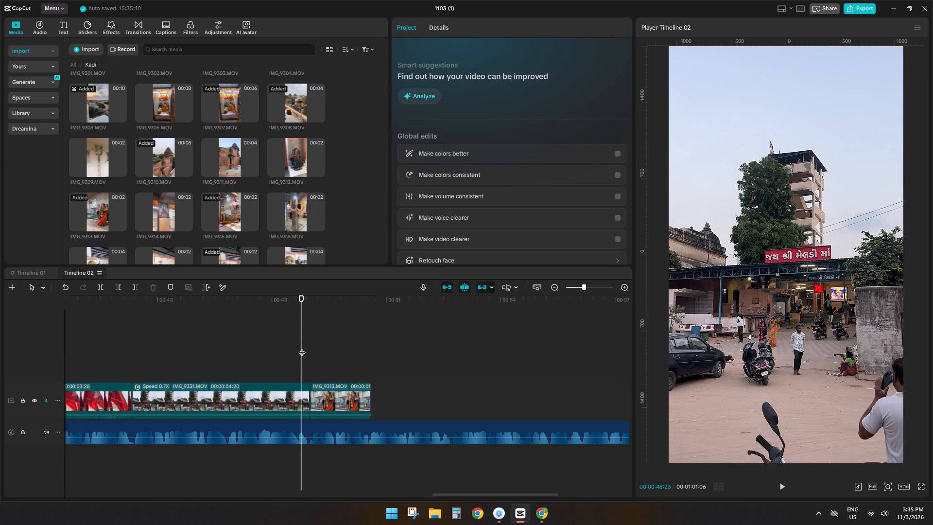
key("space")
key("space")
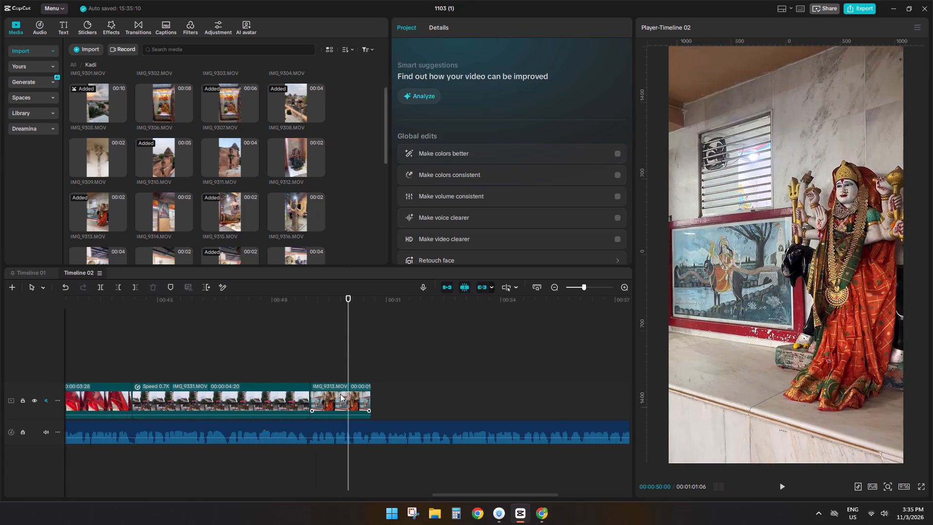
Slow the IMG_9313.MOV clip to about 0.53x and play it.
left_click(340, 394)
left_click(449, 26)
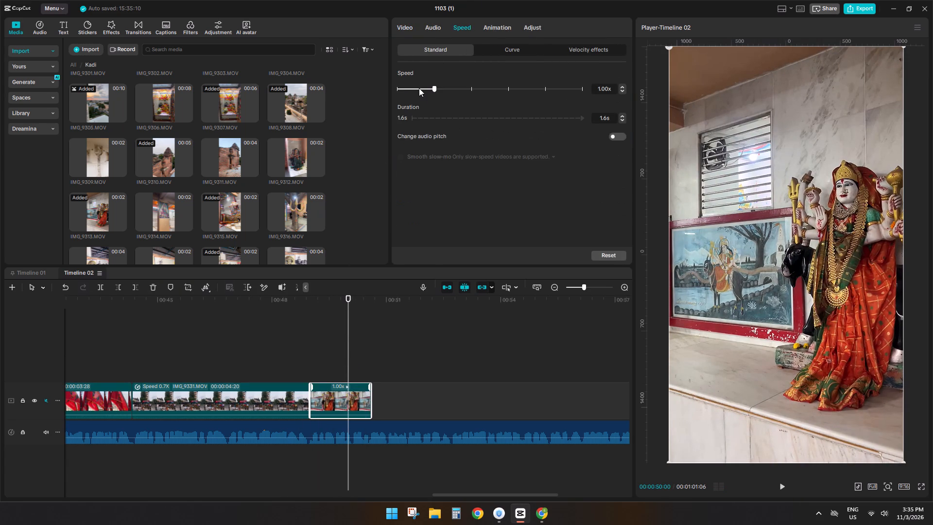
double_click(419, 88)
left_click(416, 87)
key("space")
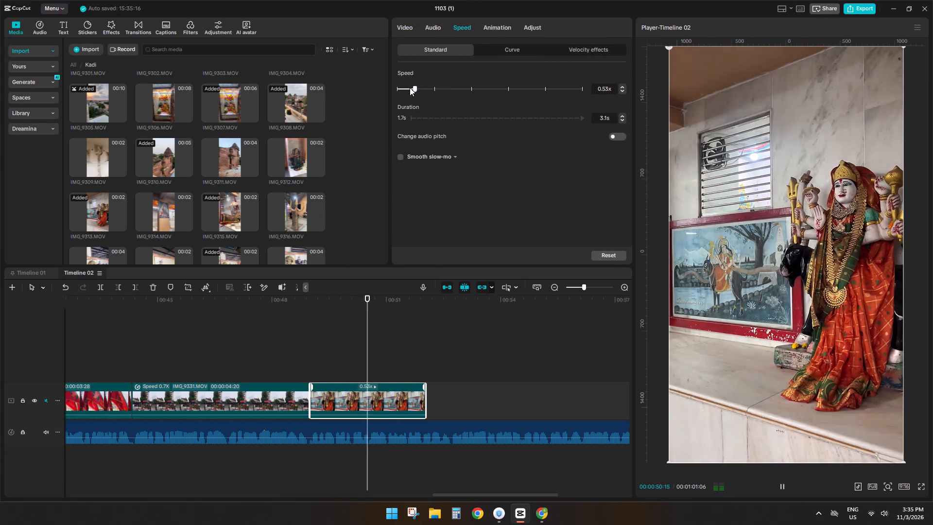
Slow the IMG_9313.MOV clip to 0.37x, cut off its end at about 00:00:52:20 and play the end of the trimmed clip.
key("space")
key("space")
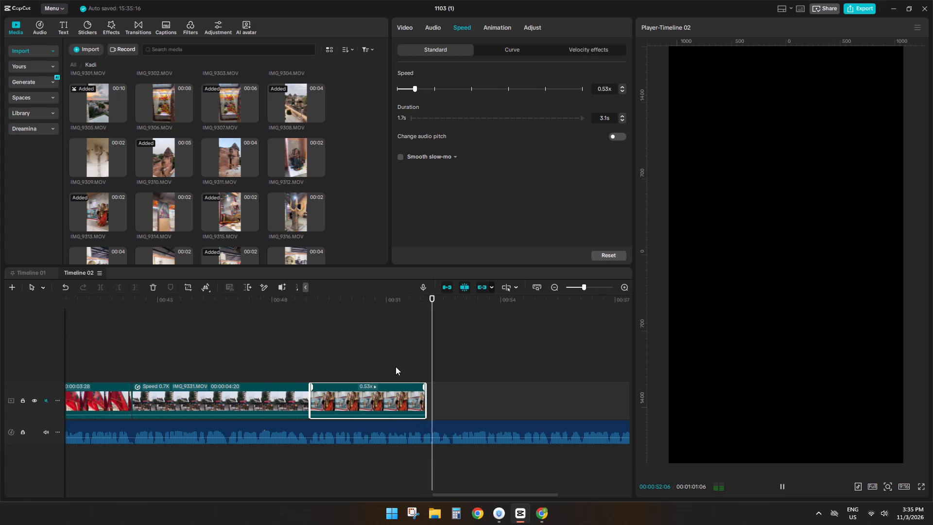
key("space")
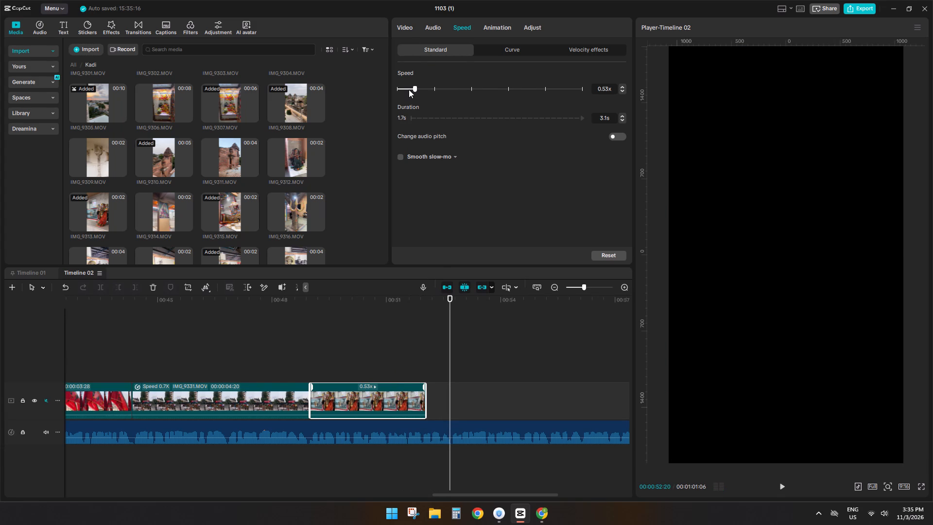
left_click(409, 89)
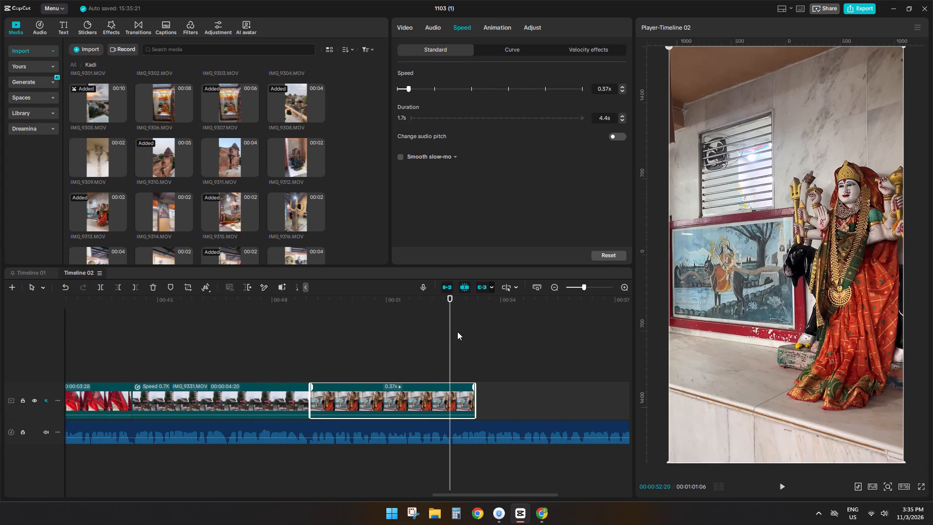
key("s")
key("d")
left_click(306, 352)
key("space")
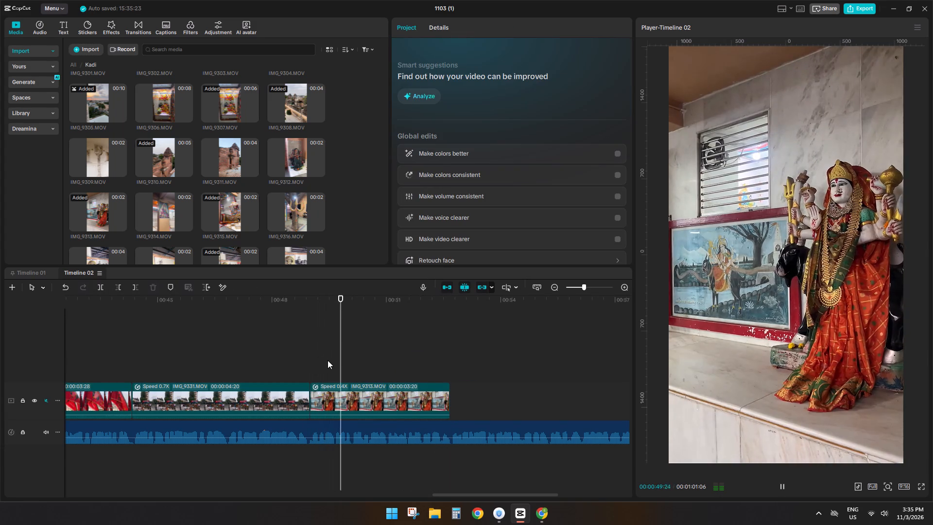
left_click(450, 368)
key("space")
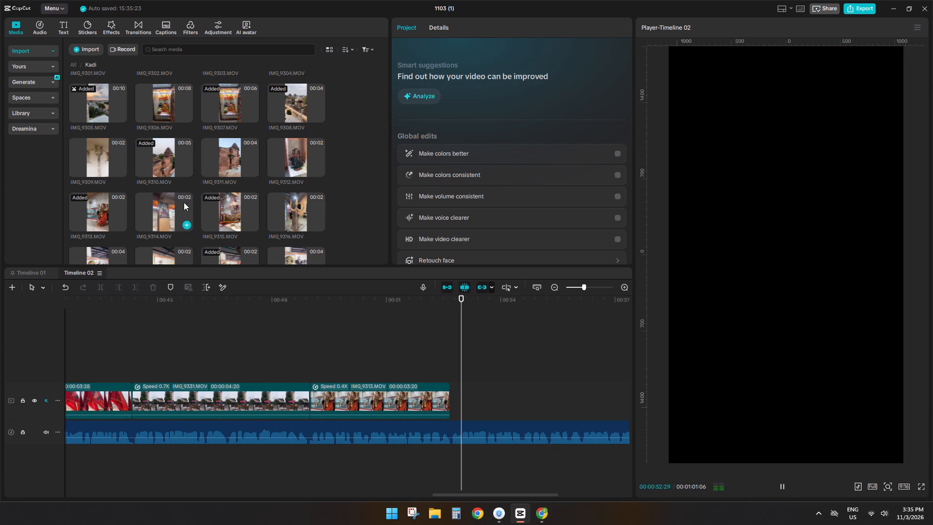
Browse the Kadi footage and preview IMG_9322.MOV as a candidate for the next shot.
left_click(156, 211)
left_click_drag(280, 210, 398, 281)
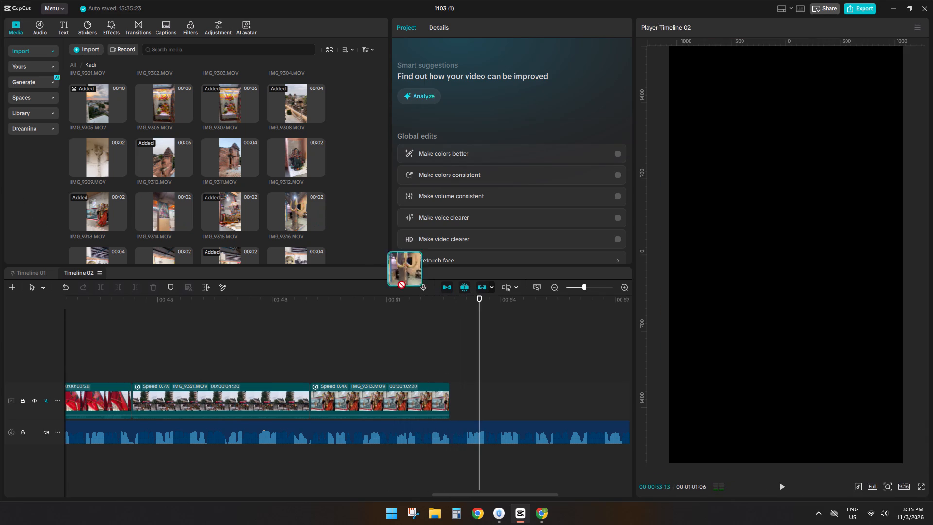
left_click_drag(398, 281, 188, 198)
scroll(238, 163, "down", 3)
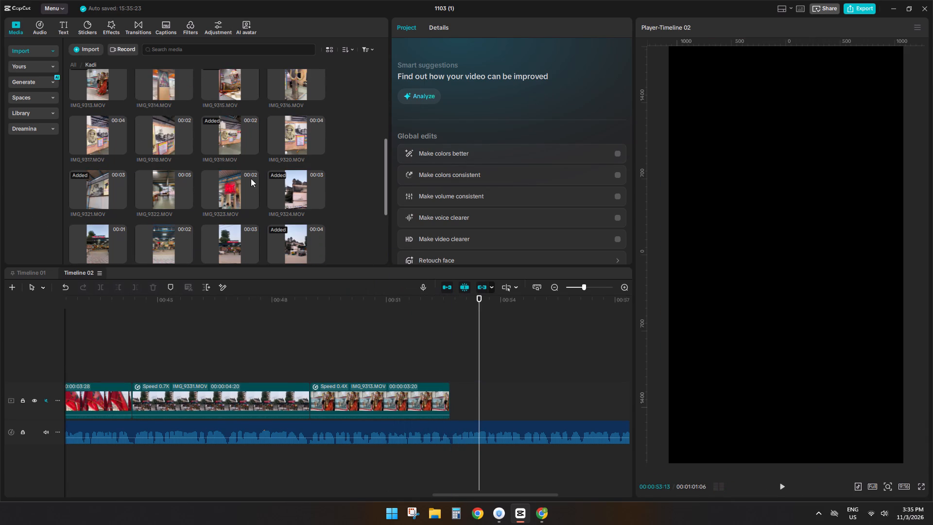
left_click(116, 191)
left_click(158, 189)
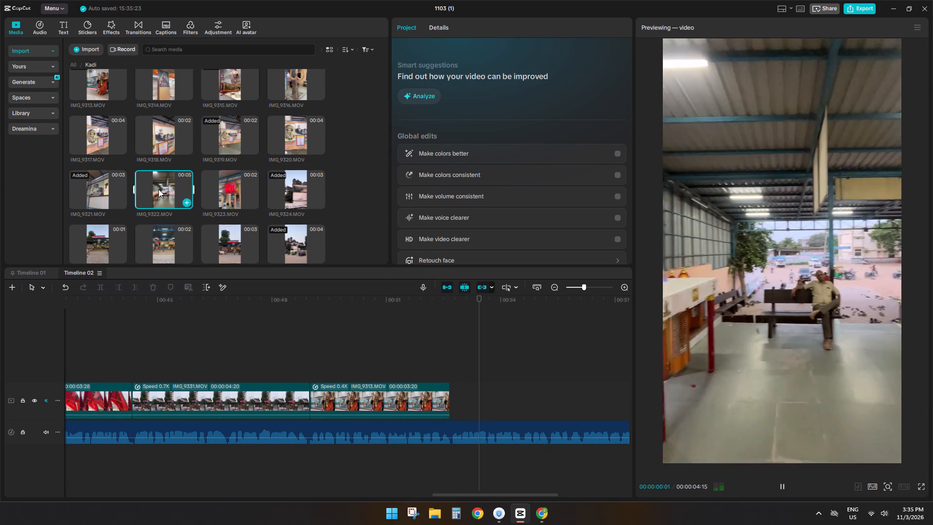
left_click(158, 189)
scroll(158, 189, "down", 2)
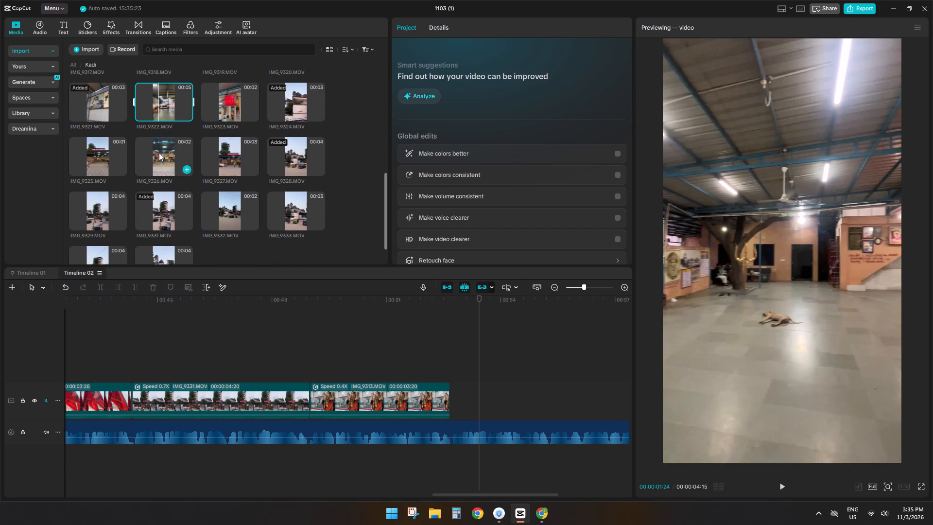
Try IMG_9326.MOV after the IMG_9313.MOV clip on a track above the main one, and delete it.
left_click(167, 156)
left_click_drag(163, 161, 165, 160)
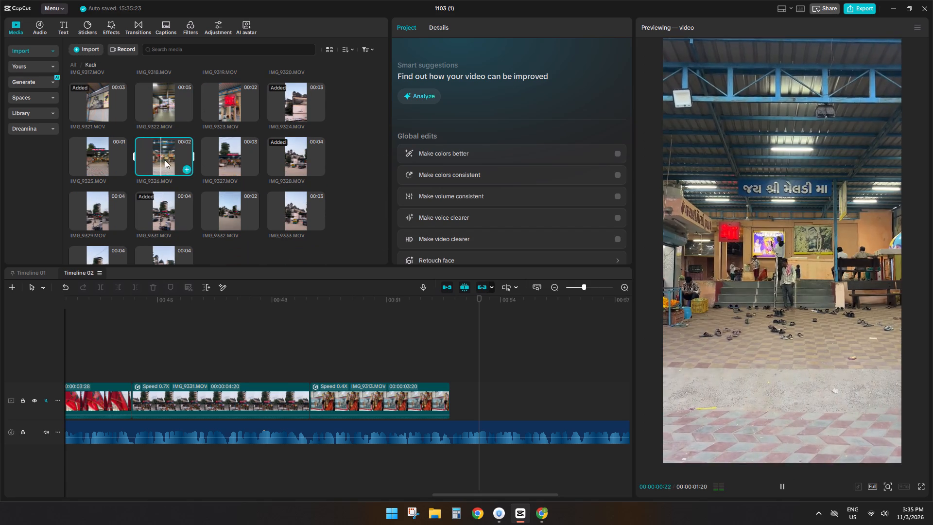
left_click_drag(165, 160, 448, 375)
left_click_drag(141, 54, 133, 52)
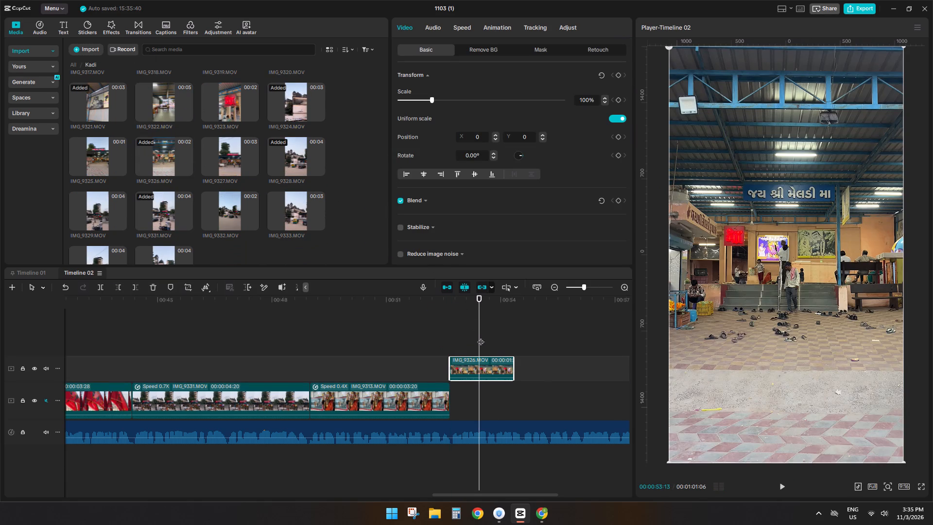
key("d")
Add the goddess picture clip IMG_9314.MOV to the main track directly after IMG_9313.MOV and play the join.
left_click(219, 227)
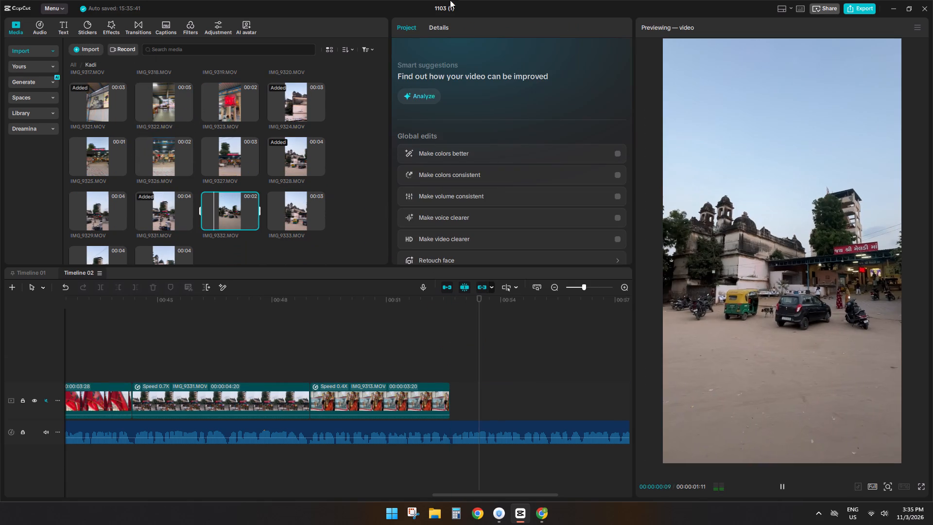
key("space")
scroll(203, 197, "up", 3)
left_click(165, 127)
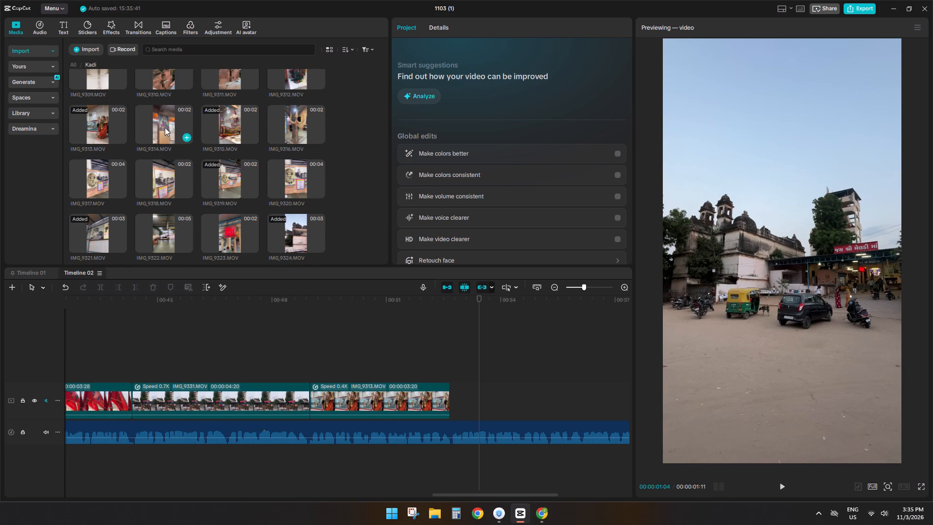
left_click_drag(161, 127, 451, 403)
left_click(438, 353)
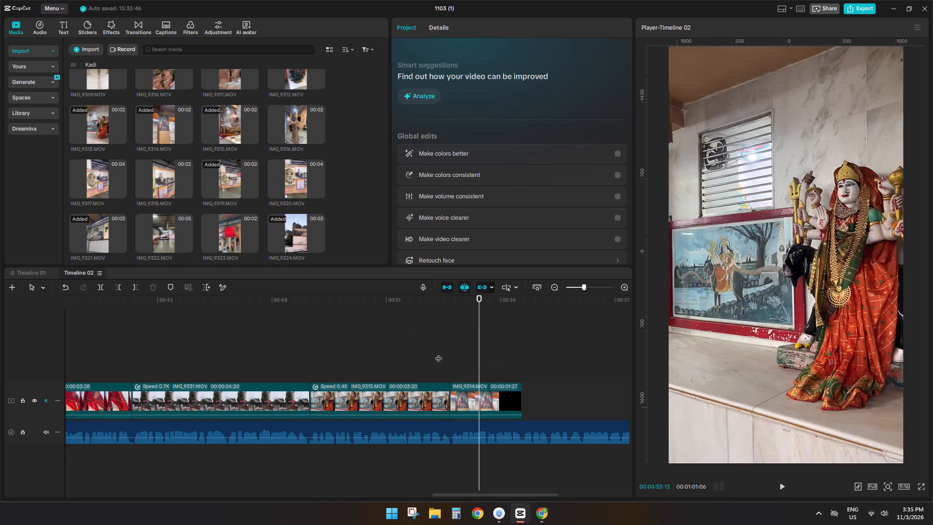
key("space")
Slow the IMG_9314.MOV clip to 0.51x, play it and cut off its end at about 00:00:55:06.
left_click(470, 395)
key("space")
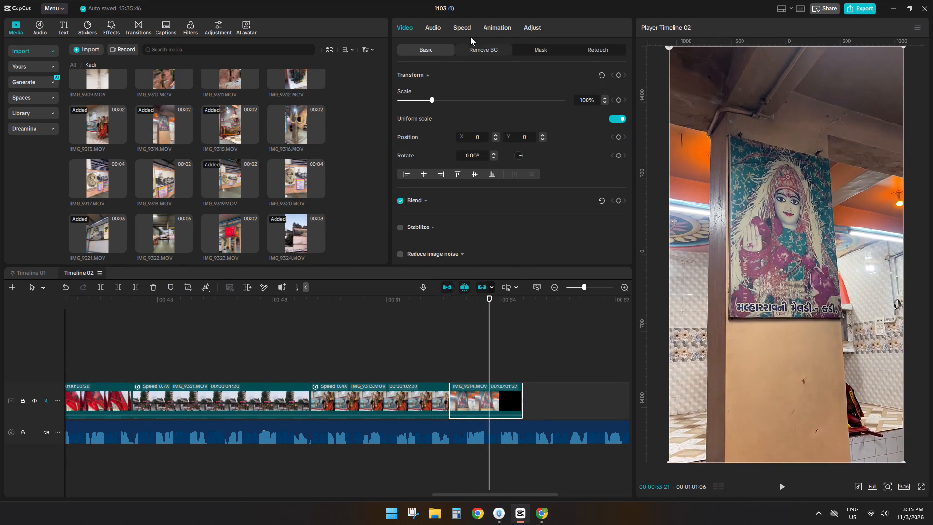
left_click(460, 21)
left_click(415, 87)
key("space")
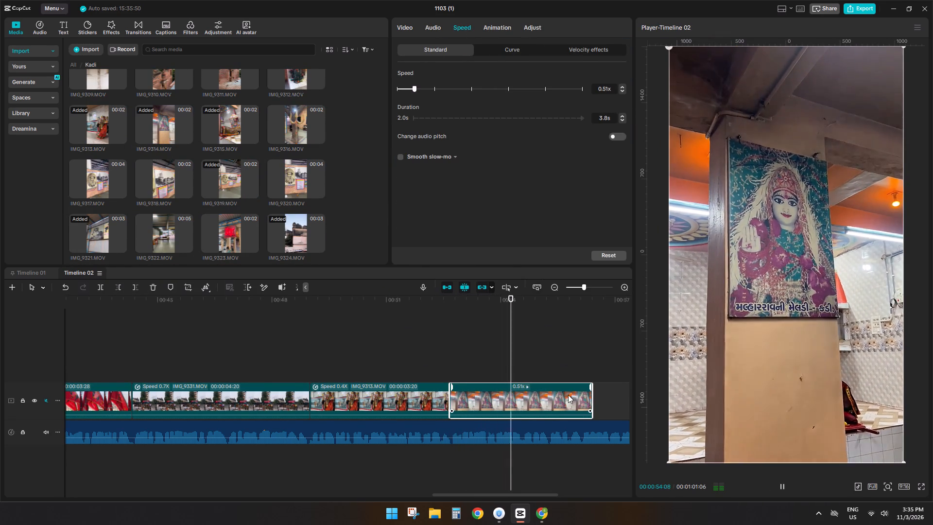
key("space")
key("space")
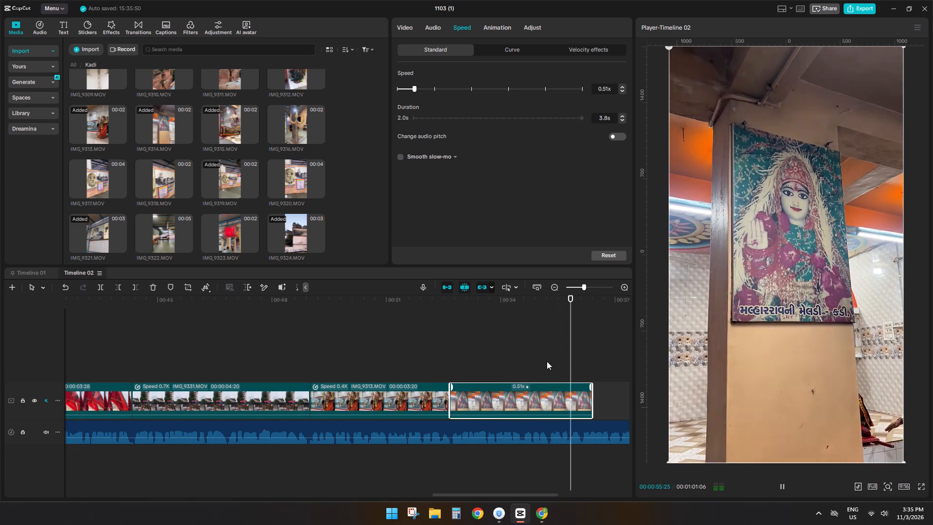
left_click(547, 361)
left_click(554, 393)
key("s")
key("d")
Add IMG_9322.MOV from the Kadi folder to the main track, directly after the IMG_9314.MOV clip.
left_click(233, 234)
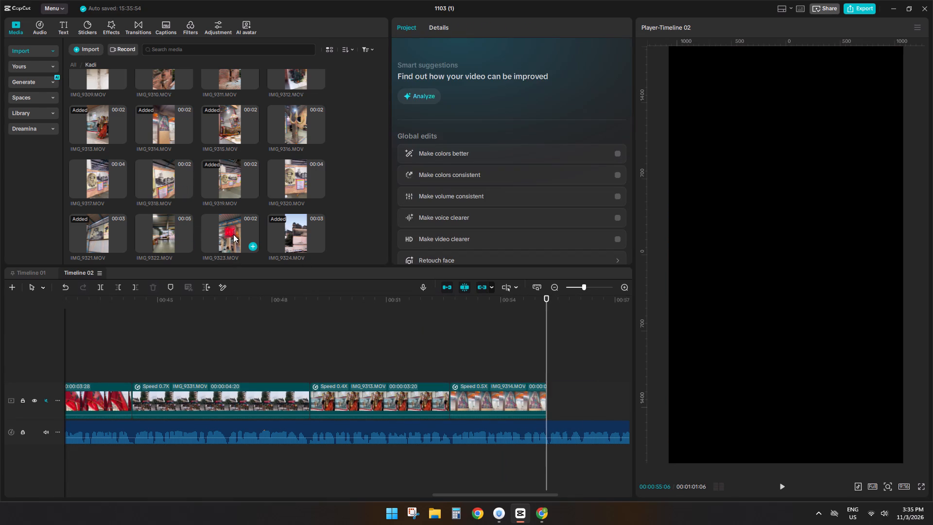
left_click(162, 233)
left_click_drag(160, 233, 615, 434)
left_click_drag(607, 431, 577, 416)
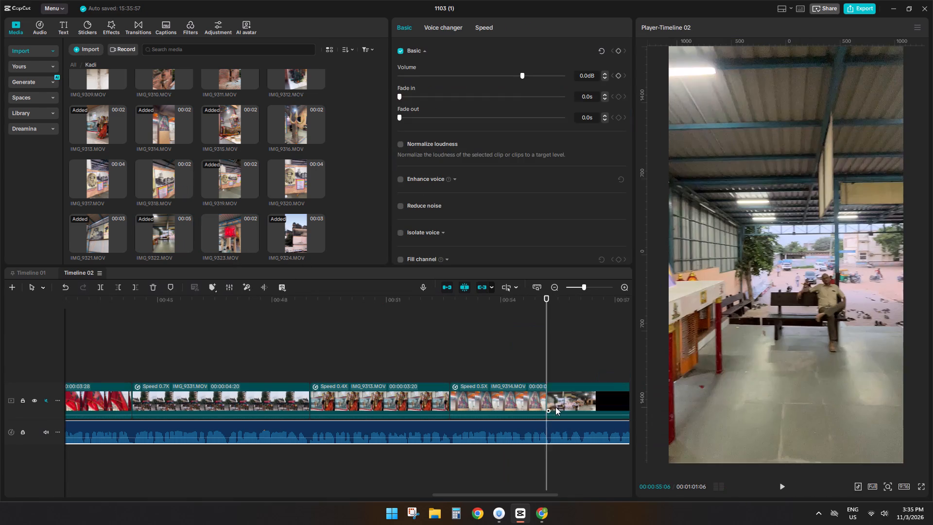
key("space")
left_click_drag(466, 494, 534, 489)
left_click(534, 489)
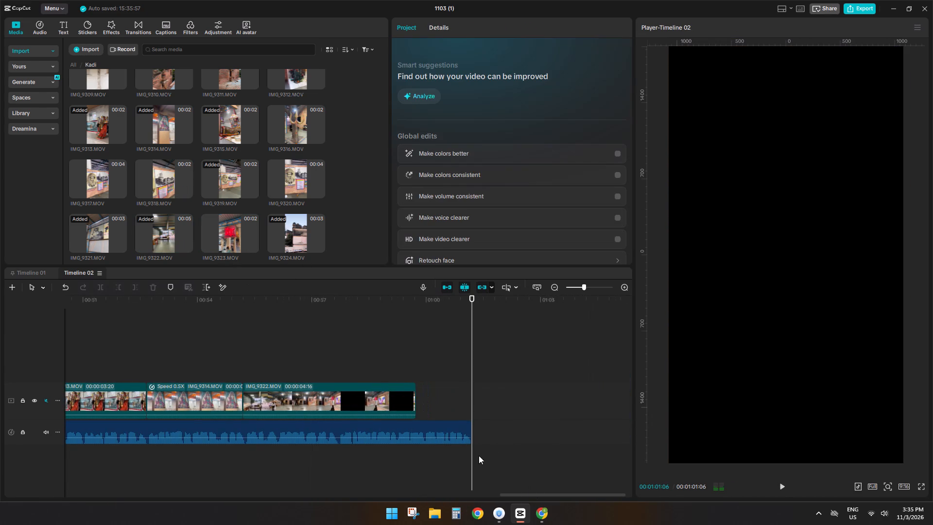
Play the start of the IMG_9322.MOV clip and trim about 5 frames off its beginning, keeping it joined to IMG_9314.MOV.
left_click(275, 348)
key("space")
left_click(249, 367)
left_click(276, 400)
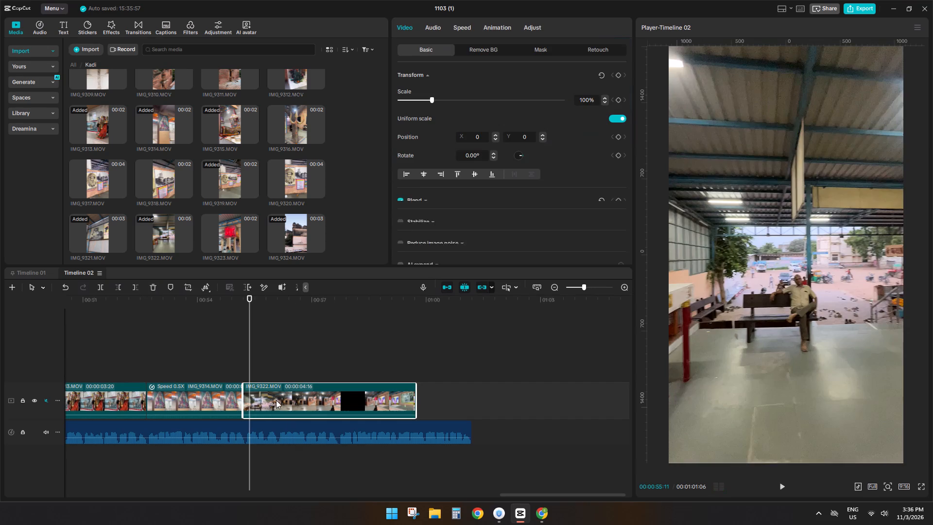
type("q")
Play the IMG_9322.MOV clip, cut off its end at about 00:00:59:03 and listen to the remaining narration.
key("space")
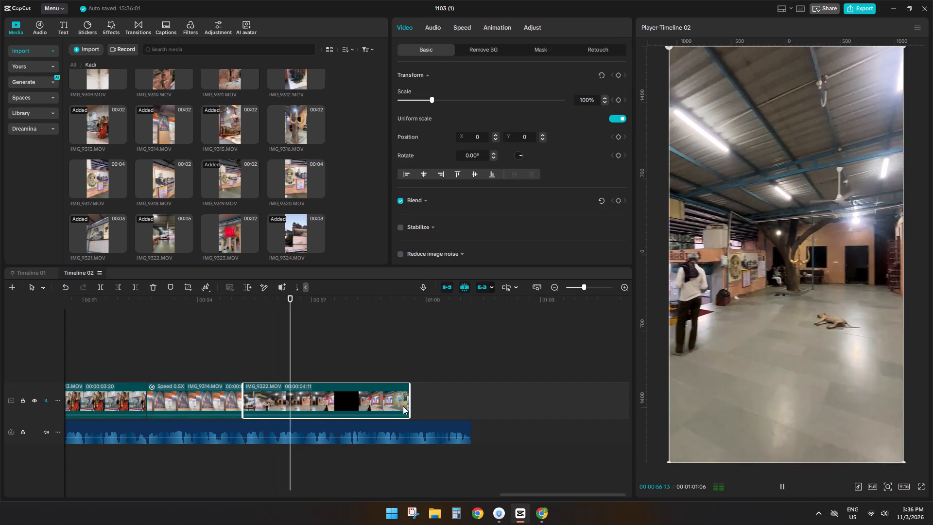
scroll(401, 403, "up", 5, "ctrl")
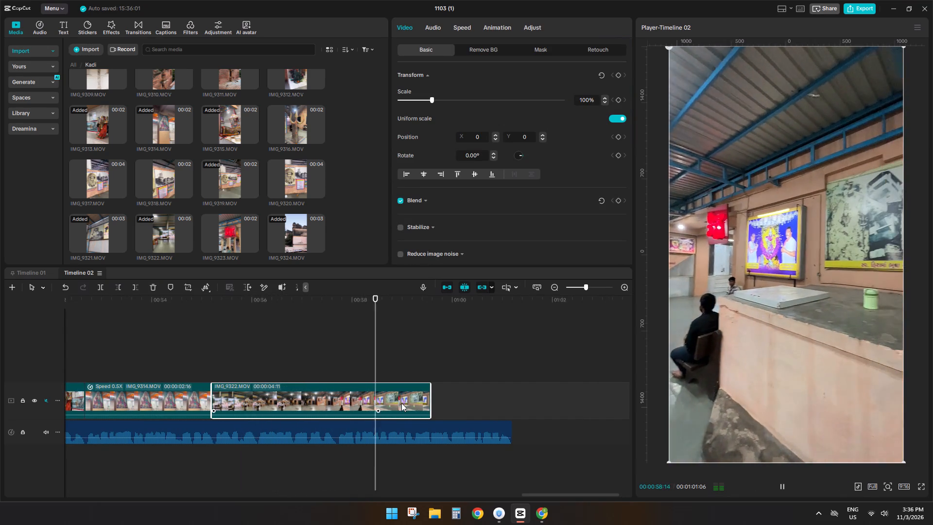
key("space")
left_click(416, 393)
type("sd")
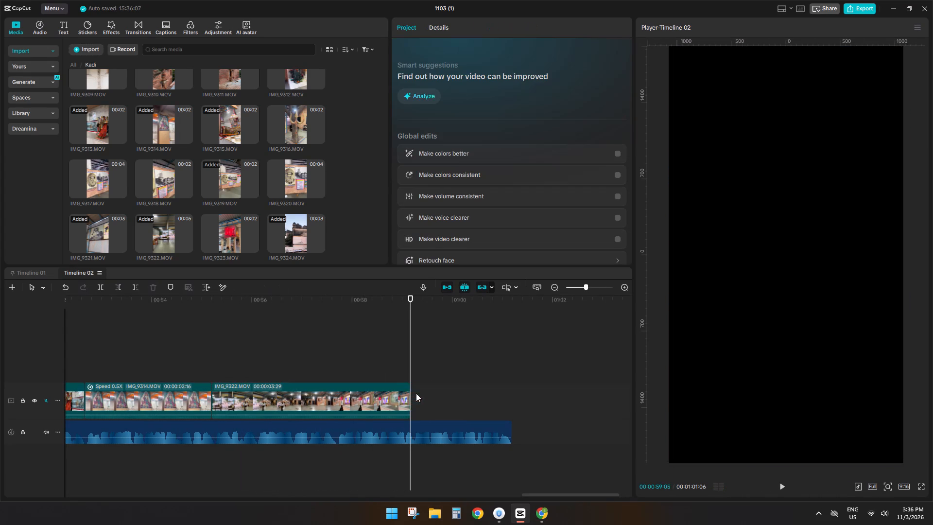
key("space")
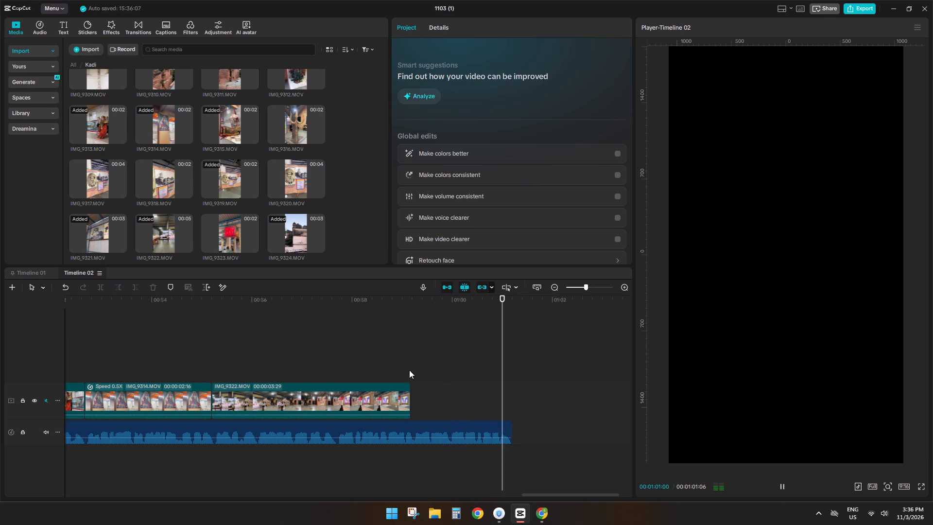
left_click(409, 370)
Close project 1103 (1) and return to the project overview.
left_click(929, 9)
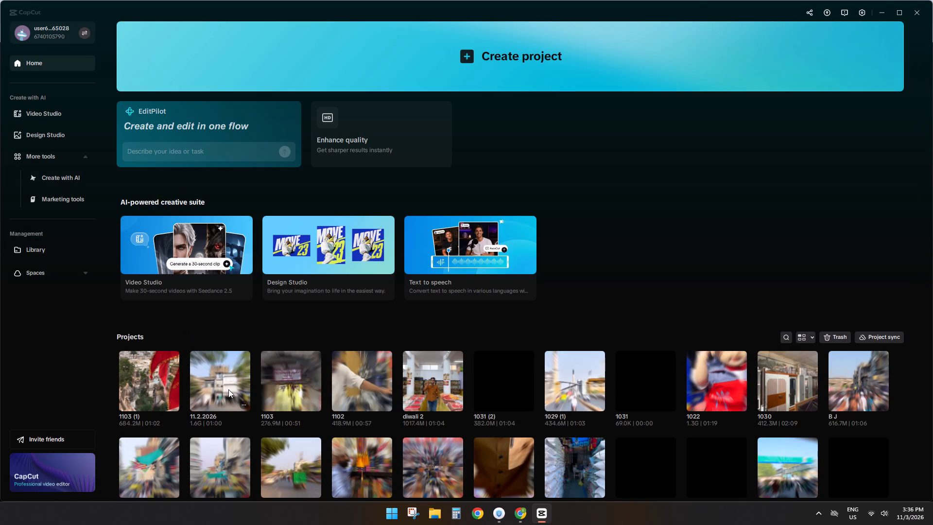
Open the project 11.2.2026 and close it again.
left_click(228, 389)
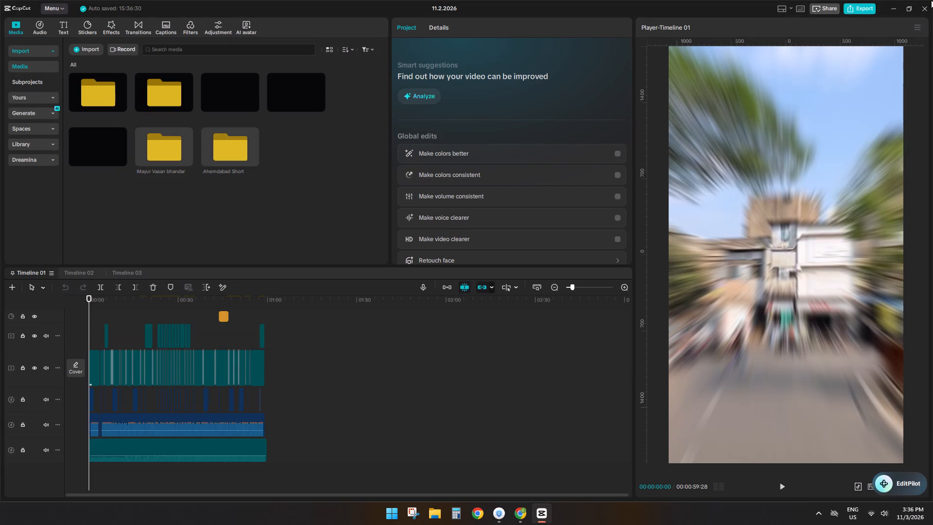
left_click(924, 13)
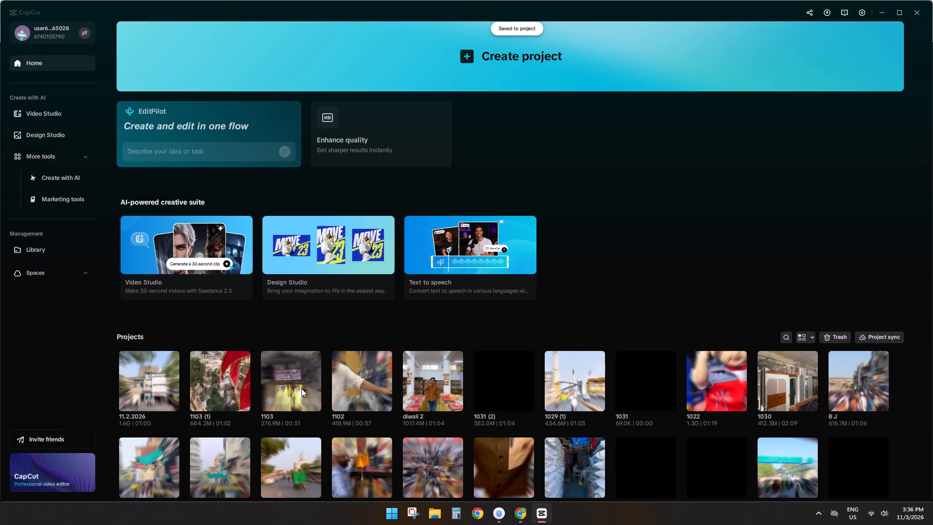
Open project 1103 and save the compound clip near the end of Timeline 01, together with the effect beneath it, as a preset.
left_click(297, 387)
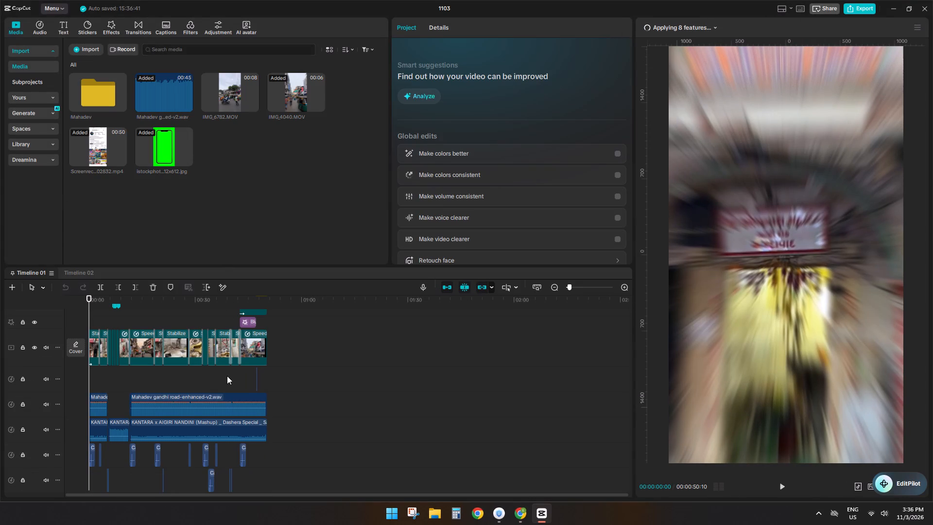
left_click(227, 376)
scroll(286, 377, "up", 6)
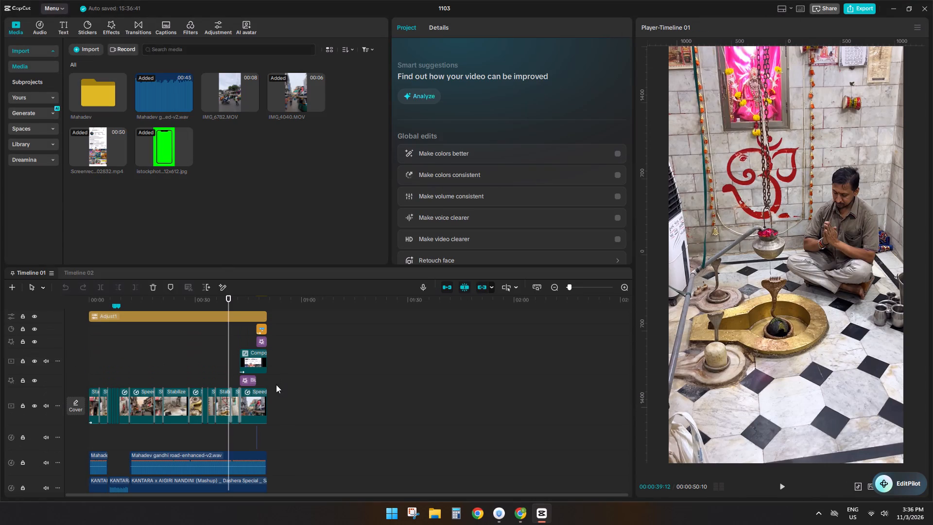
left_click_drag(276, 385, 235, 364)
left_click_drag(290, 394, 238, 375)
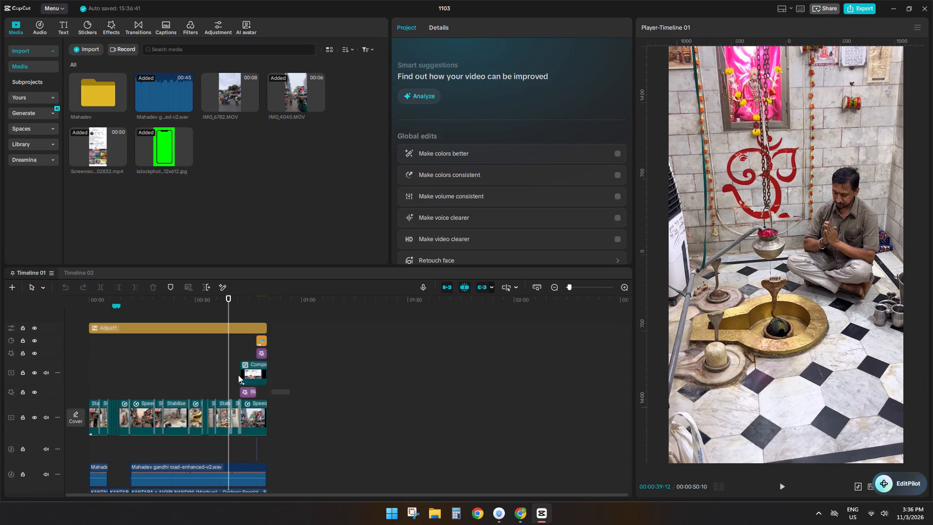
left_click_drag(238, 375, 235, 372)
right_click(260, 369)
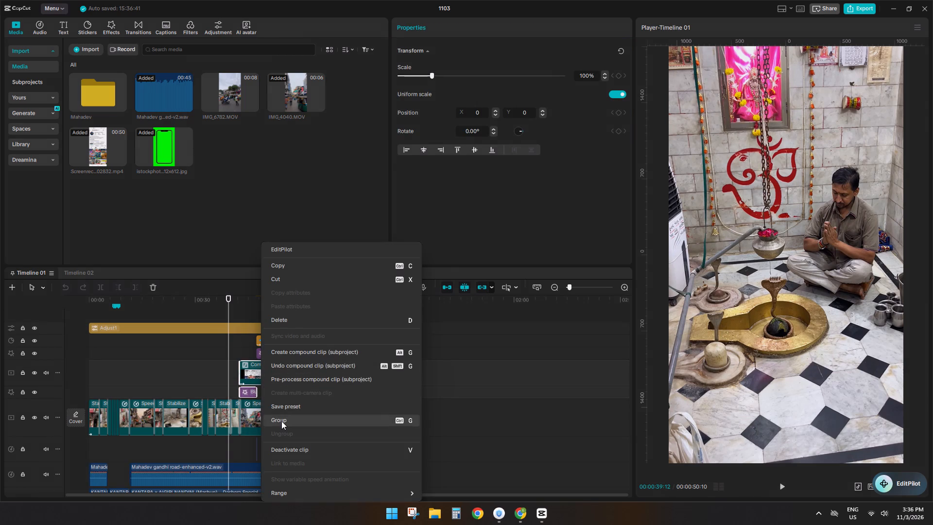
left_click(284, 410)
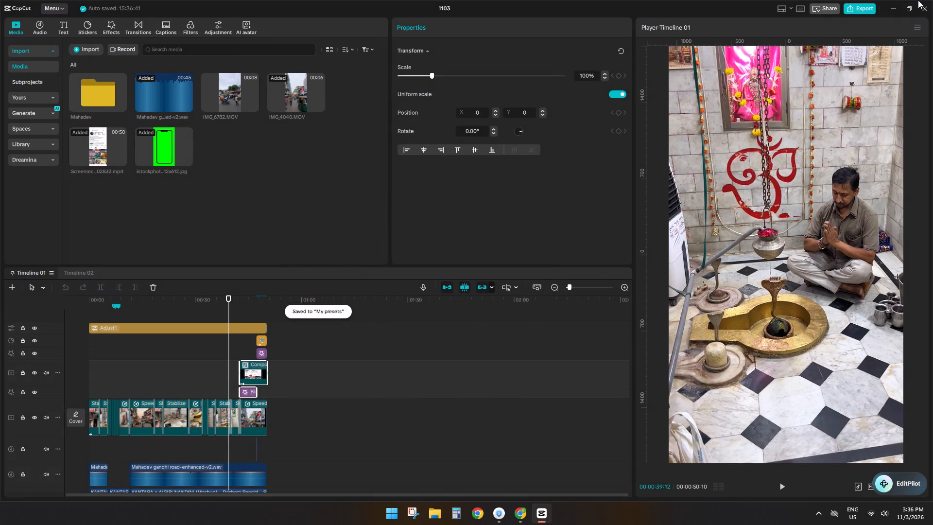
Close project 1103 and reopen project 1103 (1).
left_click(920, 6)
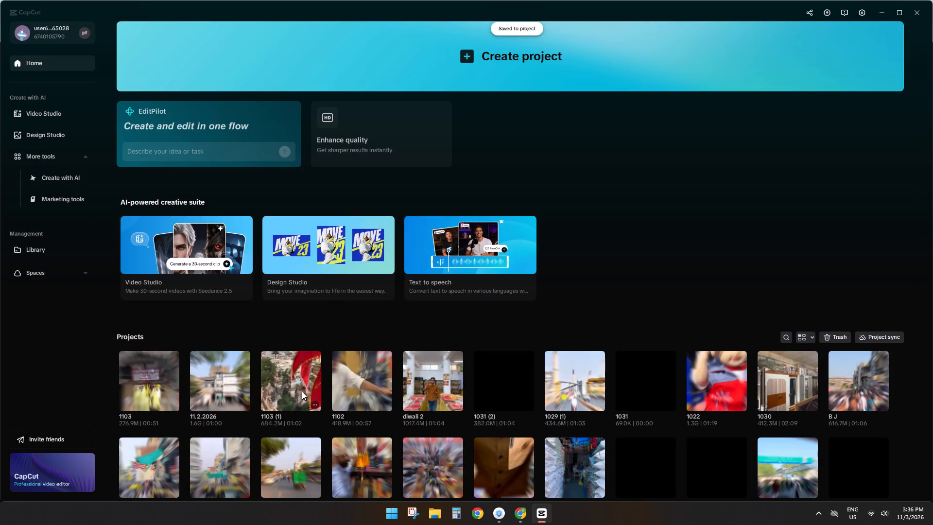
left_click(302, 391)
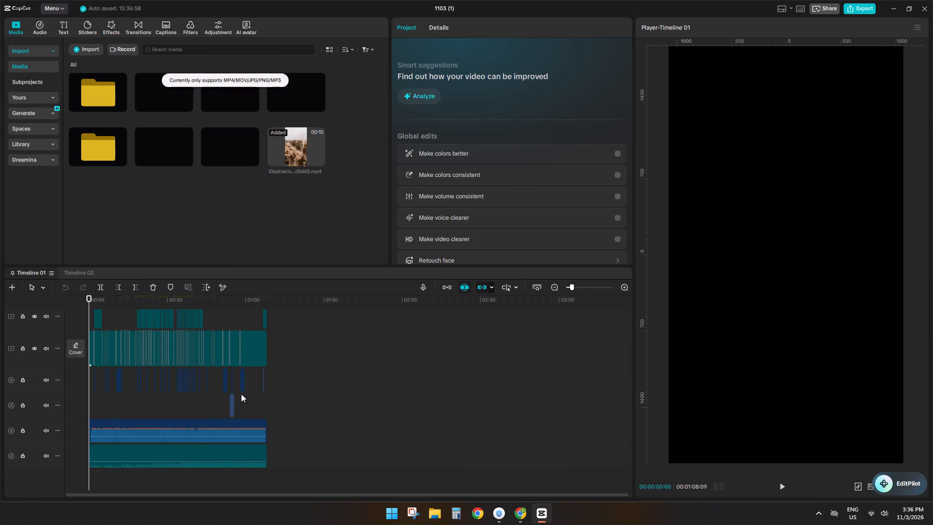
Switch to Timeline 02 and play its last clips through to the end of the footage.
scroll(276, 407, "up", 10)
left_click(75, 280)
left_click(77, 272)
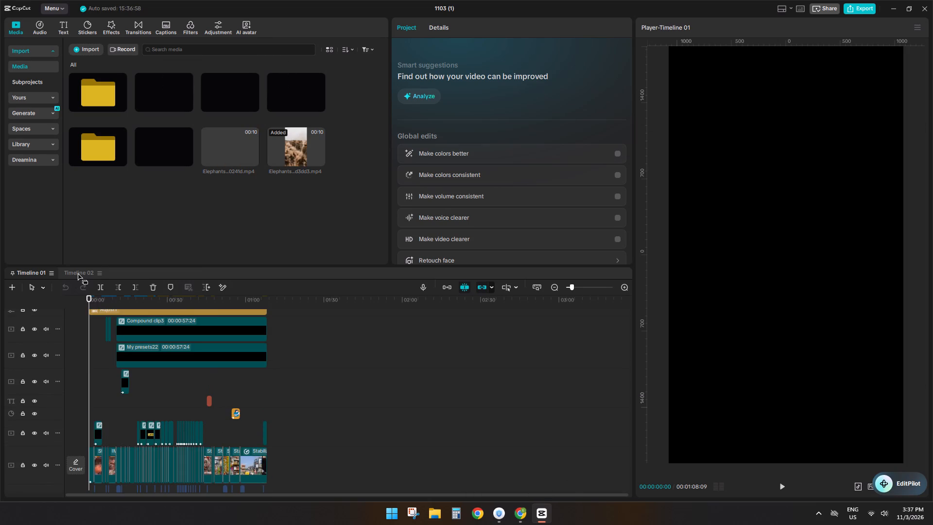
left_click(450, 362)
key("space")
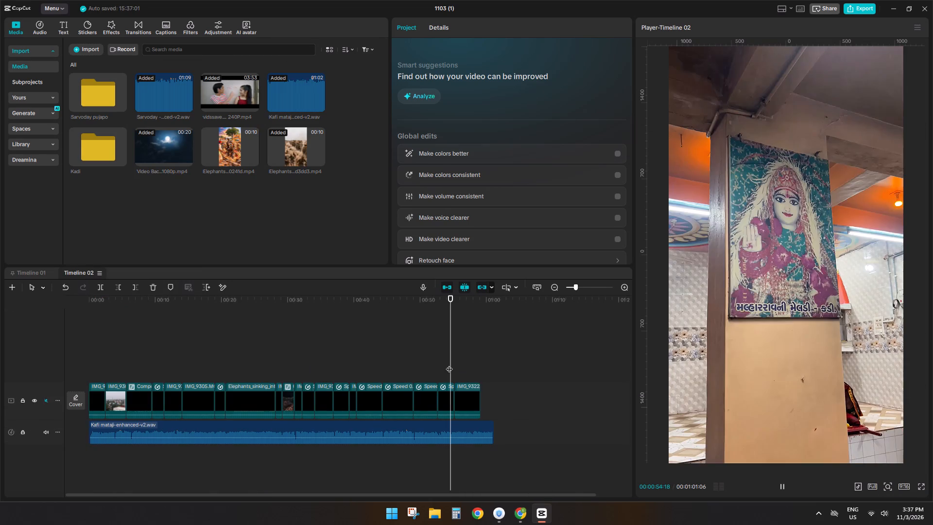
scroll(489, 396, "up", 9, "ctrl")
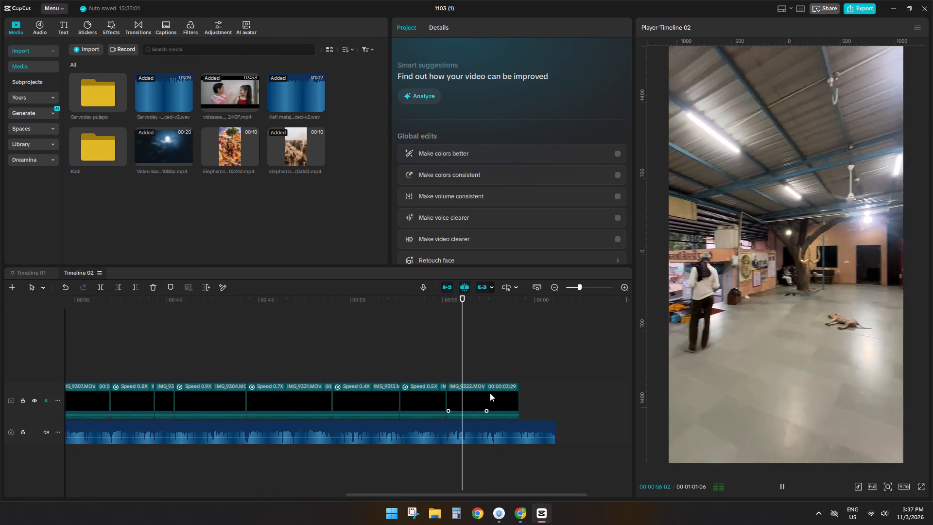
scroll(500, 399, "up", 4, "ctrl")
left_click(509, 374)
key("space")
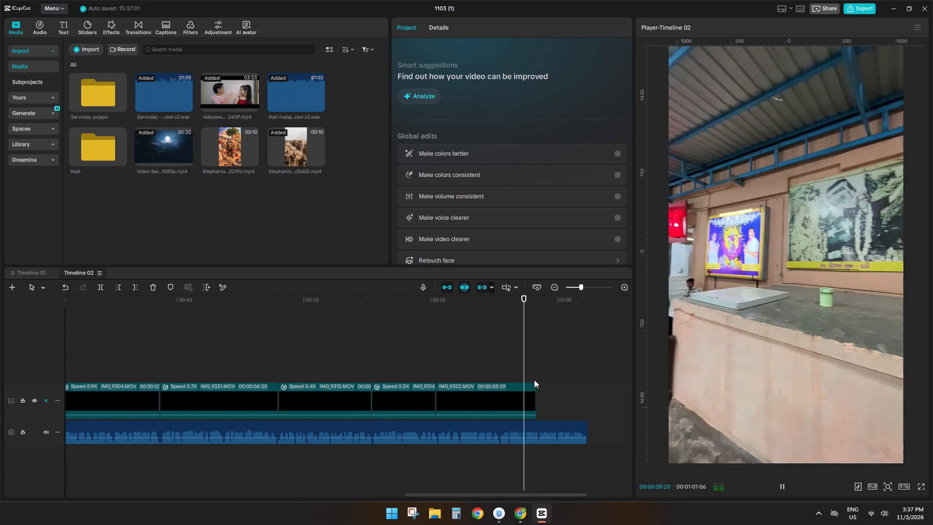
left_click(534, 380)
key("space")
left_click(538, 368)
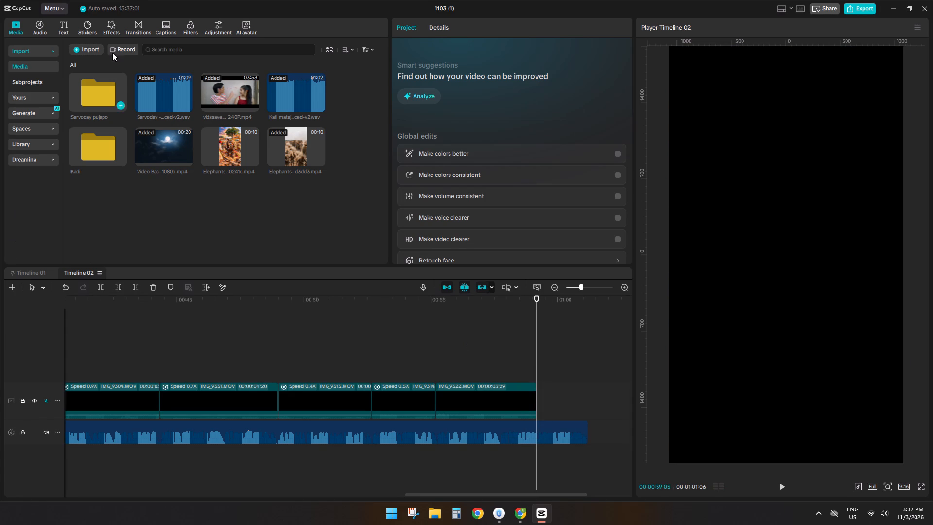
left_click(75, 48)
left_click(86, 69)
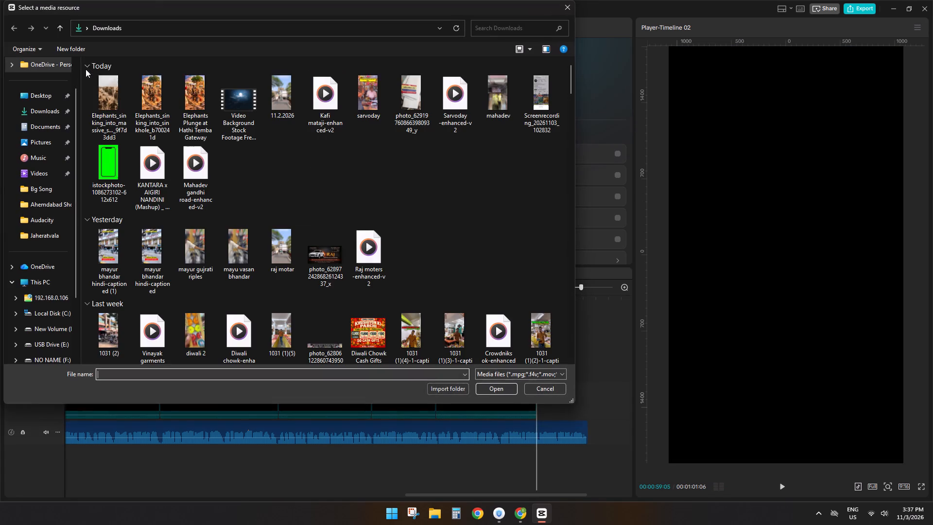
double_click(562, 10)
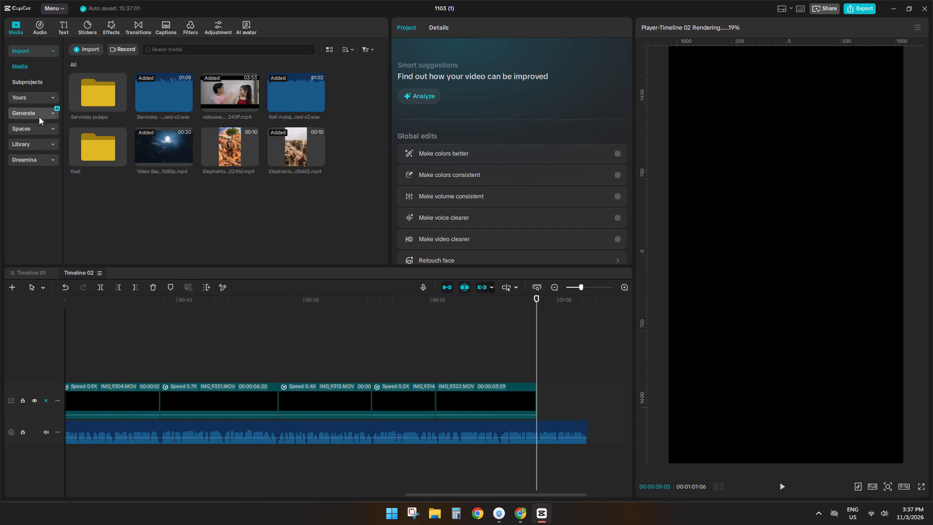
Add My presets54 from the saved presets to the main track directly after the IMG_9322.MOV clip.
left_click(29, 97)
left_click(29, 101)
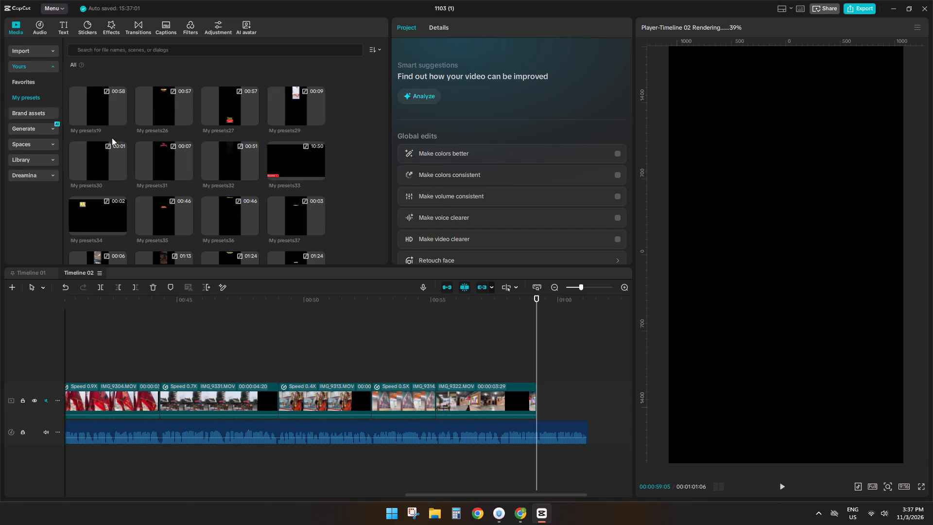
scroll(160, 181, "down", 13)
left_click(86, 240)
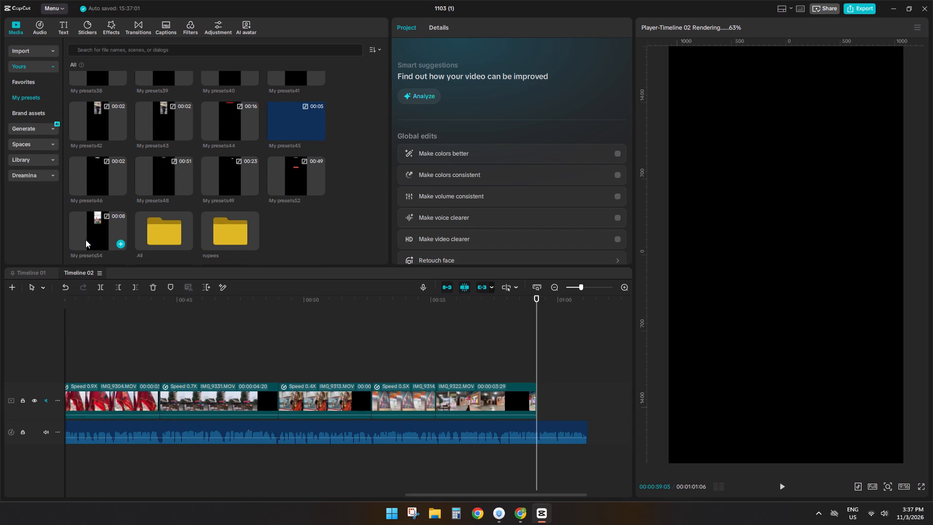
left_click(160, 226)
left_click(99, 226)
left_click_drag(99, 226, 550, 384)
left_click_drag(553, 388, 547, 397)
left_click(547, 397)
Play the ending preset, split it at the end of the narration at 00:01:01:06, and delete the excess.
key("space")
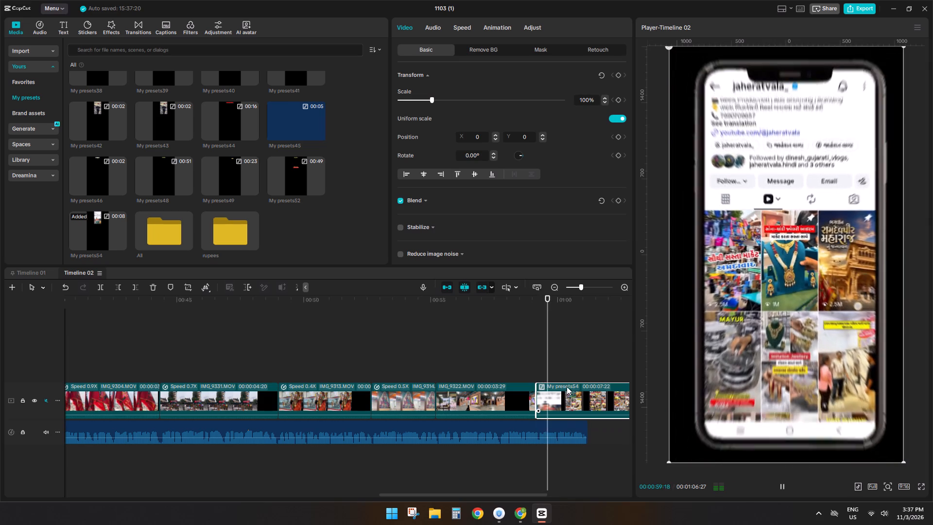
key("space")
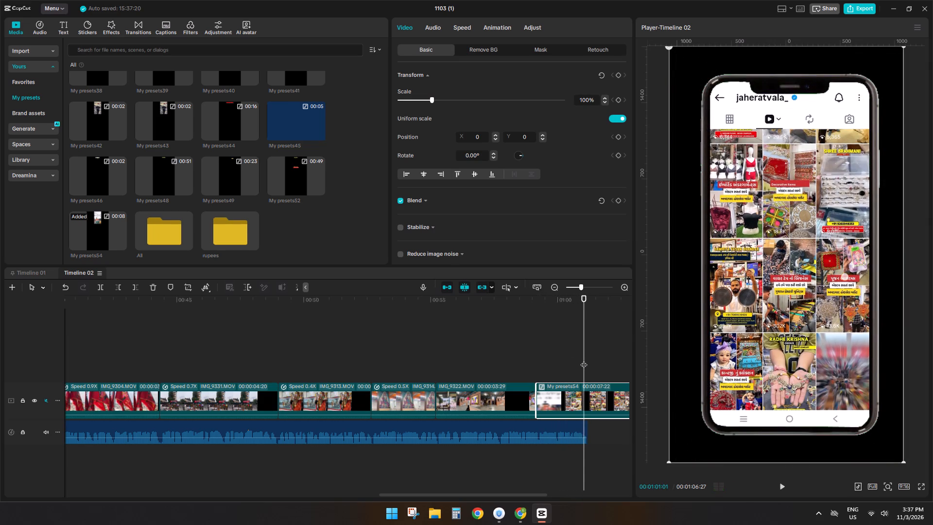
left_click(584, 360)
left_click(585, 395)
key("s")
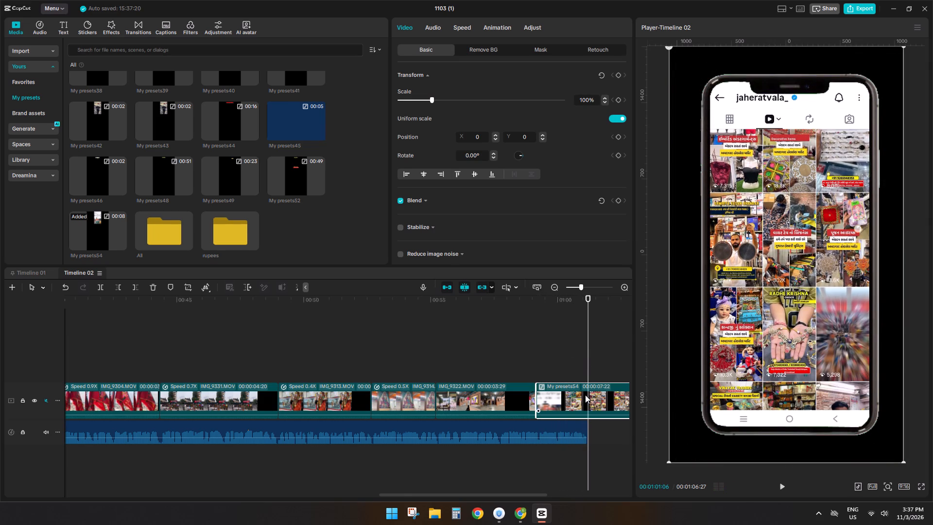
key("d")
Move the trimmed My presets54 clip onto an overlay track above the main footage, keeping its start time.
left_click_drag(550, 400, 549, 361)
left_click(517, 421)
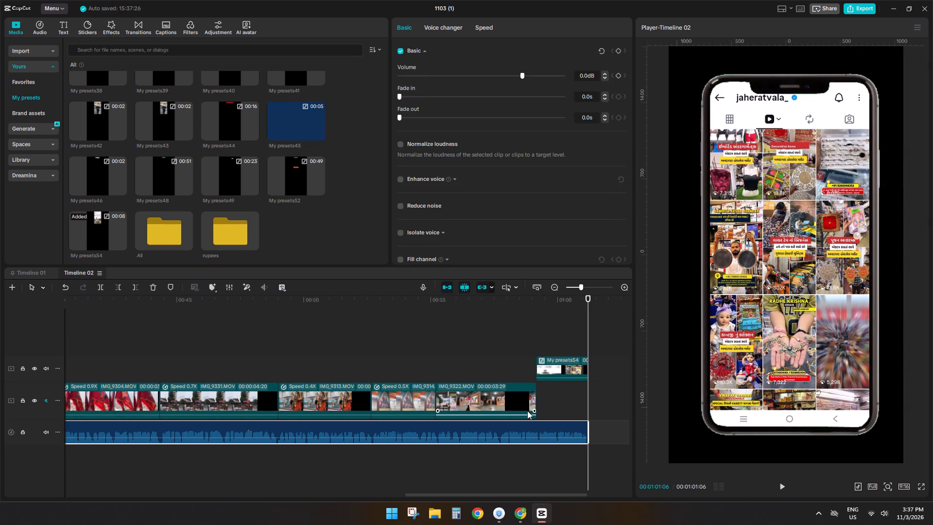
left_click(527, 411)
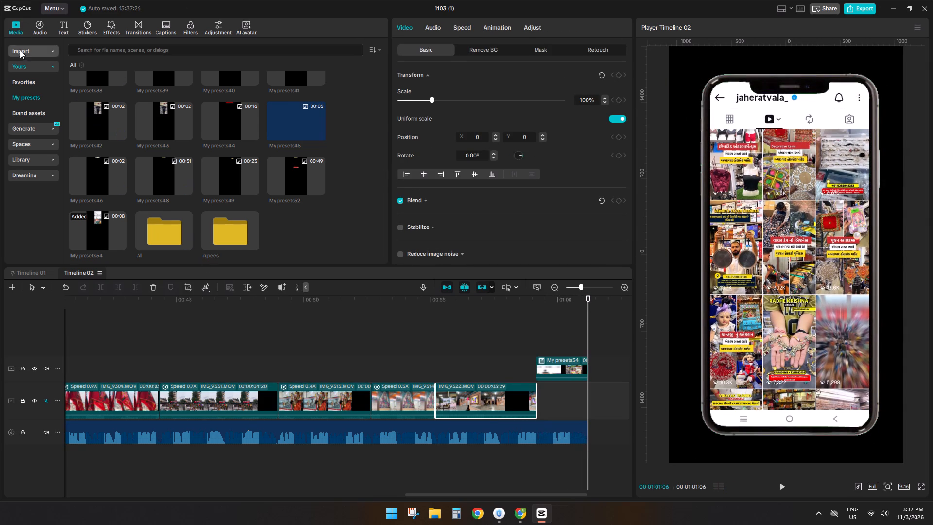
Add IMG_9306.MOV from the Kadi folder to the main track after IMG_9322.MOV, beneath the ending preset.
left_click(20, 51)
double_click(87, 93)
left_click(225, 147)
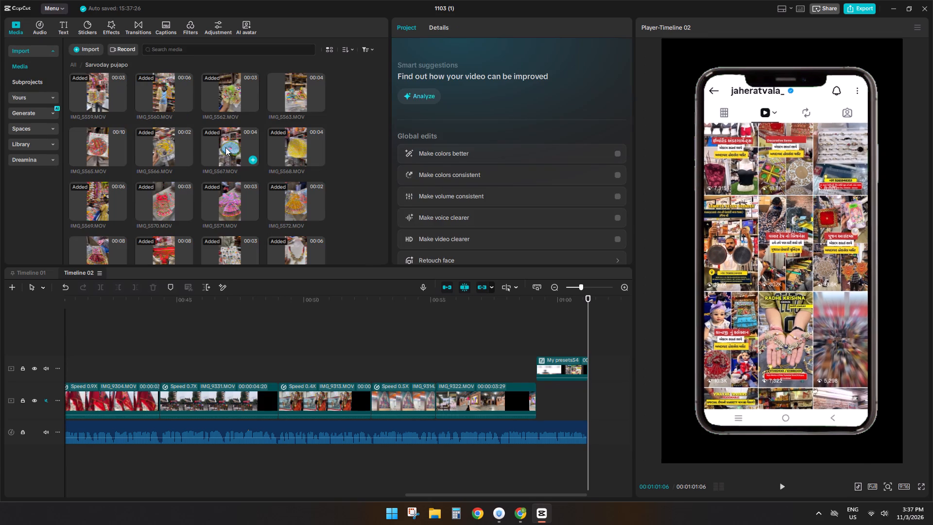
left_click(68, 65)
left_click(73, 66)
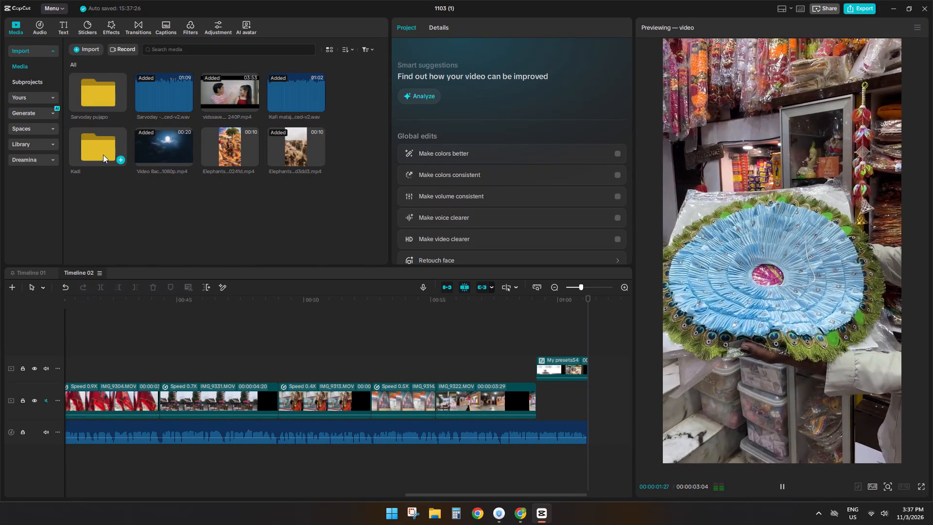
double_click(103, 155)
left_click(235, 149)
left_click(287, 149)
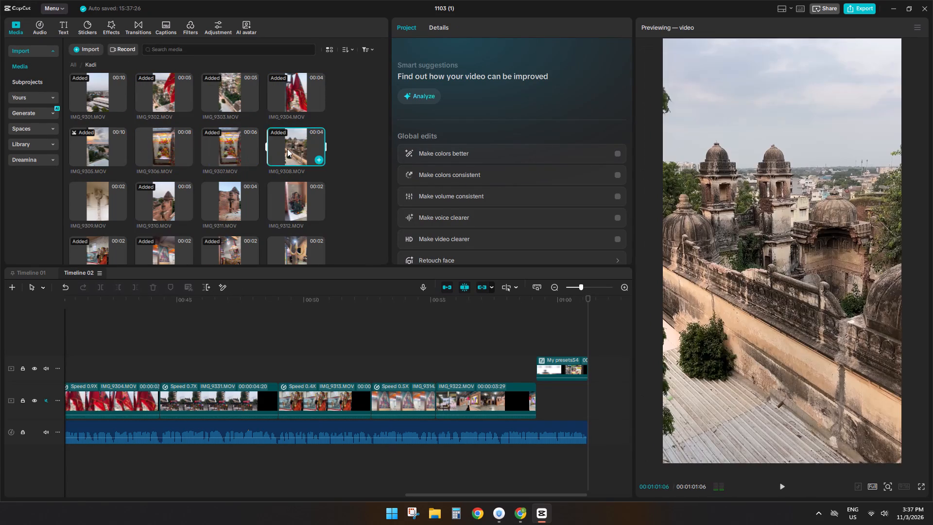
left_click_drag(233, 141, 281, 179)
left_click_drag(353, 267, 543, 384)
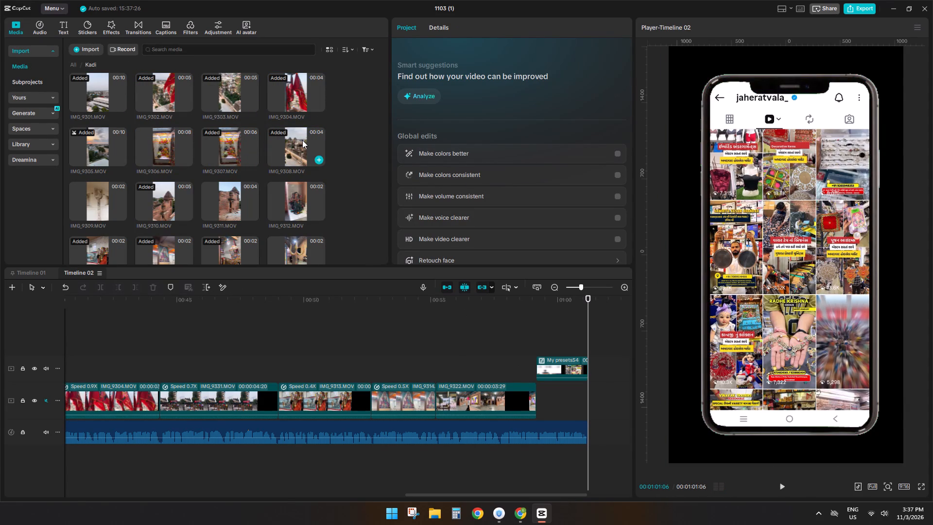
left_click(302, 140)
left_click(157, 151)
left_click_drag(157, 151, 586, 406)
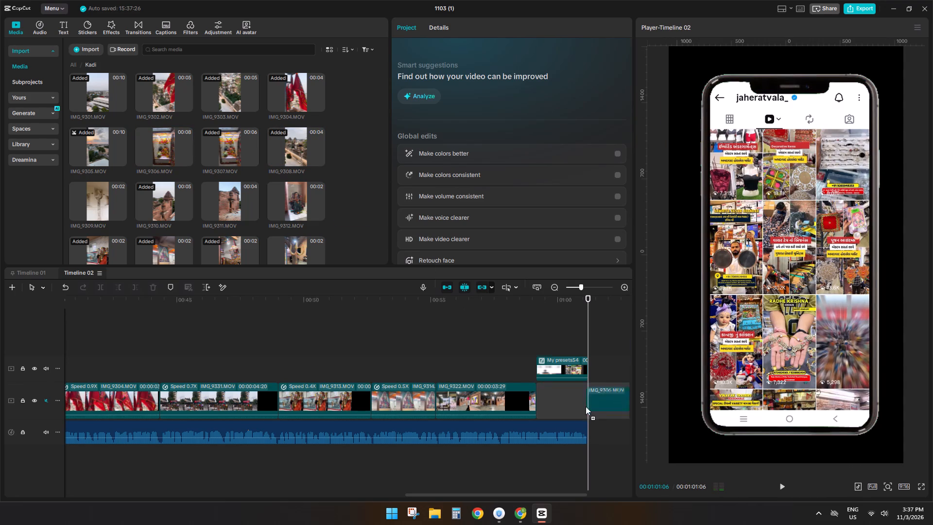
left_click_drag(586, 406, 548, 409)
Split the IMG_9306.MOV clip at the end of the narration at 00:01:01:06 and delete the excess.
left_click(591, 347)
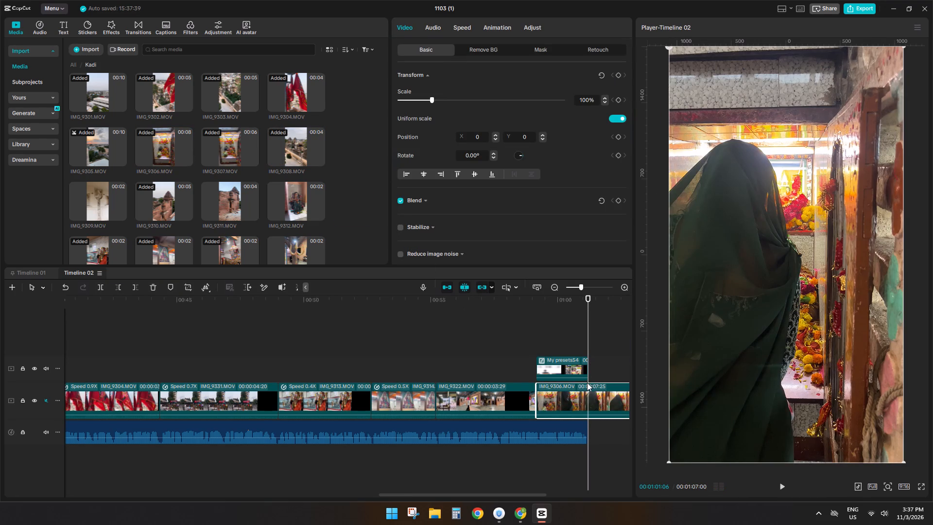
key("s")
key("d")
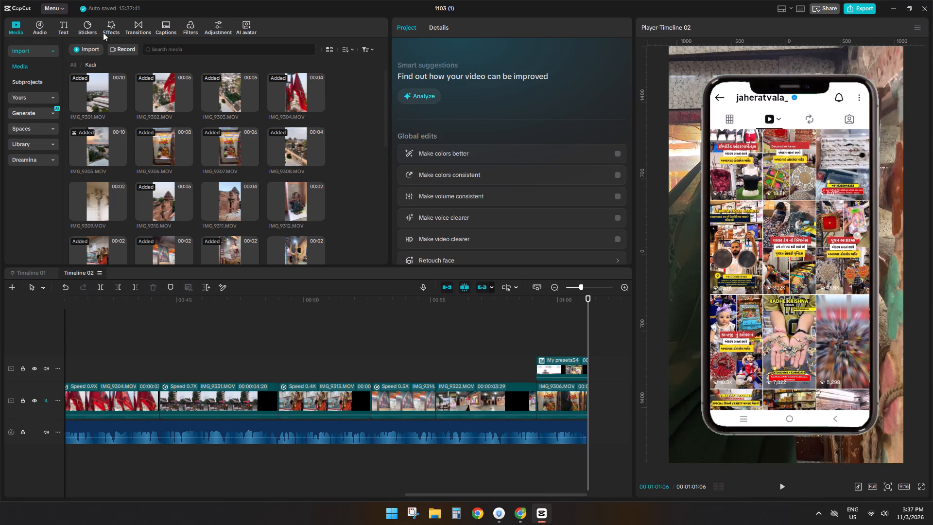
Find the Blur video effect among the favourites and apply it to the IMG_9306.MOV clip beneath the preset.
left_click(113, 26)
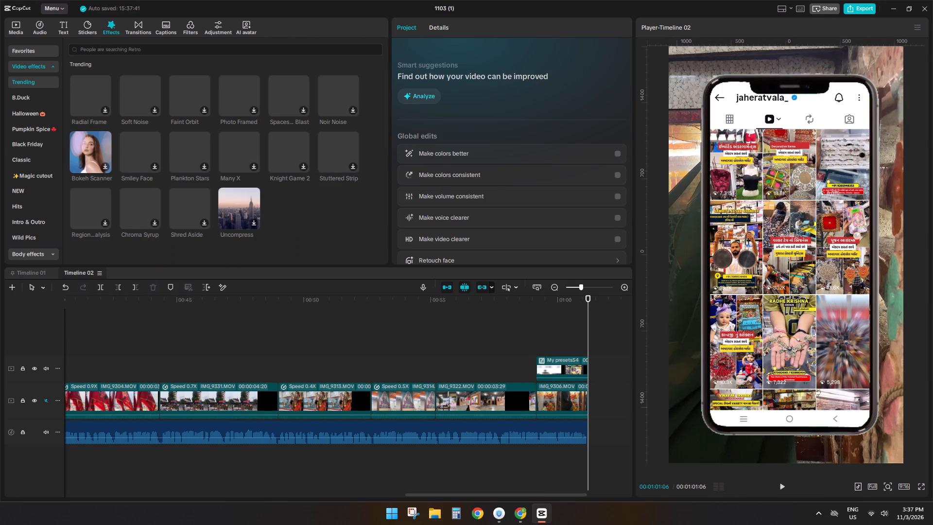
left_click(34, 52)
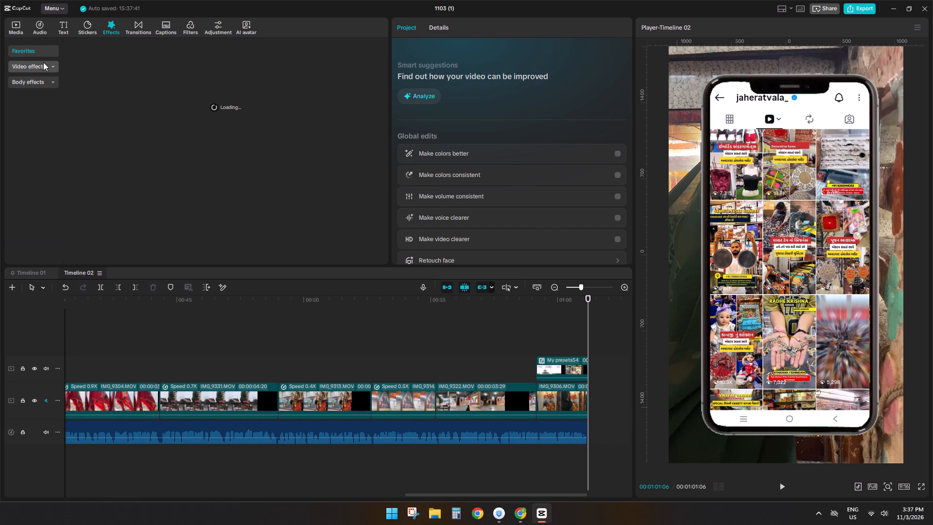
left_click(41, 63)
left_click(92, 50)
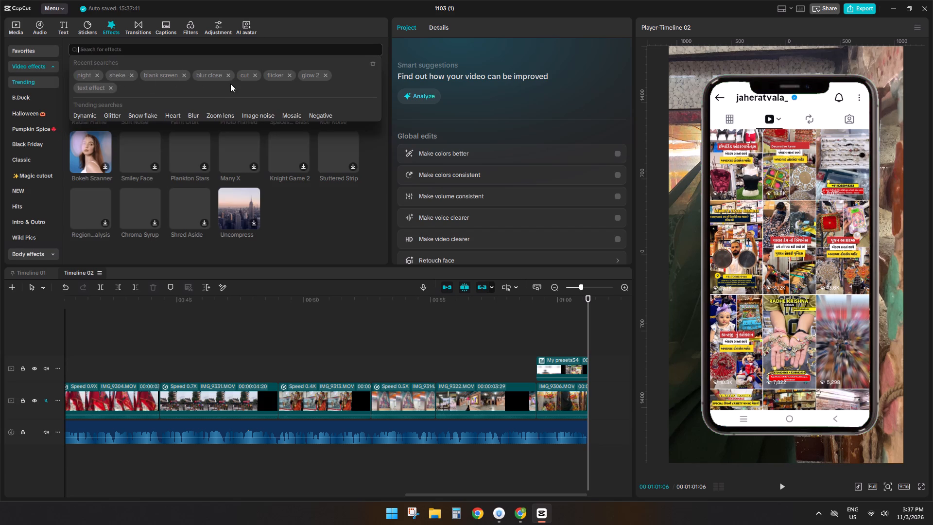
left_click(203, 79)
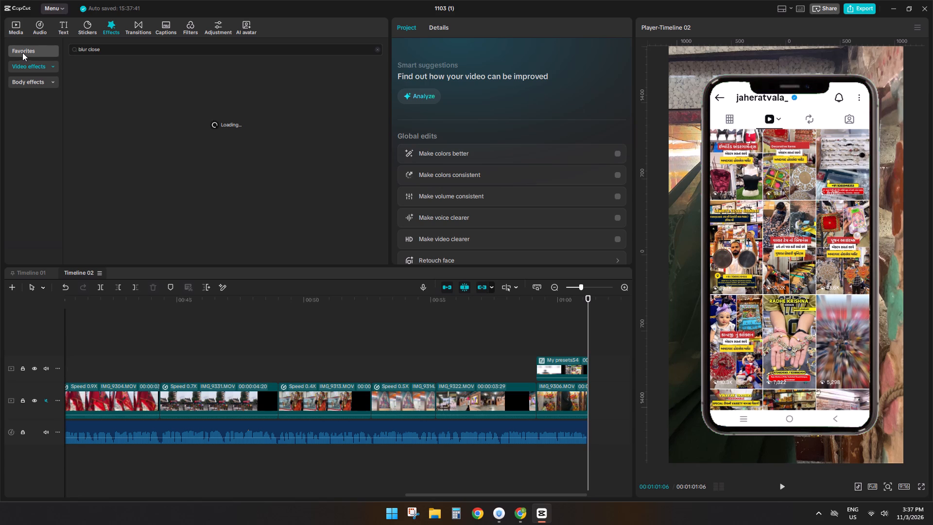
left_click(21, 52)
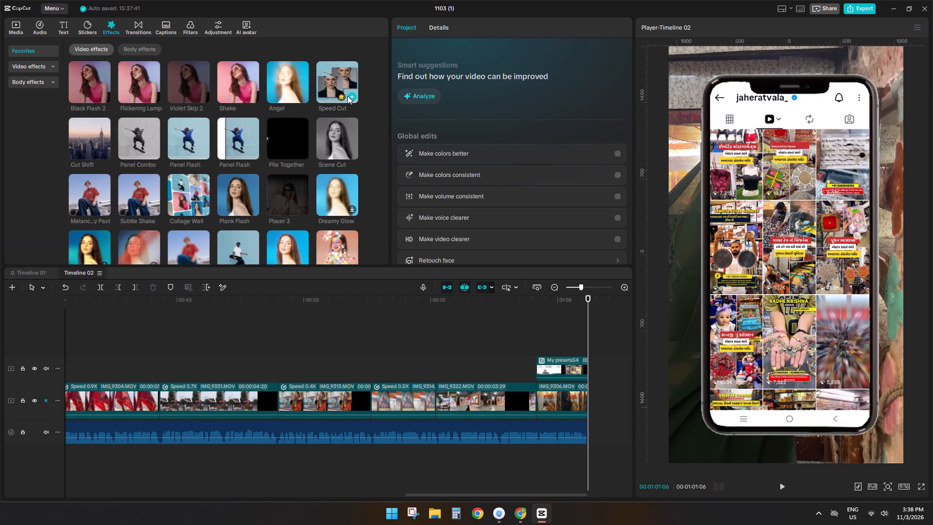
scroll(173, 215, "down", 4)
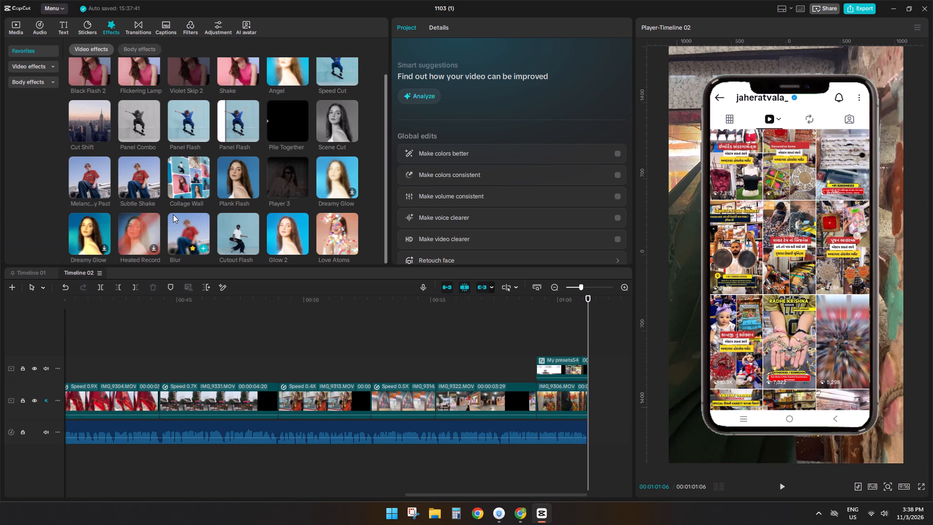
scroll(139, 168, "down", 2)
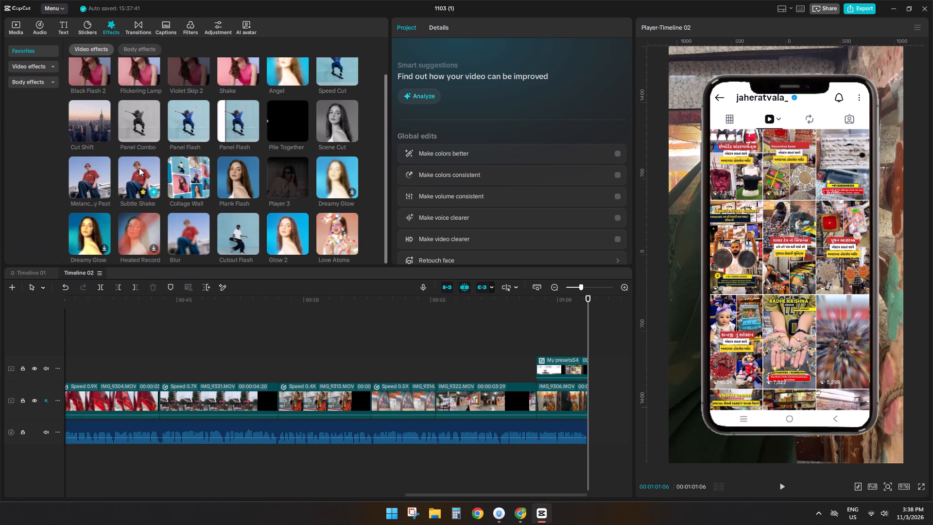
left_click_drag(195, 243, 541, 386)
left_click_drag(541, 385, 539, 380)
Play the ending section to check the phone preset over the blurred background.
left_click(535, 352)
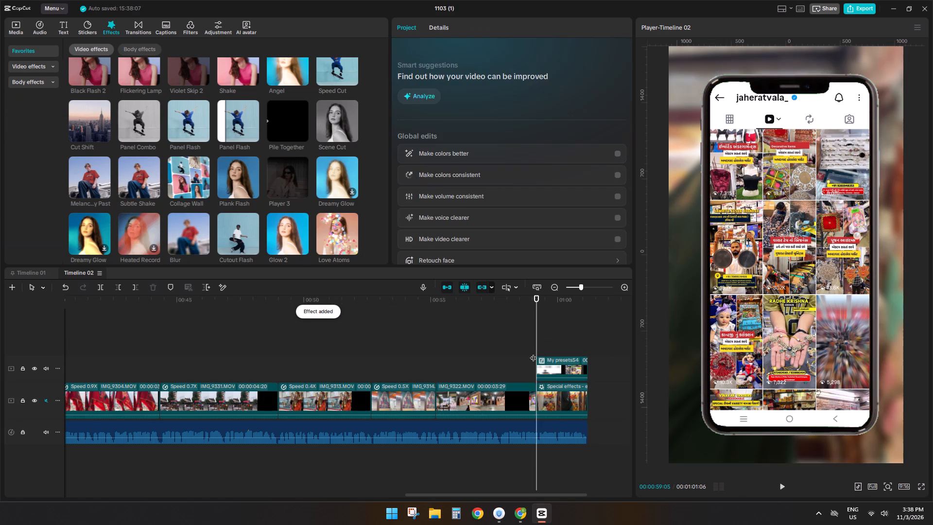
key("space")
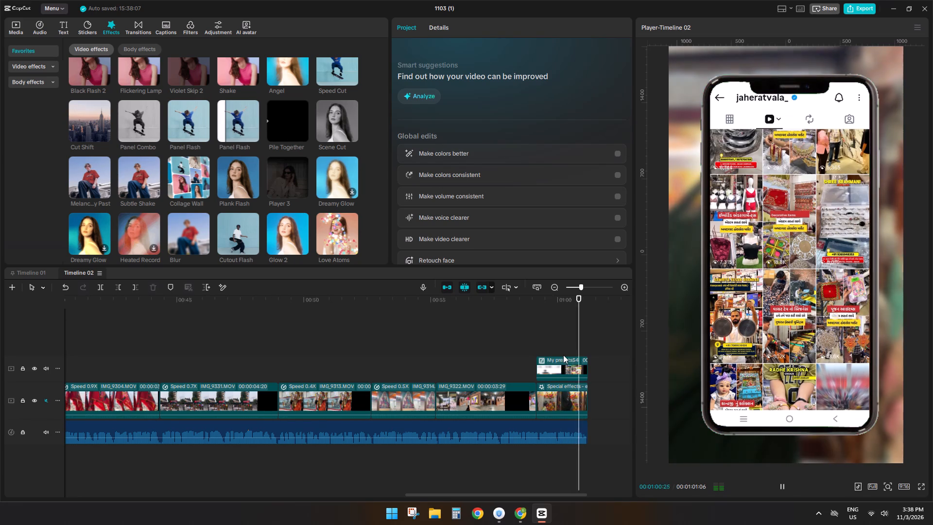
left_click(534, 328)
key("space")
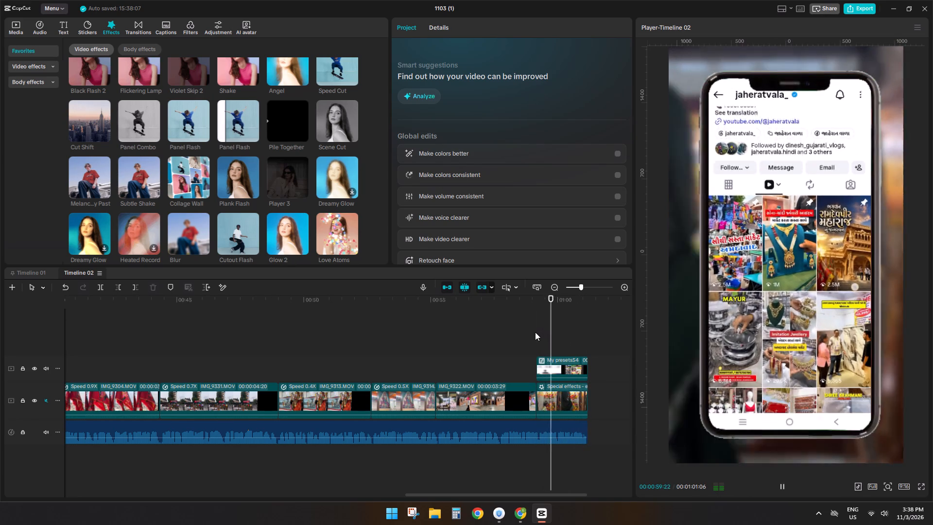
Inside the ending preset's nested Compound clip1, shift the screen recording later and extend its beginning back to the start of the timeline.
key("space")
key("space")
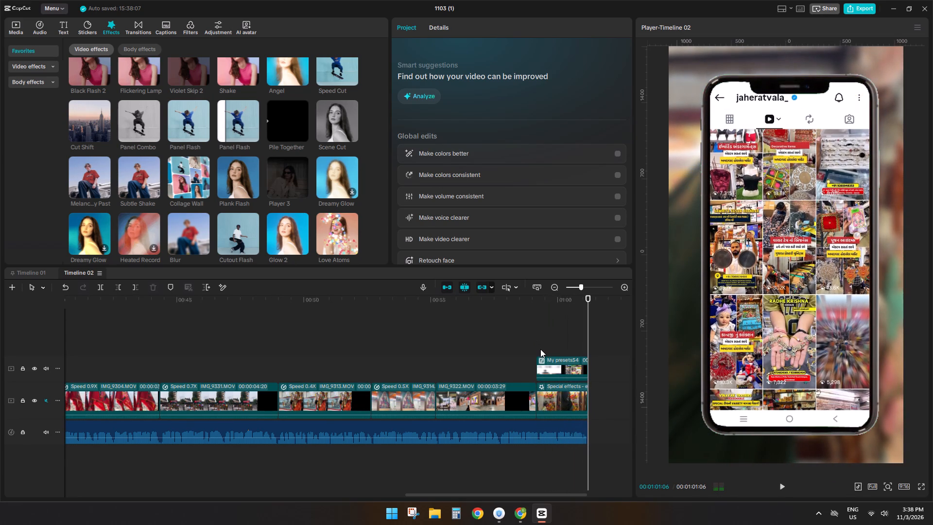
left_click(538, 319)
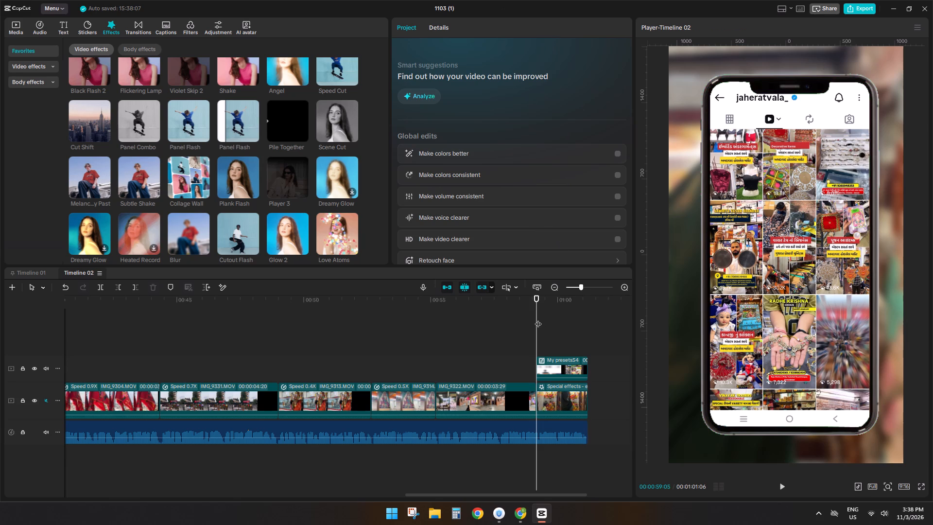
double_click(570, 376)
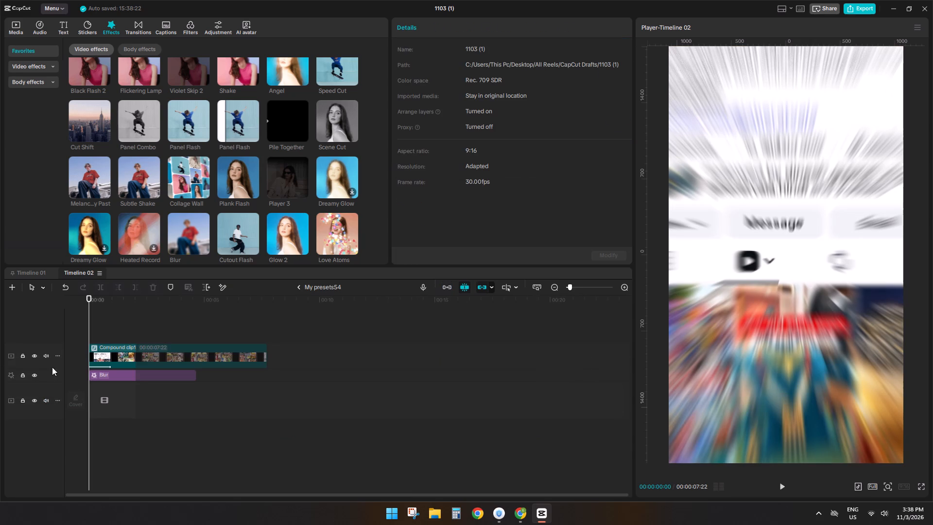
left_click(116, 347)
left_click_drag(91, 347, 54, 349)
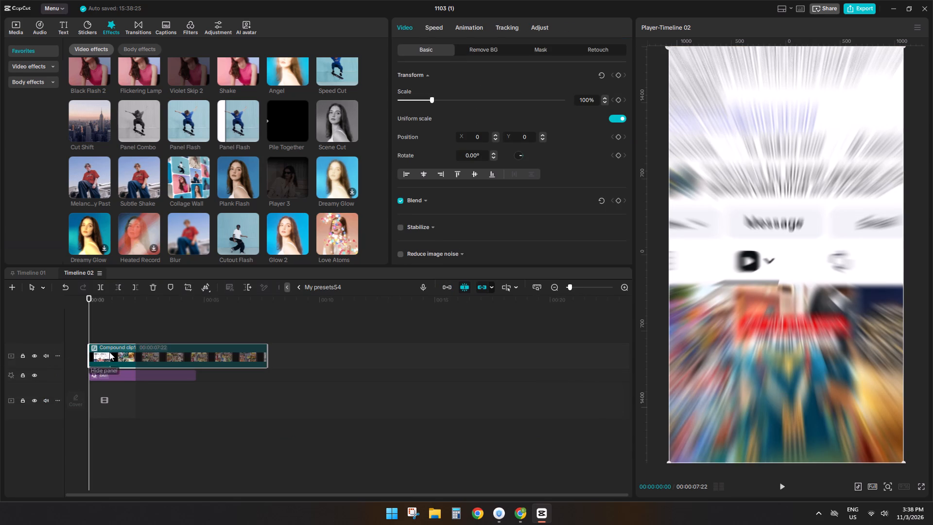
double_click(112, 352)
left_click(111, 367)
left_click_drag(93, 367, 155, 368)
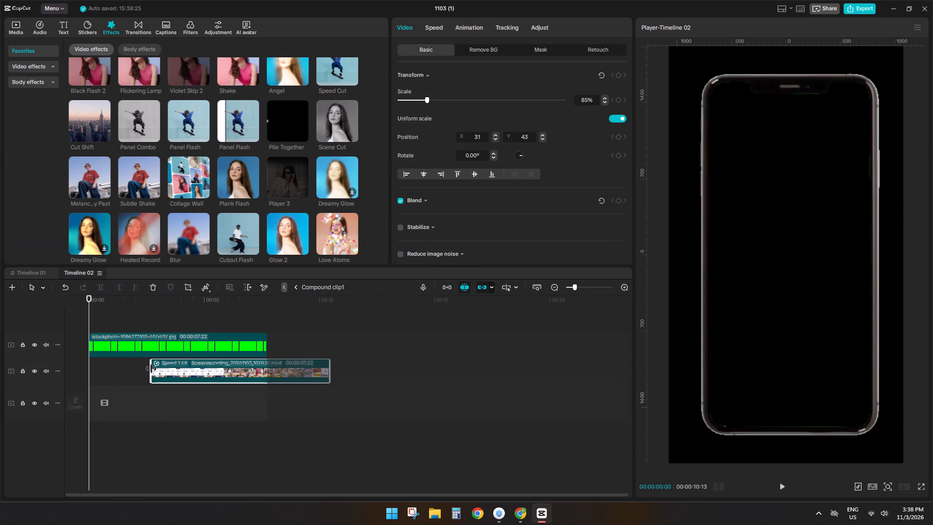
left_click_drag(153, 368, 29, 364)
Cut the screen recording's opening before 00:00:01:29 and move the remaining clip back to the start of Compound clip1.
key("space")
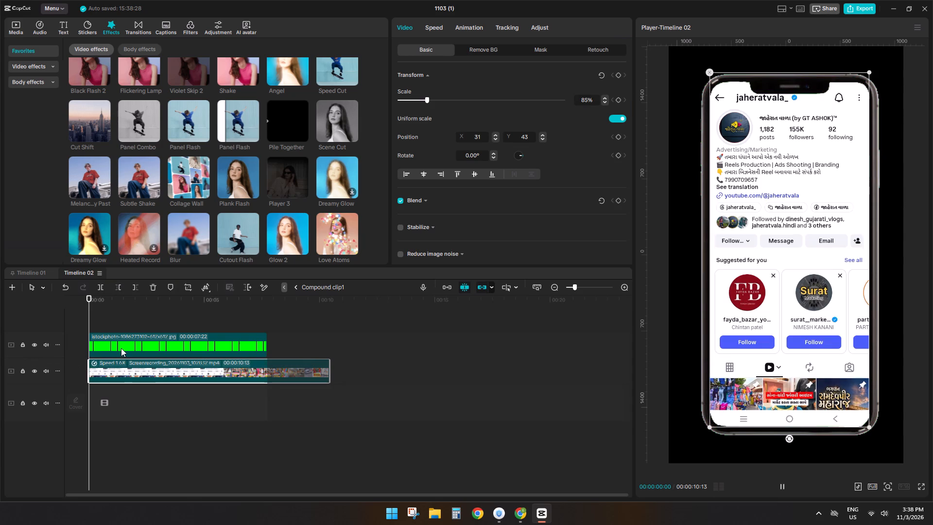
left_click(142, 321)
left_click_drag(142, 321, 129, 325)
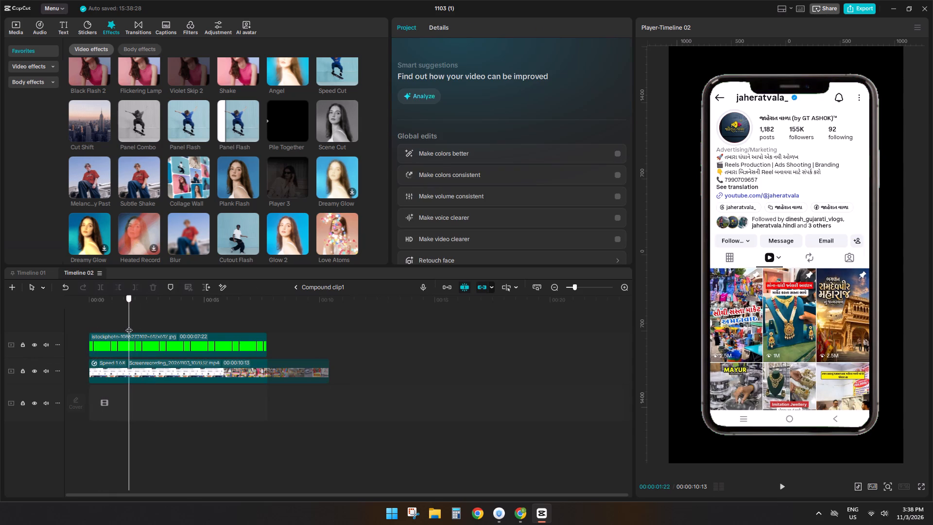
left_click_drag(129, 325, 134, 329)
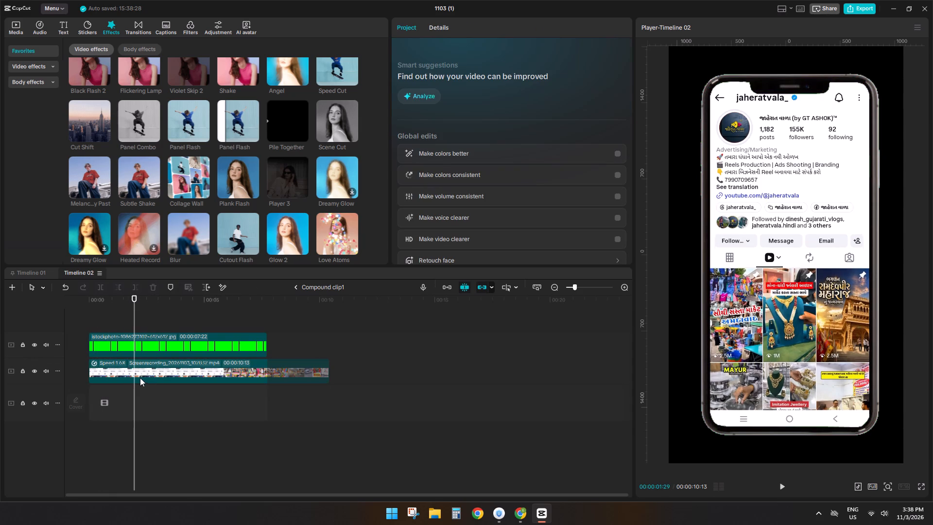
left_click(138, 378)
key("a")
left_click_drag(159, 372, 150, 372)
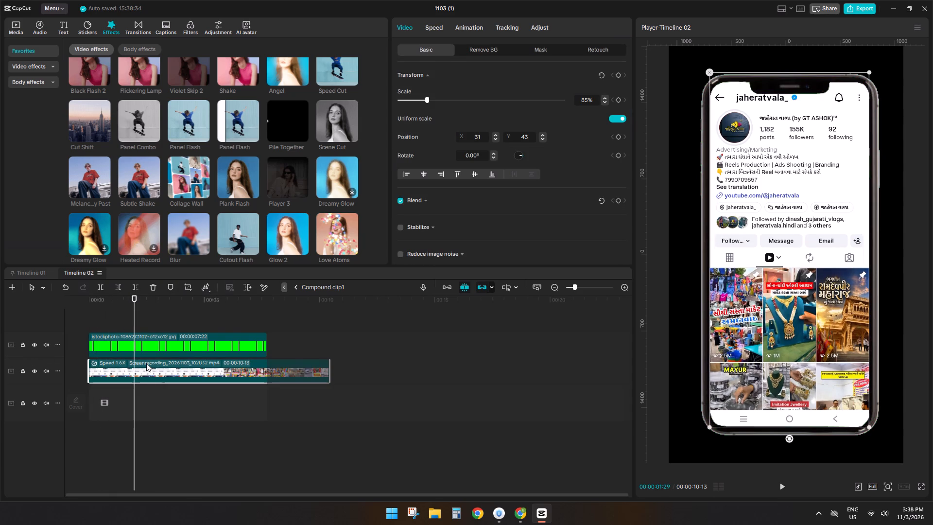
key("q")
left_click_drag(148, 364, 79, 360)
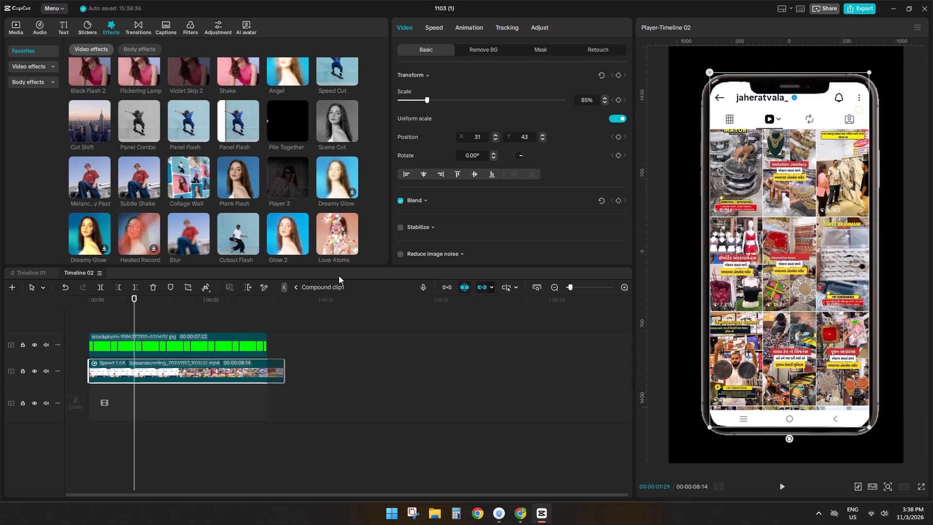
Go back through the nested levels to the main timeline, playing the preset to check the trimmed recording.
left_click(293, 287)
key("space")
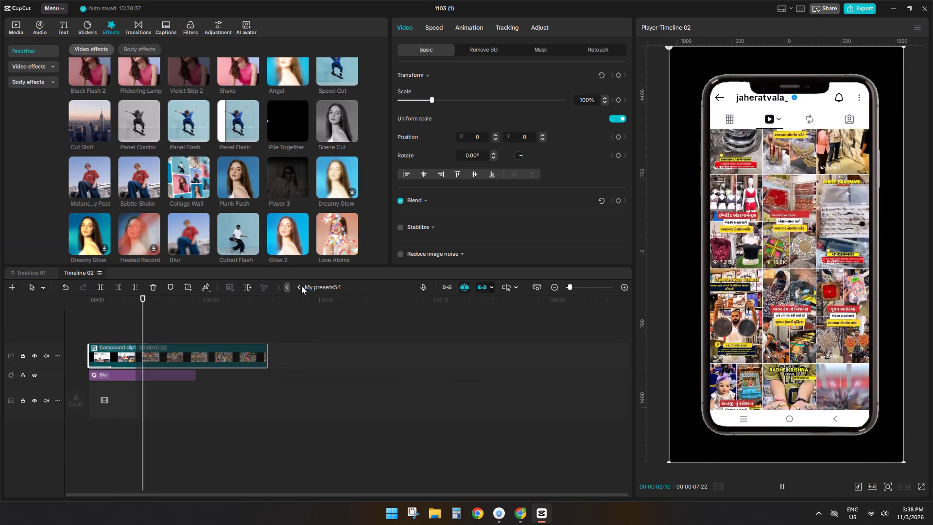
left_click(301, 286)
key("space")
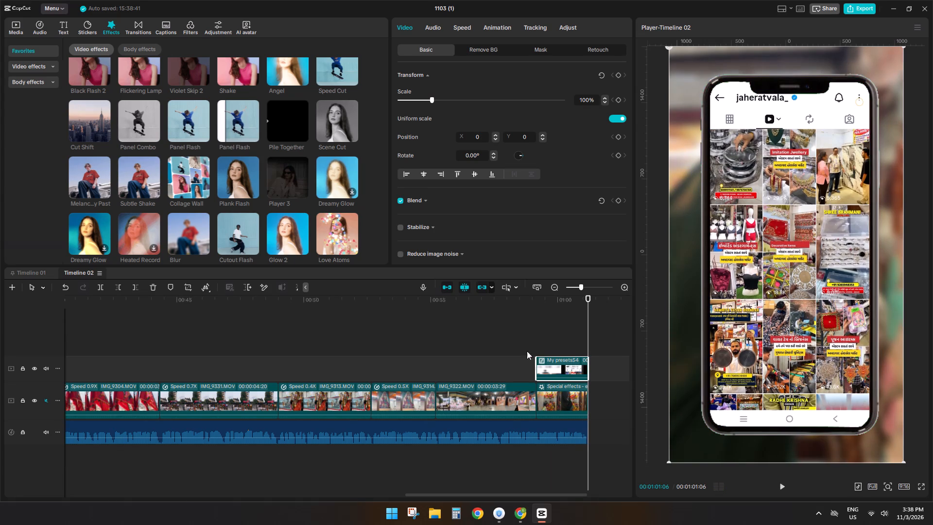
Trim the end of IMG_9322.MOV at 00:00:57:22 and close the gap with the blurred ending clip.
left_click(527, 351)
left_click(500, 350)
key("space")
left_click(486, 367)
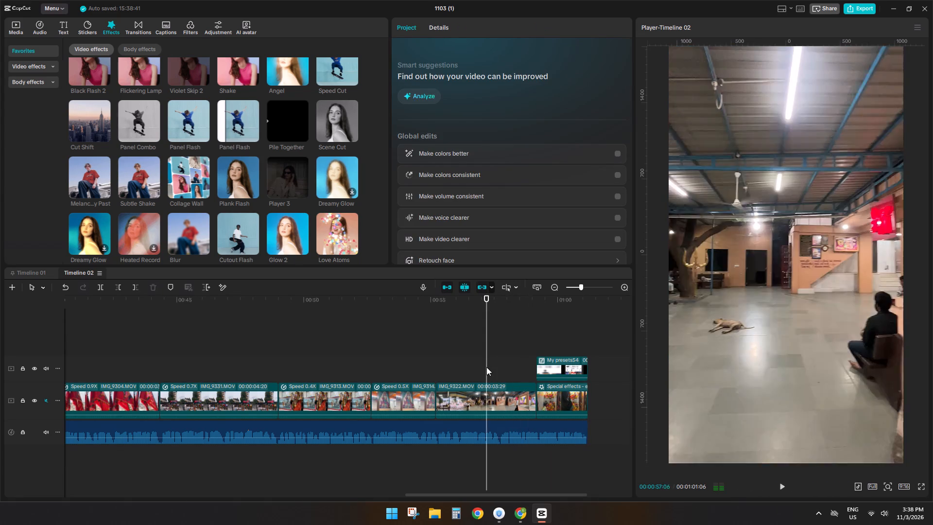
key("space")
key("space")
left_click(502, 396)
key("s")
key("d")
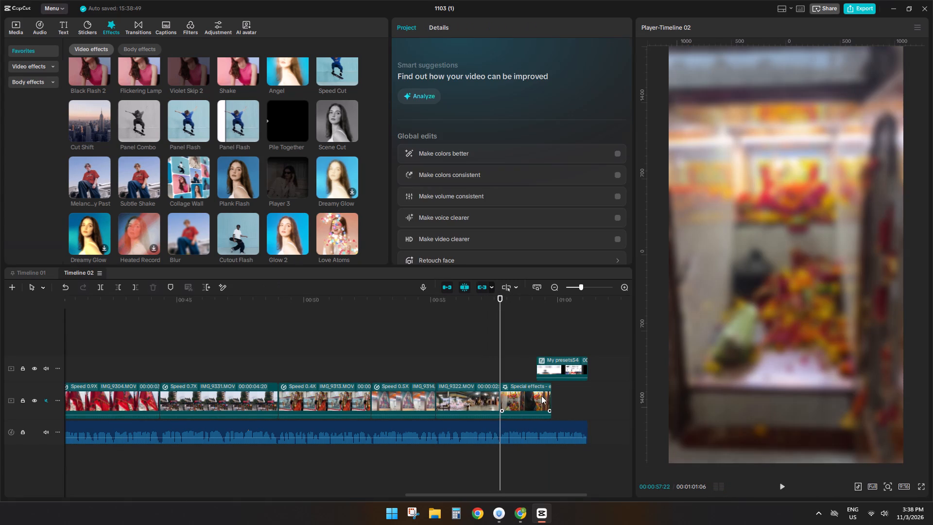
Move the phone preset earlier to line up with the start of the blurred IMG_9306.MOV clip and play it.
left_click_drag(544, 367, 508, 367)
left_click(508, 367)
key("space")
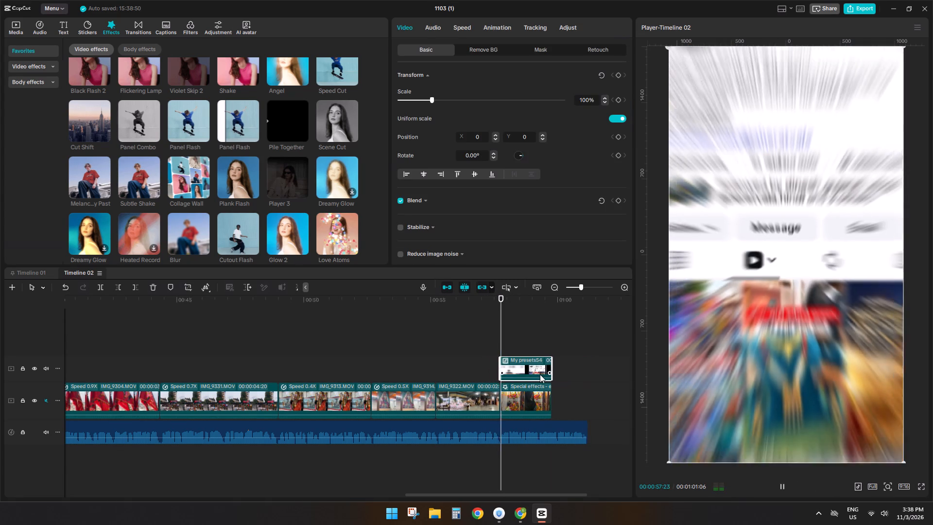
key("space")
Extend the blurred IMG_9306.MOV clip and the phone preset above it to the end of the narration at 00:01:01:06.
left_click(538, 400)
left_click_drag(553, 393, 586, 392)
left_click(542, 362)
left_click_drag(552, 364, 586, 366)
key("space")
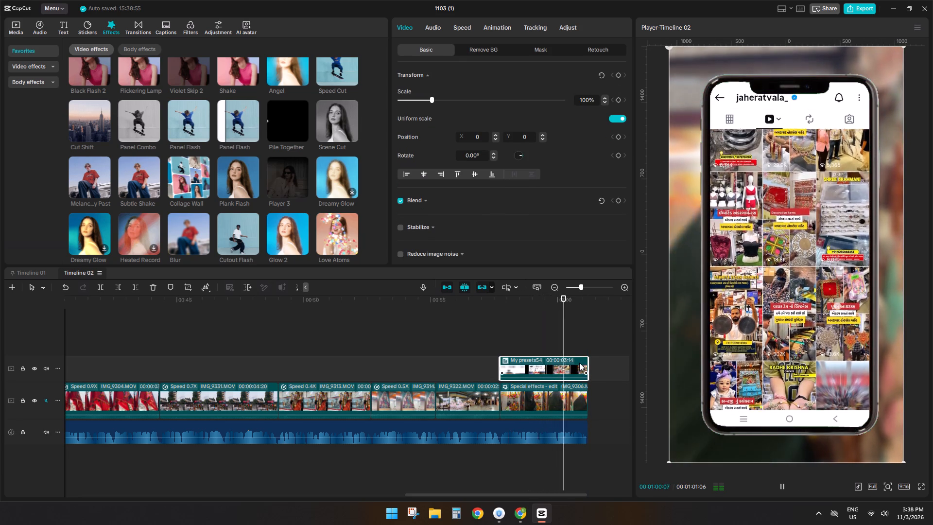
Return to the start of the main timeline and look through the saved items in My presets.
double_click(476, 345)
scroll(466, 320, "down", 4, "ctrl")
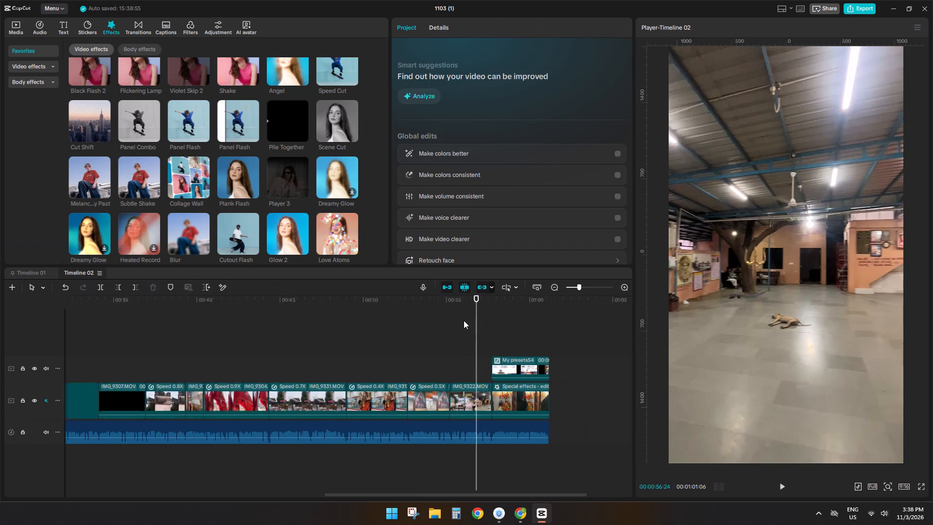
scroll(464, 320, "down", 10, "ctrl")
left_click(376, 342, "ctrl")
left_click_drag(376, 342, 0, 367)
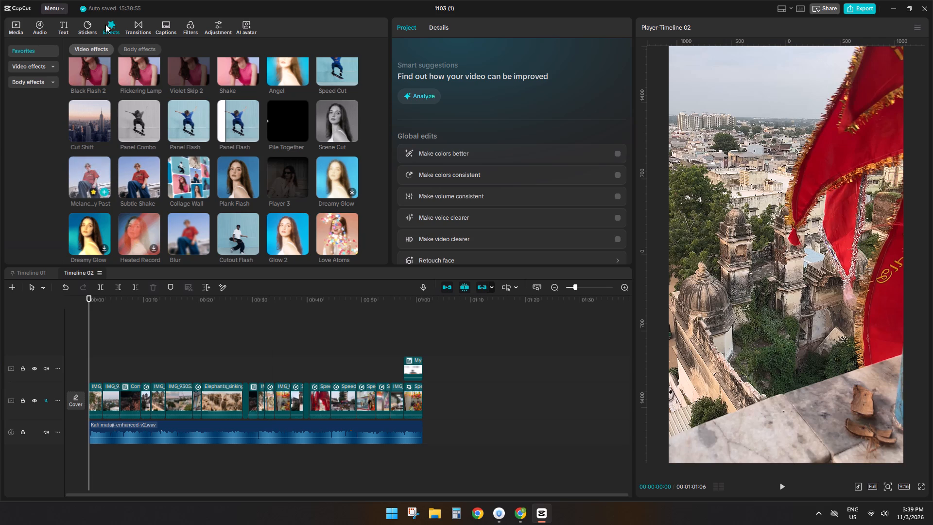
left_click(16, 27)
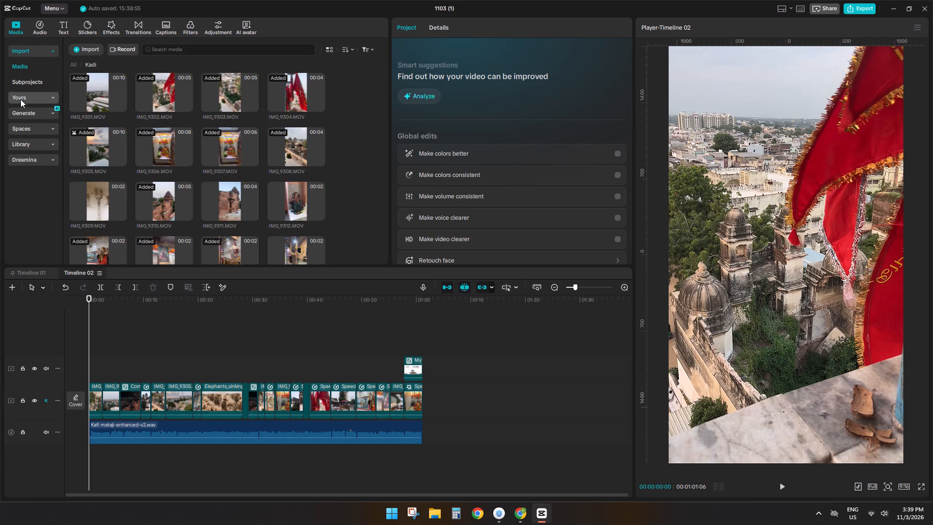
left_click(20, 100)
scroll(125, 168, "down", 4)
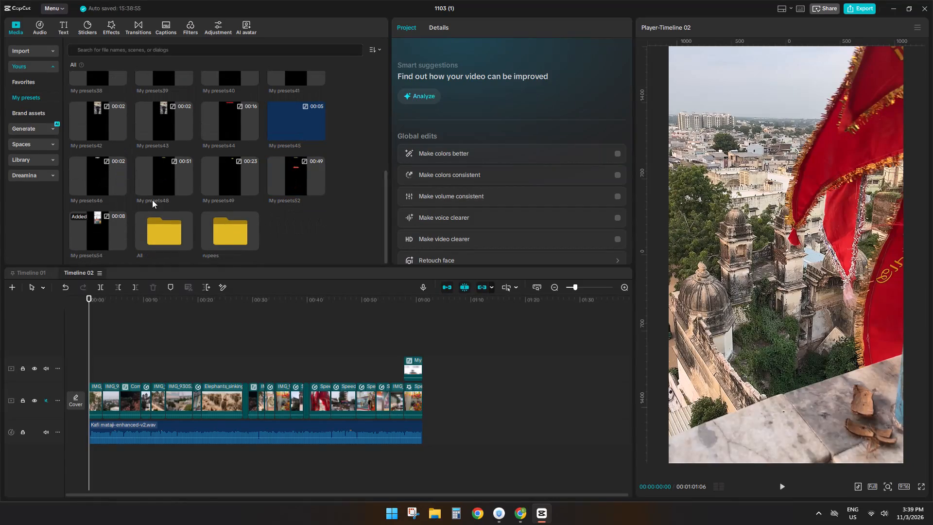
Add My presets20 from the All presets folder above the other tracks at 00:00 and ungroup it into its adjustment layer.
left_click(15, 55)
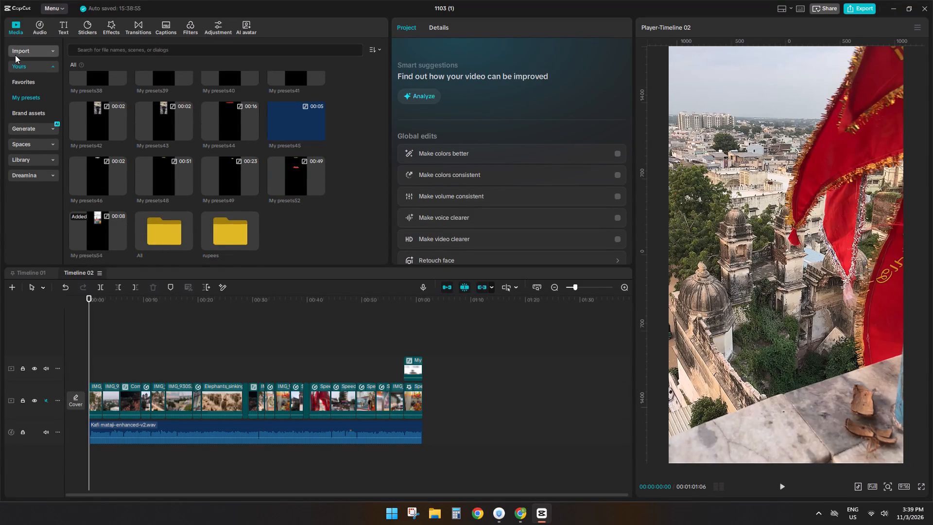
left_click(27, 89)
left_click(27, 101)
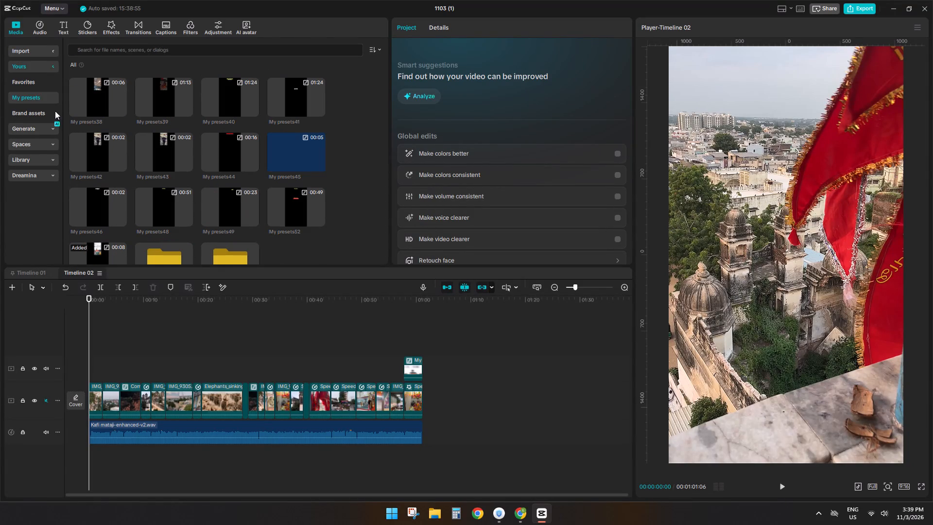
scroll(196, 302, "down", 3)
scroll(161, 229, "down", 3)
double_click(161, 229)
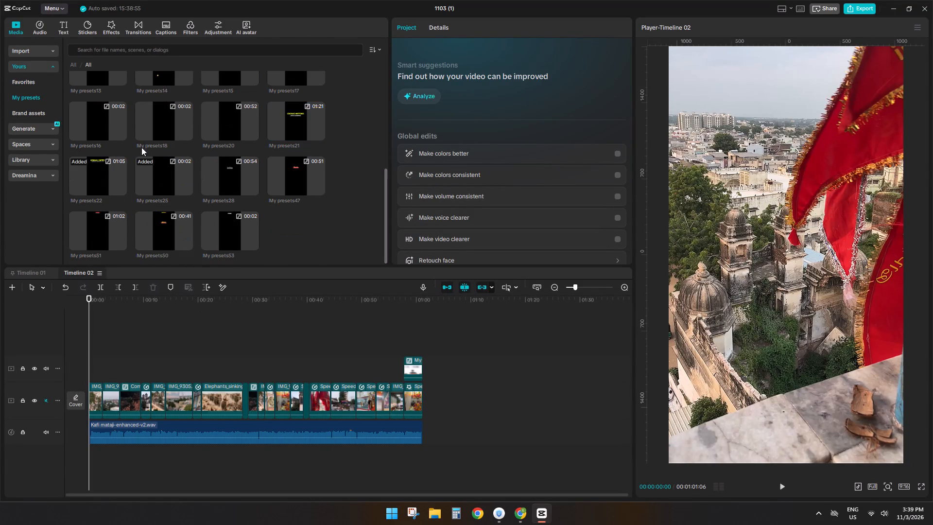
left_click(250, 119)
left_click_drag(249, 118, 200, 303)
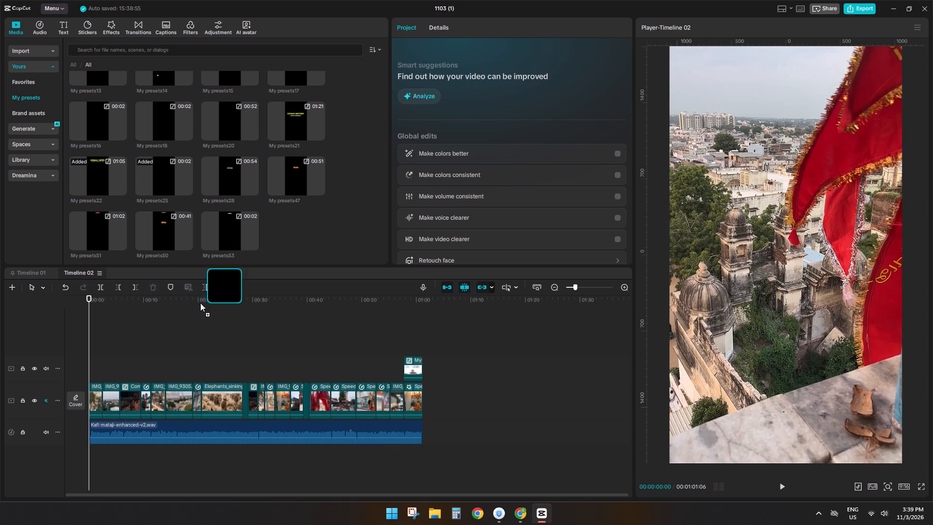
left_click_drag(200, 303, 86, 329)
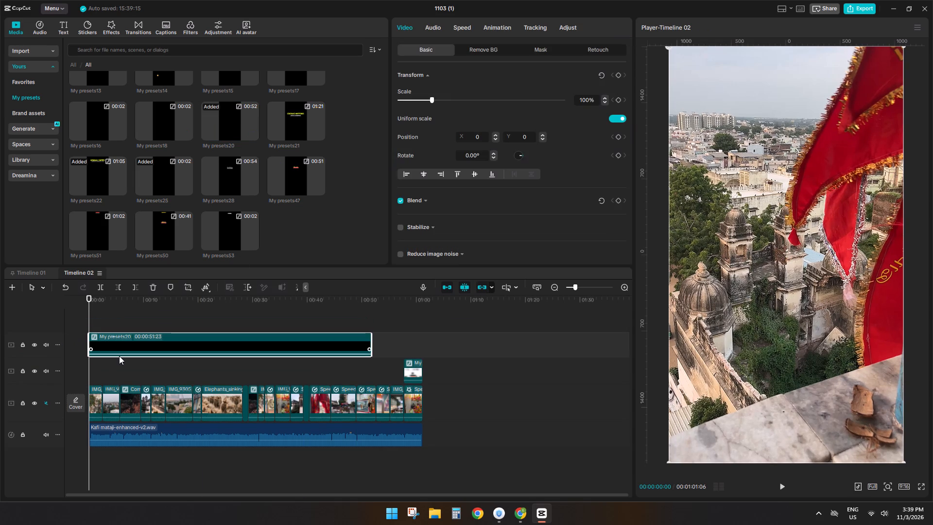
right_click(119, 356)
left_click(163, 266)
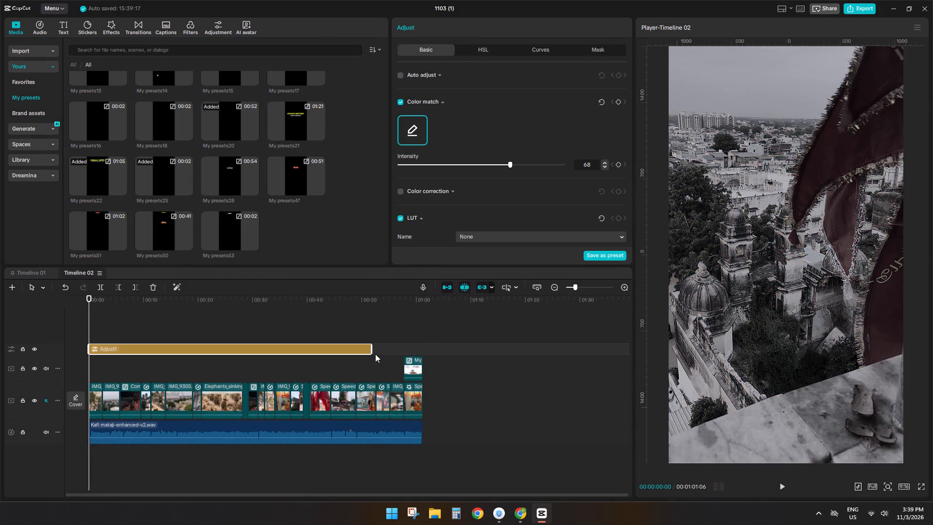
Extend the Adjust1 layer to the end of the timeline at 00:01:01:06.
left_click_drag(373, 351, 420, 343)
left_click(421, 342)
left_click(422, 342)
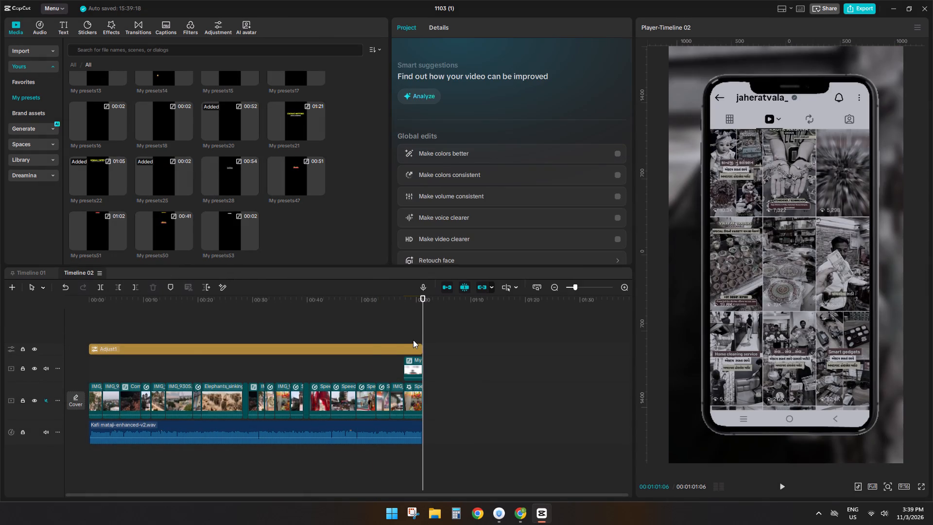
Turn off Color match on the Adjust1 layer.
left_click(413, 340)
left_click_drag(413, 340, 143, 353)
left_click(137, 350)
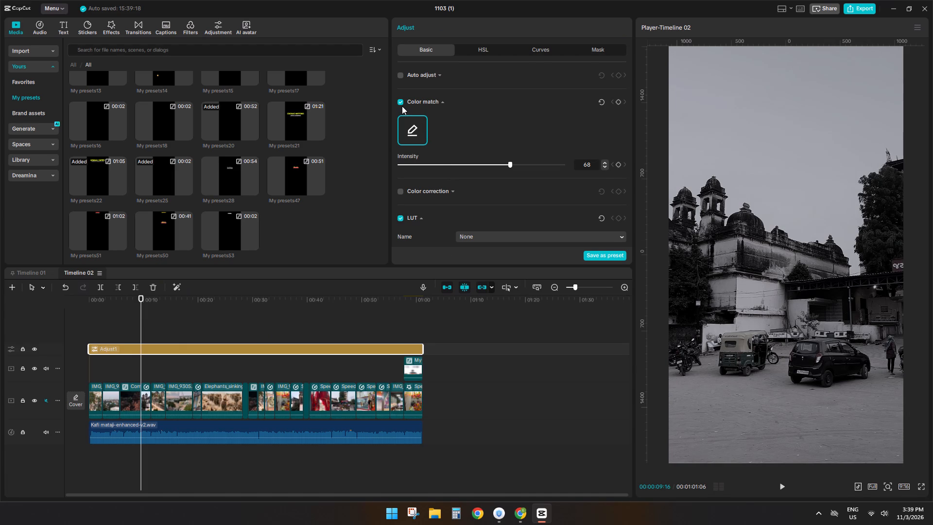
left_click(397, 102)
Play the opening from the start and unmute the main video track.
left_click(217, 326)
left_click_drag(217, 326, 0, 328)
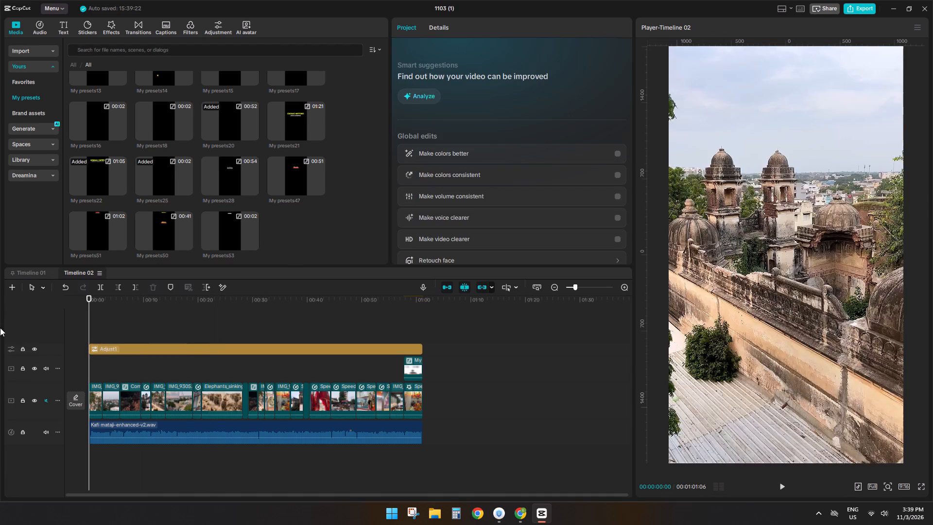
key("space")
scroll(94, 377, "up", 5, "ctrl")
key("space")
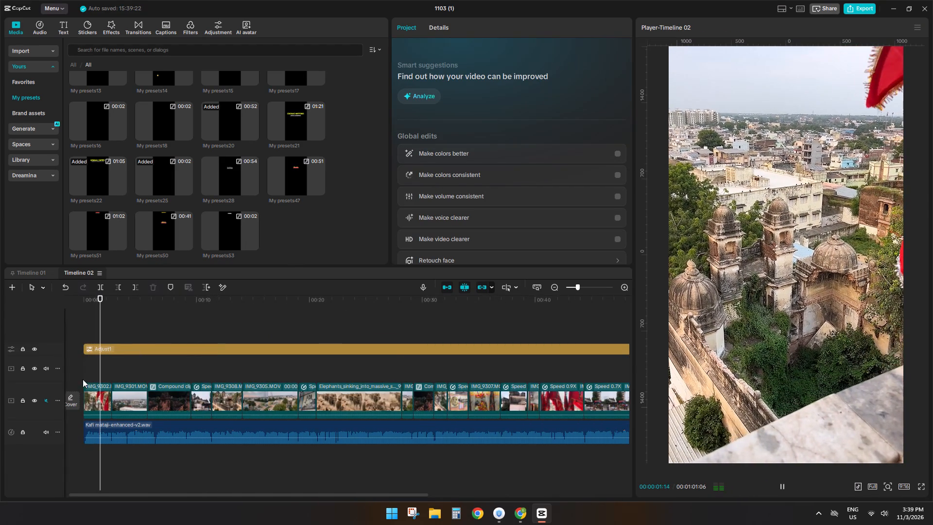
left_click(44, 401)
scroll(215, 414, "down", 7, "ctrl")
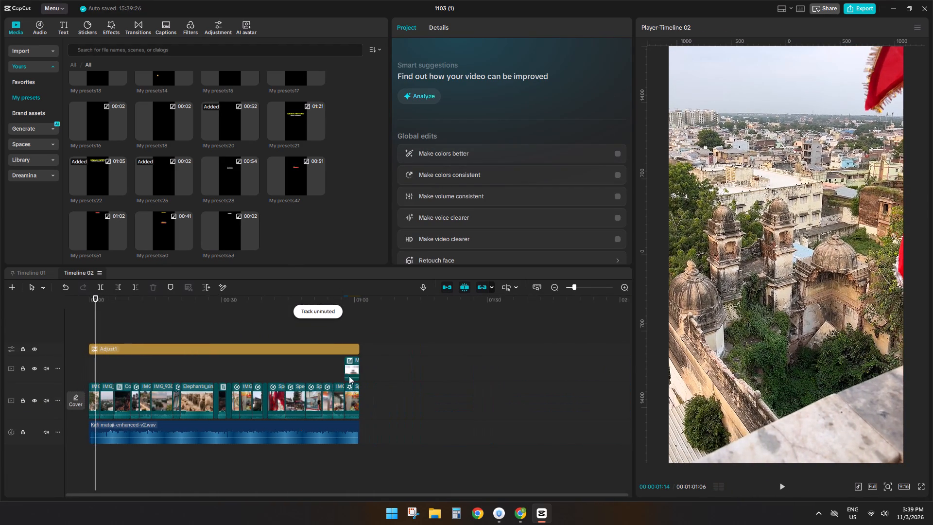
Turn down the audio volume of all the clips on the main track together.
key("space")
left_click_drag(402, 396, 95, 398)
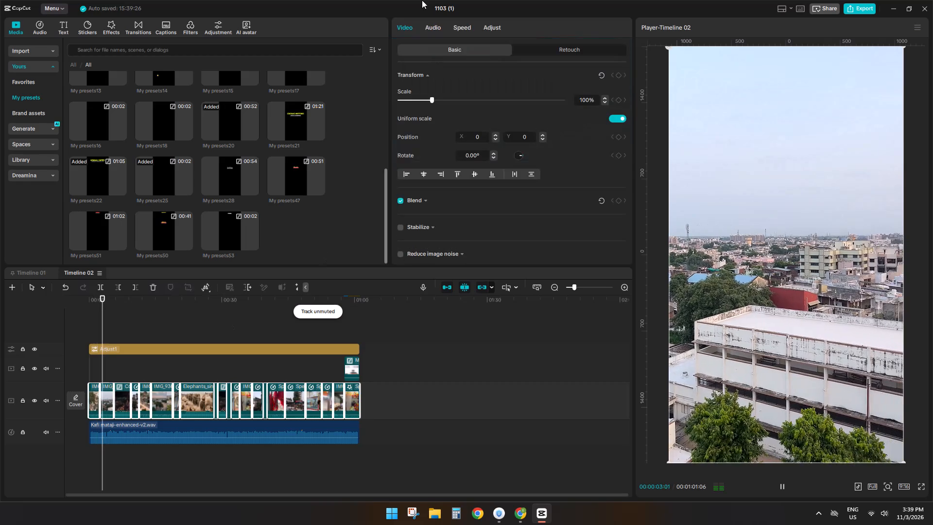
left_click(446, 17)
left_click(436, 28)
left_click_drag(506, 100, 281, 147)
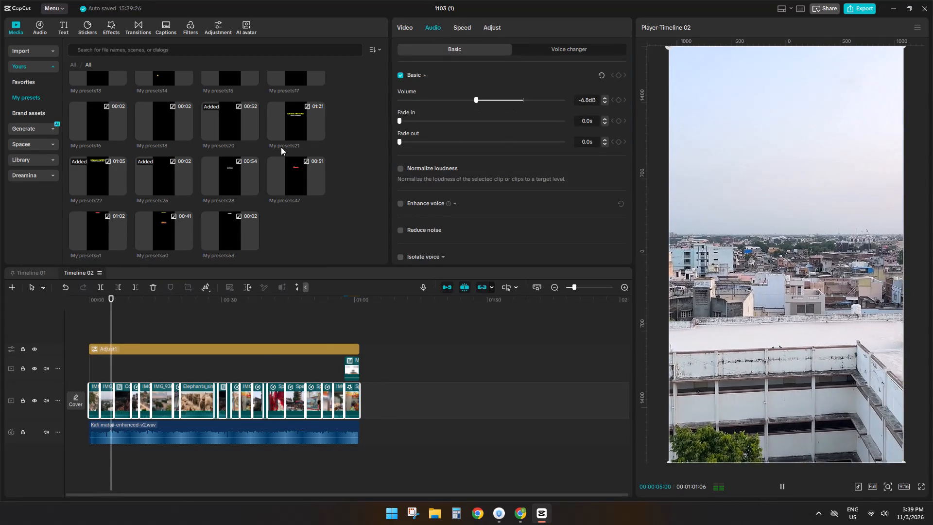
left_click_drag(281, 147, 284, 142)
Play the opening section from the start to check how the clips follow the narration.
left_click(139, 373)
left_click_drag(139, 373, 31, 371)
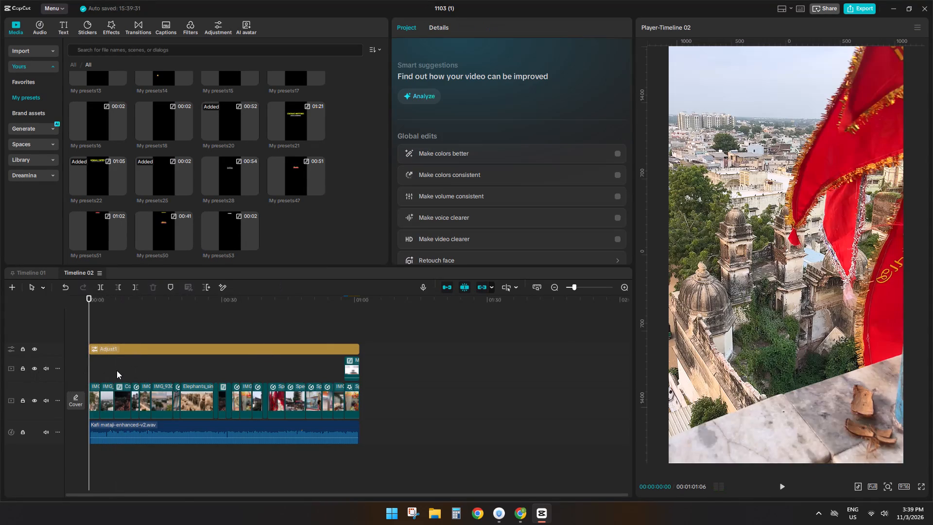
scroll(120, 374, "down", 1, "ctrl")
scroll(121, 374, "up", 11, "ctrl")
key("space")
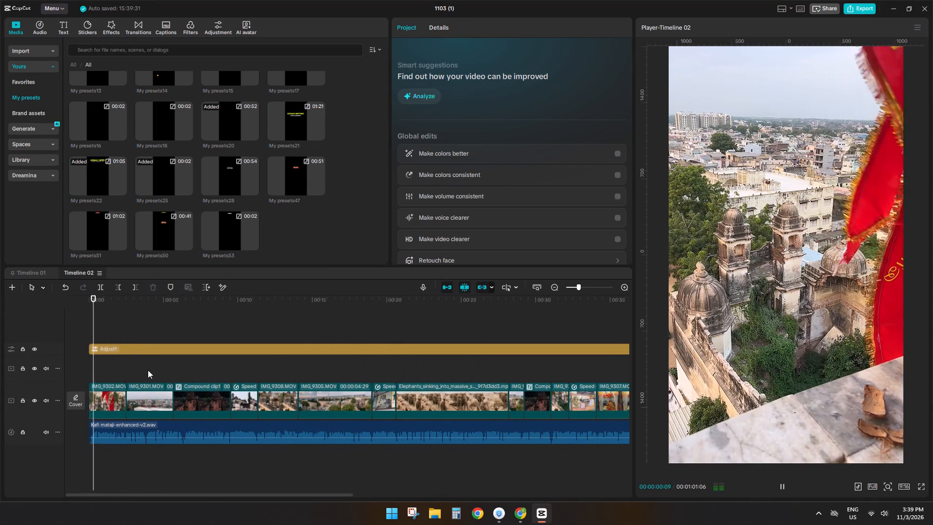
scroll(156, 374, "up", 8, "ctrl")
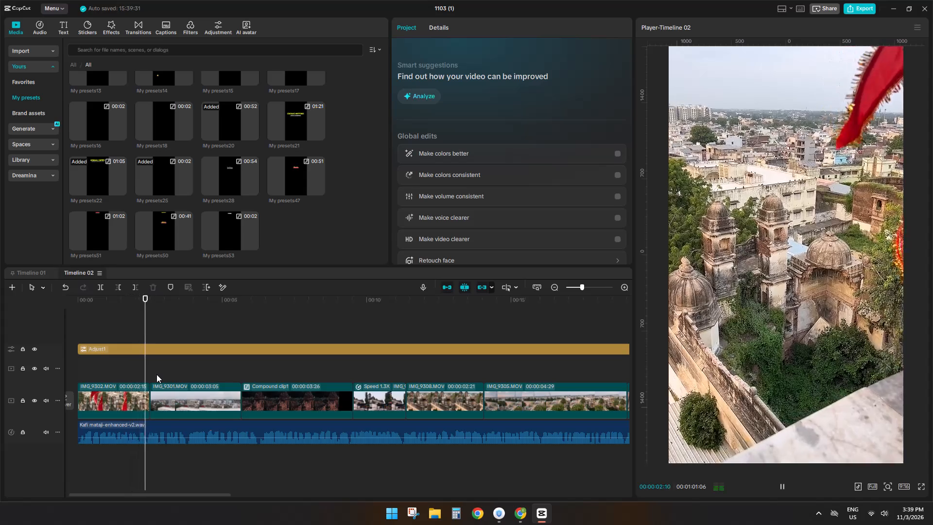
scroll(193, 380, "down", 3, "ctrl")
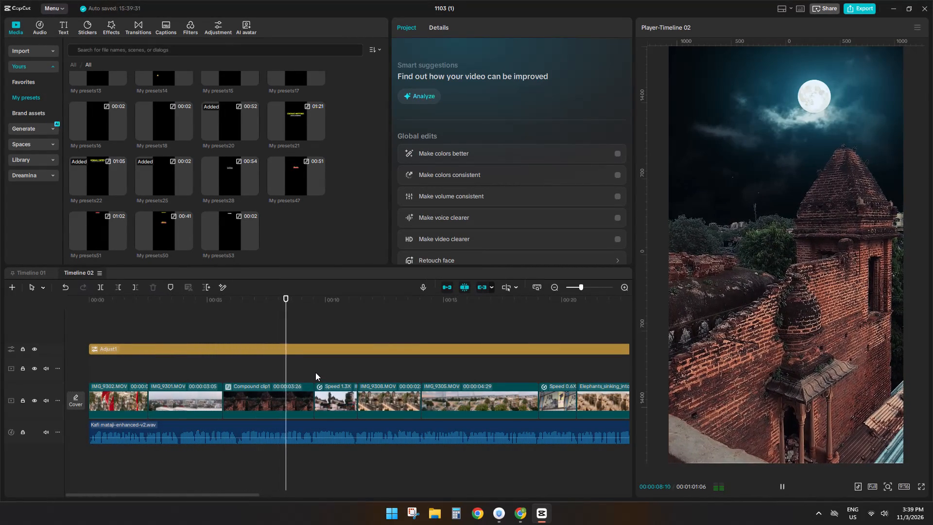
key("space")
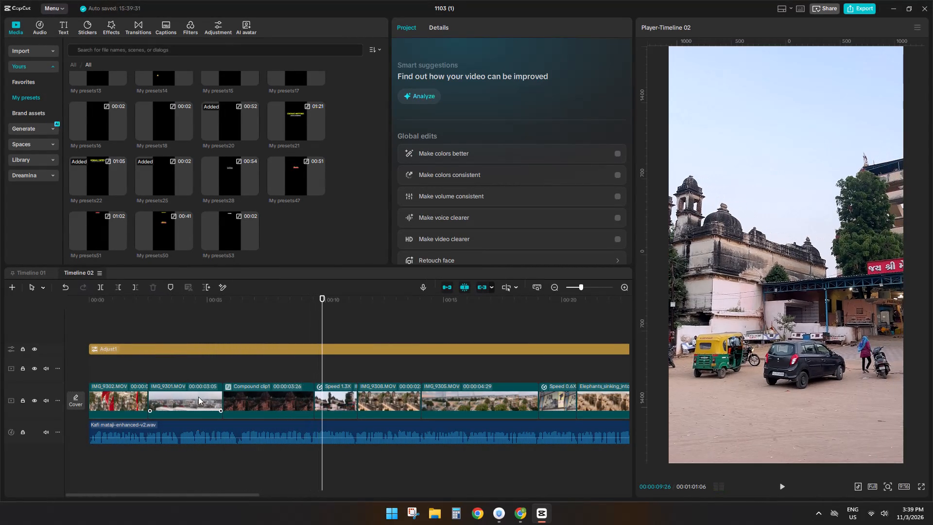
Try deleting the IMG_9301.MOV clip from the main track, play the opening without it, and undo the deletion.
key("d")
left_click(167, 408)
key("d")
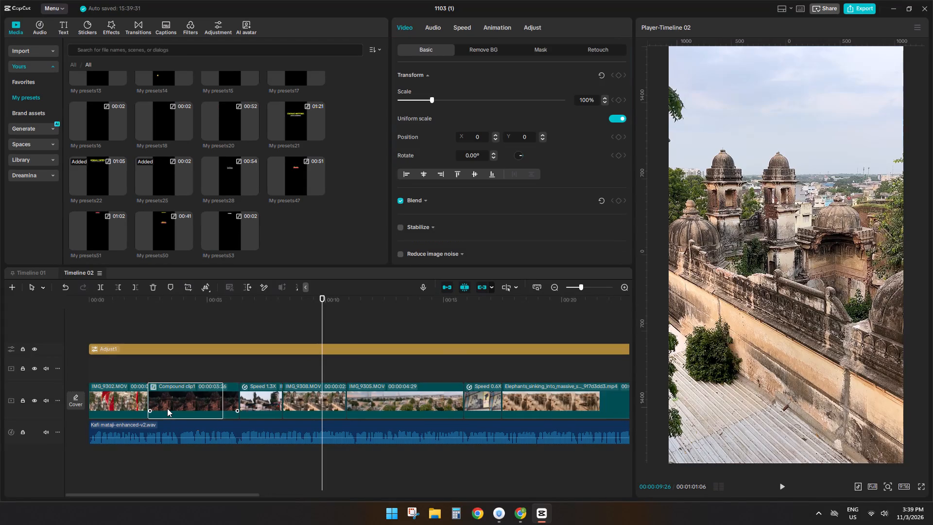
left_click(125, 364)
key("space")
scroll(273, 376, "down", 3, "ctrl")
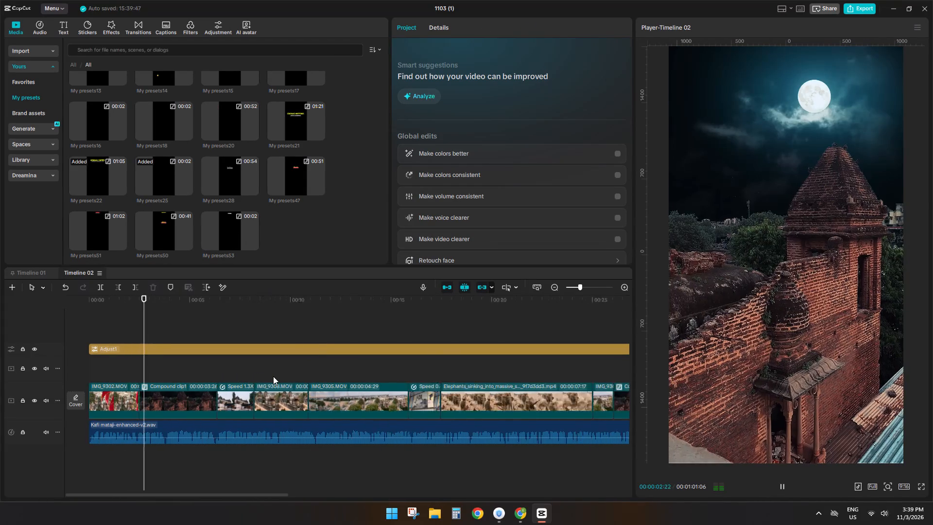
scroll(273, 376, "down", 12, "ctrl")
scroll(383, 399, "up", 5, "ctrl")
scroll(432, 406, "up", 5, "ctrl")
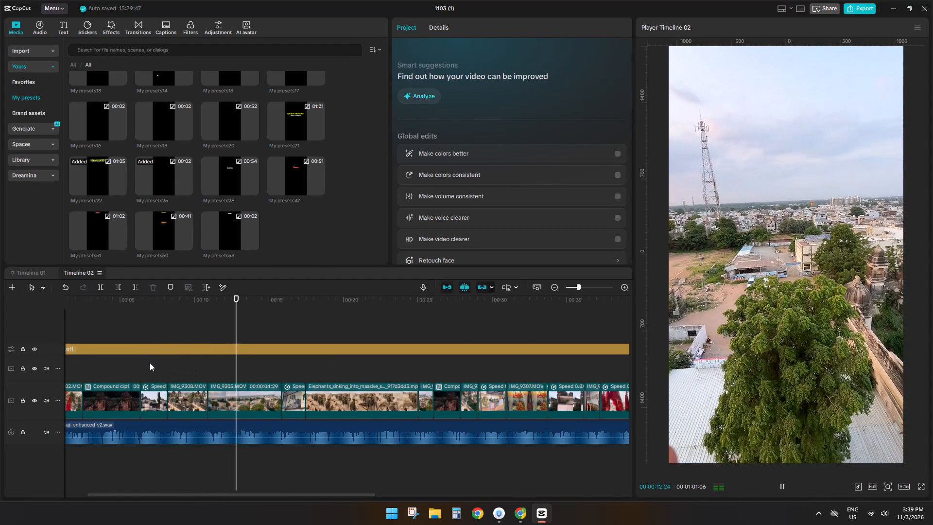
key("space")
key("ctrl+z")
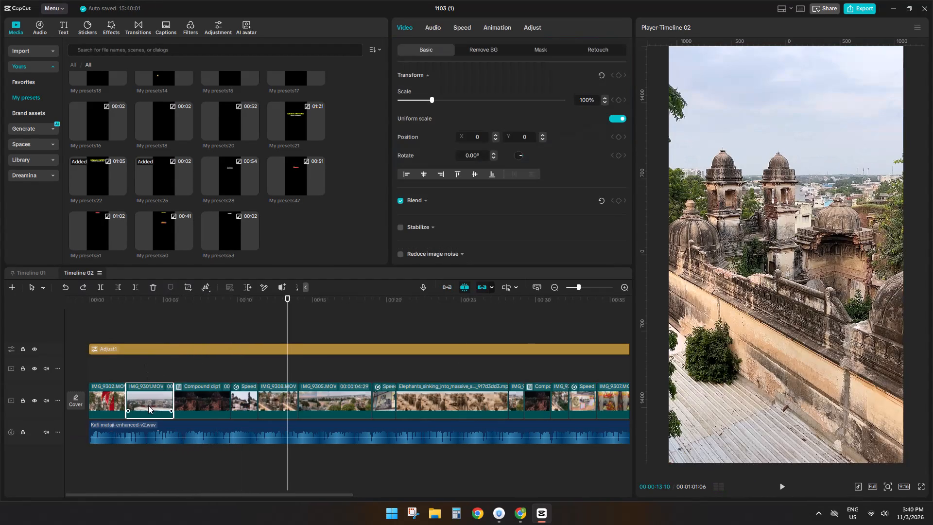
Swap the order of IMG_9301.MOV and Compound clip1 so the compound clip directly follows IMG_9302.MOV.
left_click_drag(147, 406, 236, 408)
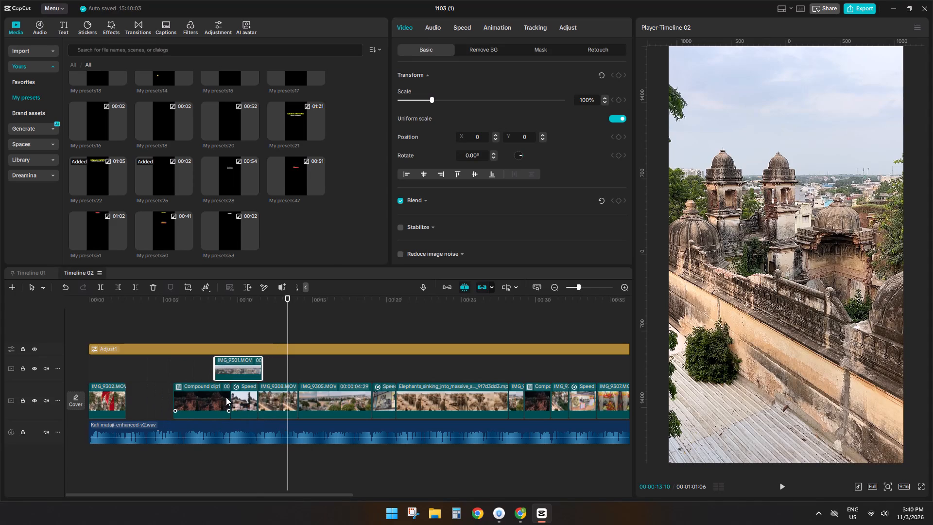
left_click_drag(212, 397, 166, 397)
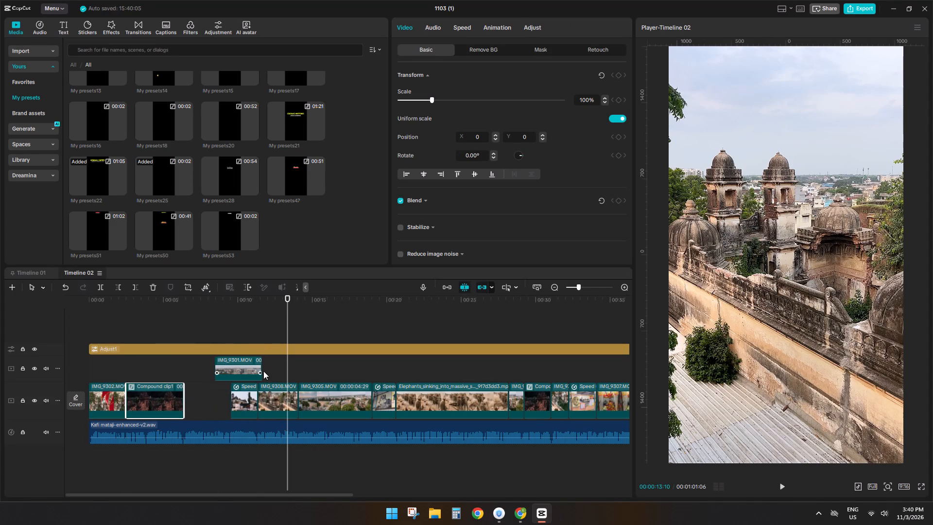
left_click_drag(241, 367, 209, 393)
Play the reordered opening to check the cuts around Compound clip1 and IMG_9301.MOV against the narration.
left_click(180, 373)
key("space")
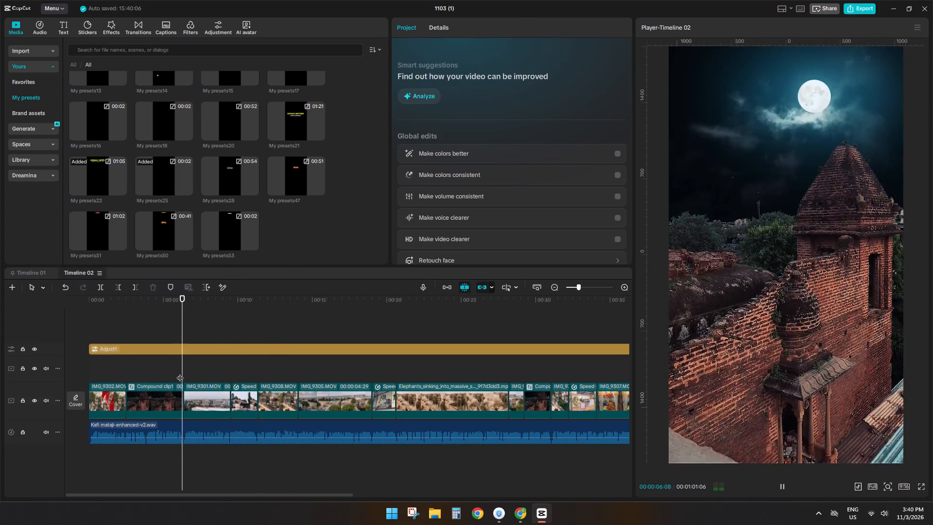
left_click(173, 371)
key("space")
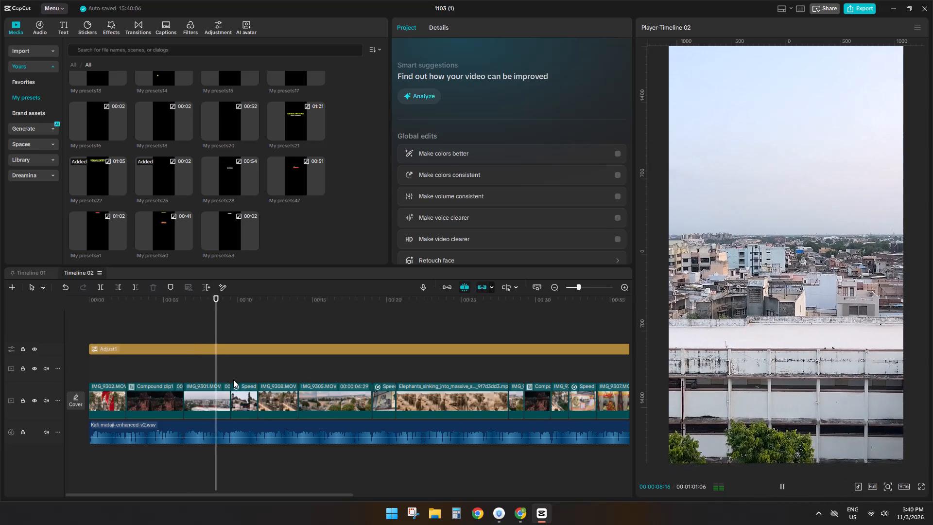
scroll(233, 380, "down", 2, "ctrl")
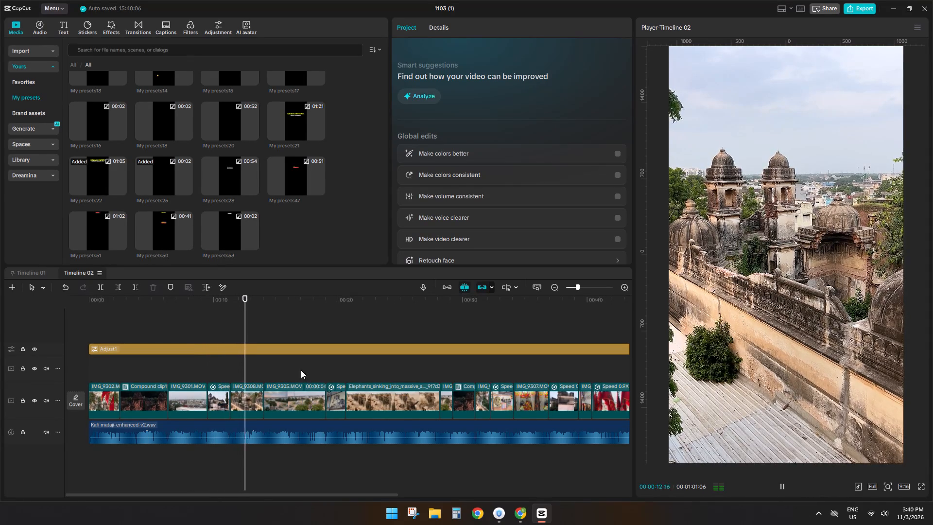
left_click(299, 369)
left_click_drag(299, 369, 0, 365)
key("space")
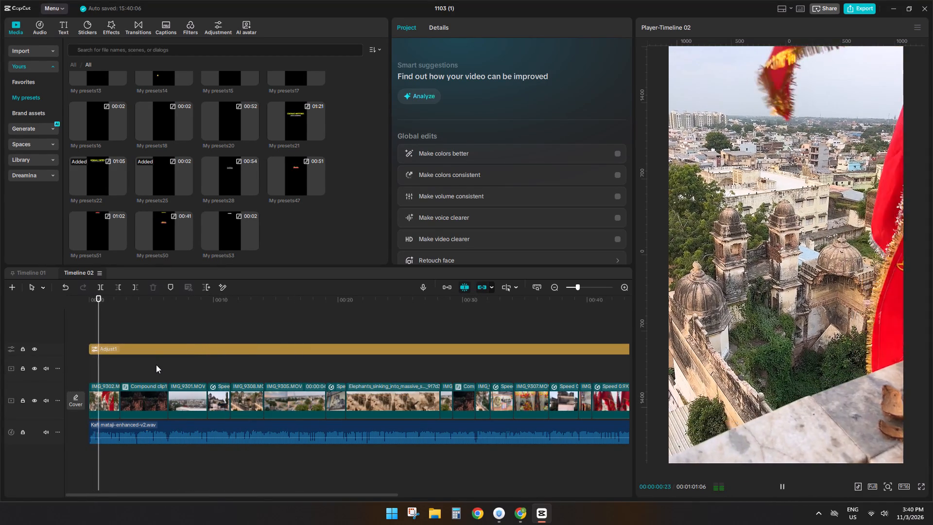
scroll(186, 384, "down", 4, "ctrl")
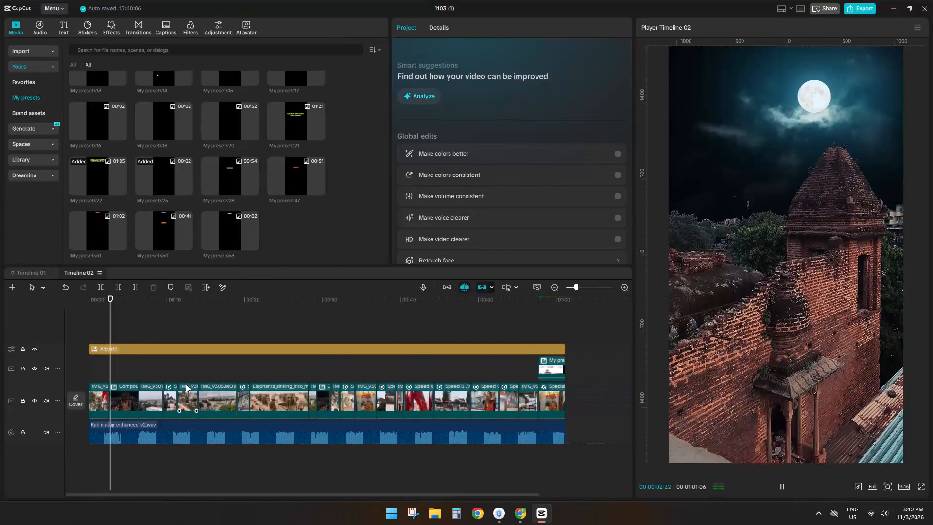
scroll(186, 384, "down", 3, "ctrl")
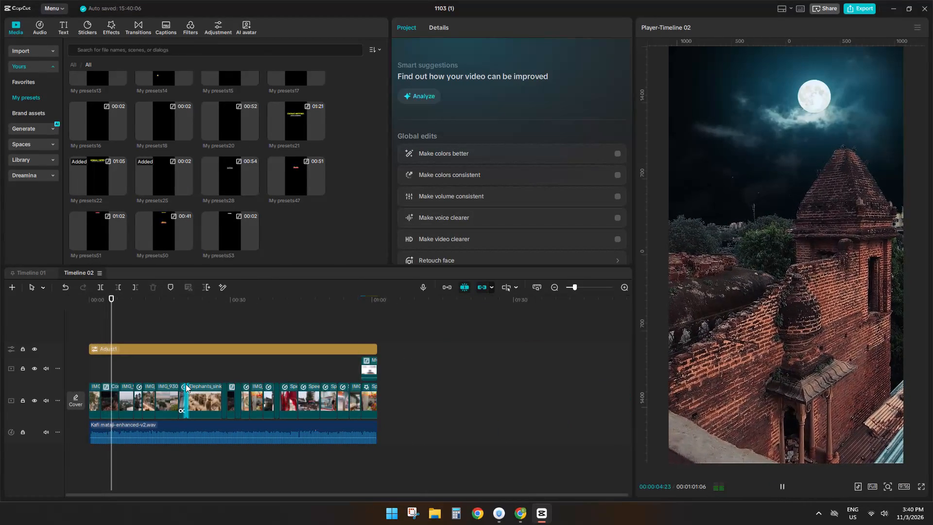
key("space")
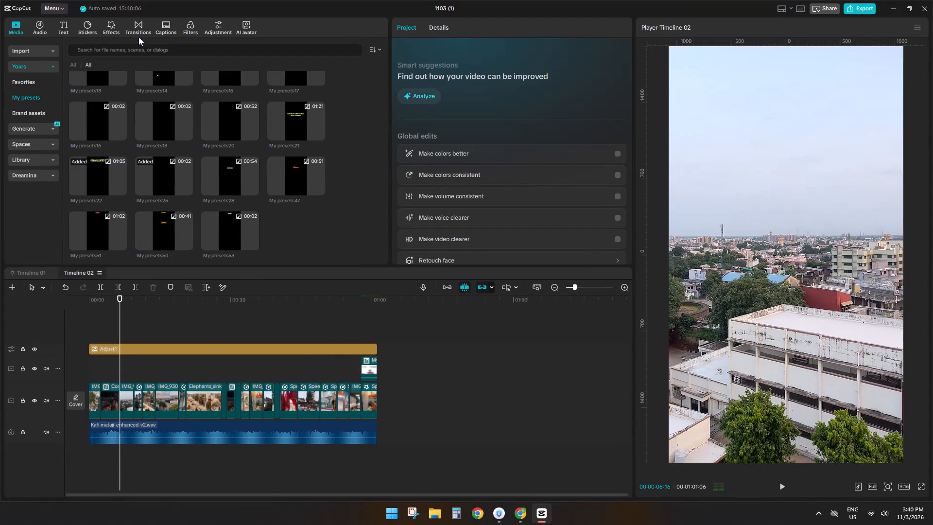
Add the favourite Pull in transition between IMG_9302.MOV and Compound clip1 with a 0.7 s duration.
left_click(136, 28)
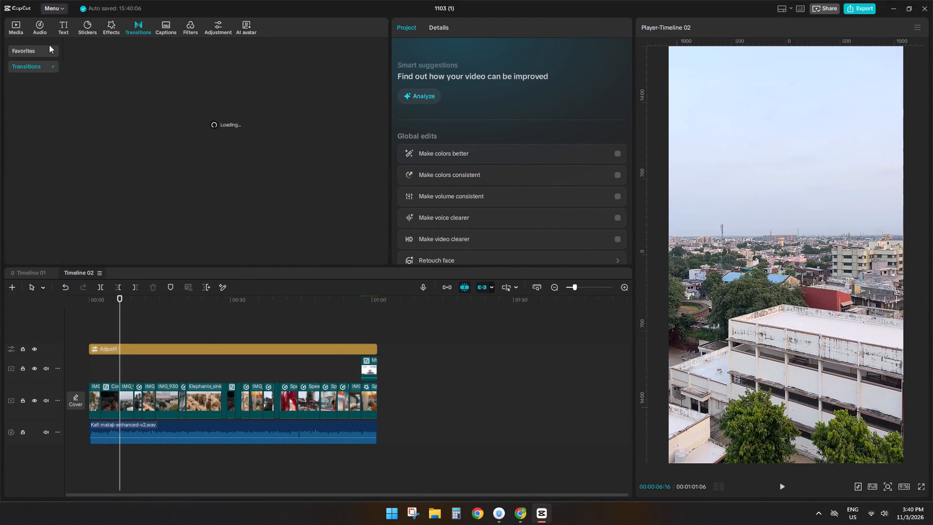
left_click(25, 51)
scroll(147, 389, "up", 4, "ctrl")
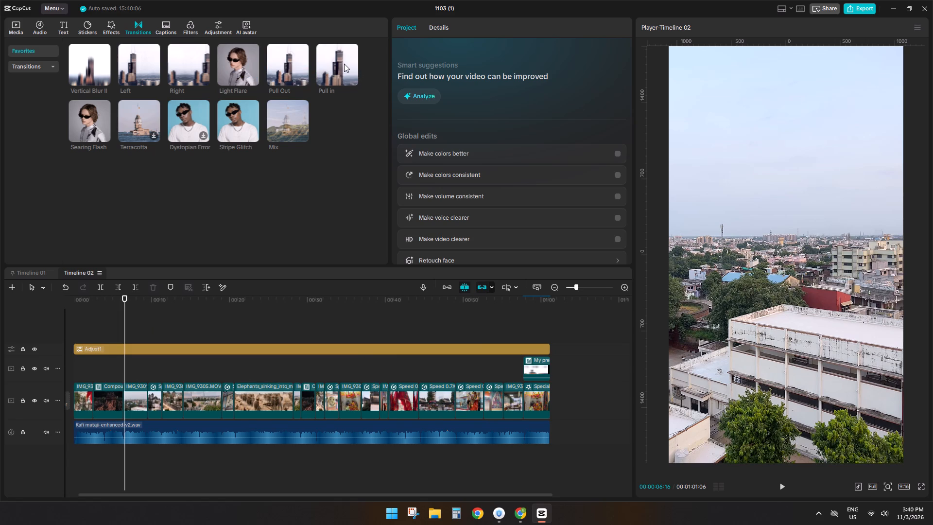
left_click_drag(343, 63, 101, 398)
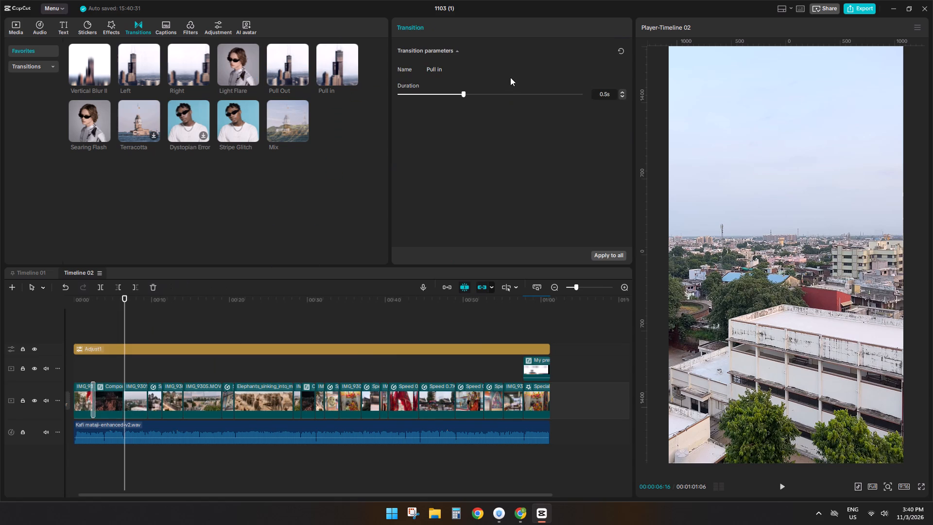
left_click(509, 96)
Add the favourite Pull in transition between Compound clip1 and IMG_9301.MOV with a 0.7 s duration.
left_click_drag(332, 58, 165, 407)
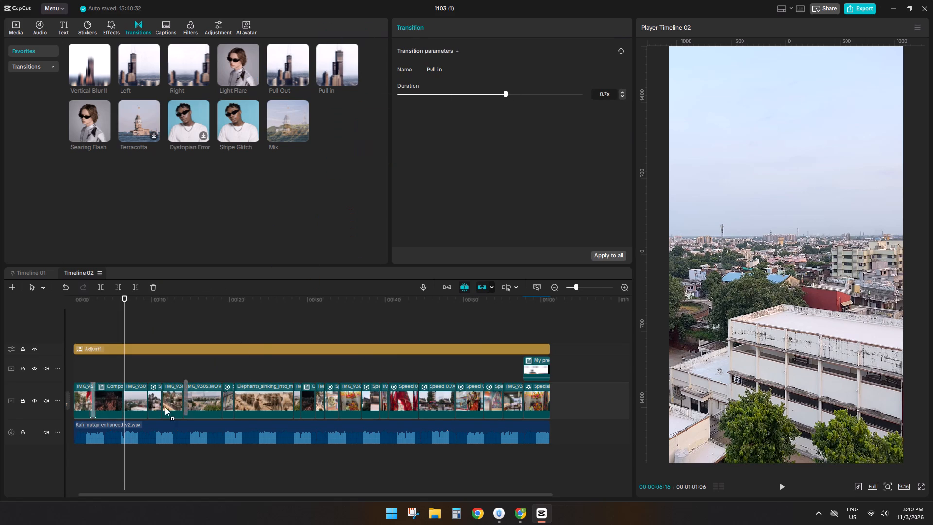
left_click_drag(165, 407, 128, 410)
left_click(474, 93)
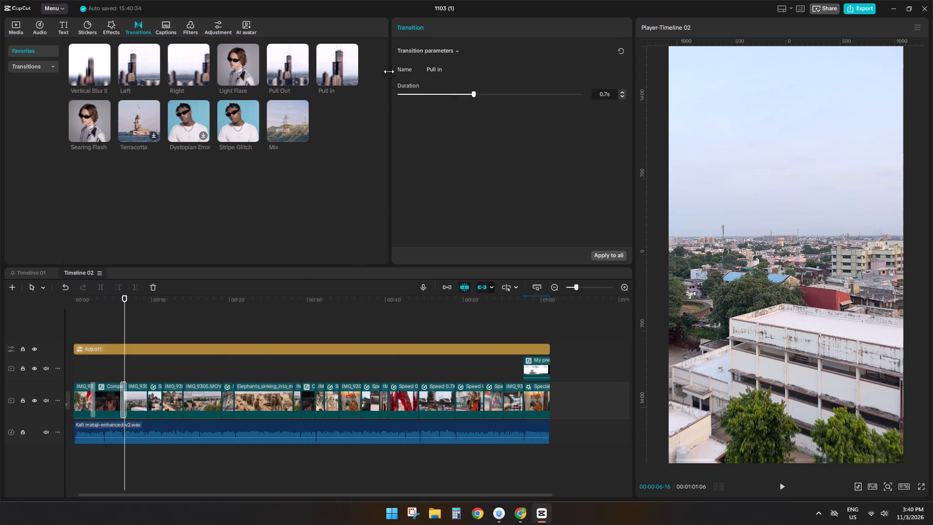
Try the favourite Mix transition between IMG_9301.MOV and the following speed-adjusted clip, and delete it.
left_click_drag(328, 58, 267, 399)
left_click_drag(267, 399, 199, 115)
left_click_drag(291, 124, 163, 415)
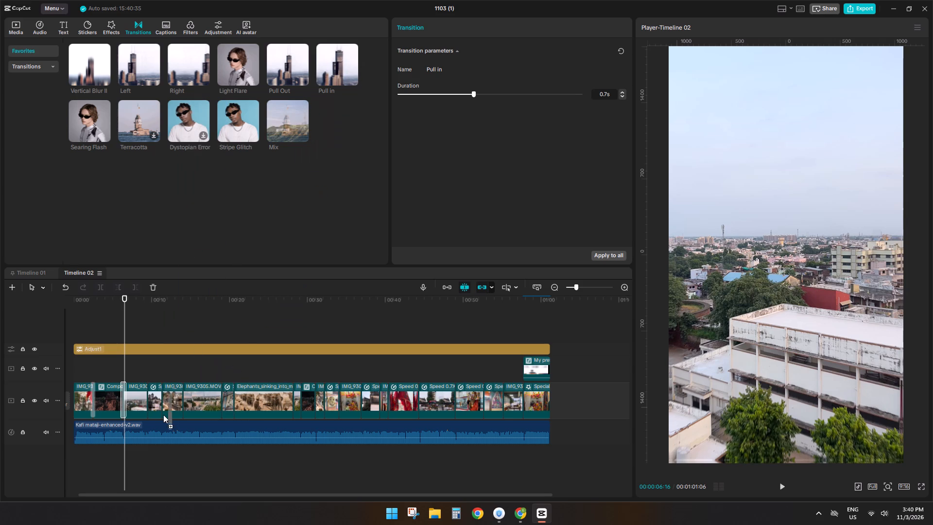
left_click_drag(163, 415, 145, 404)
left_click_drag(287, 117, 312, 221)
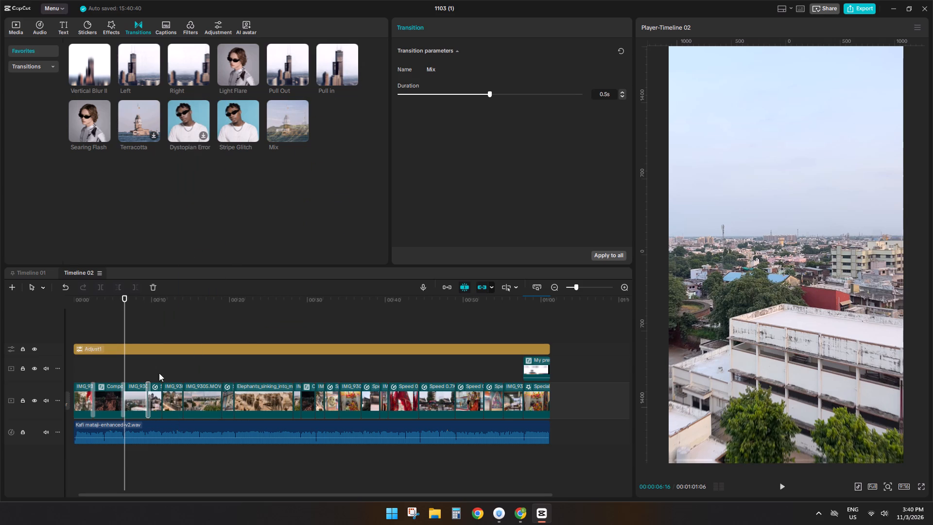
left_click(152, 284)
Add 0.7 s Pull in transitions at both ends of the short speed-adjusted clip following IMG_9301.MOV.
left_click_drag(330, 66, 376, 116)
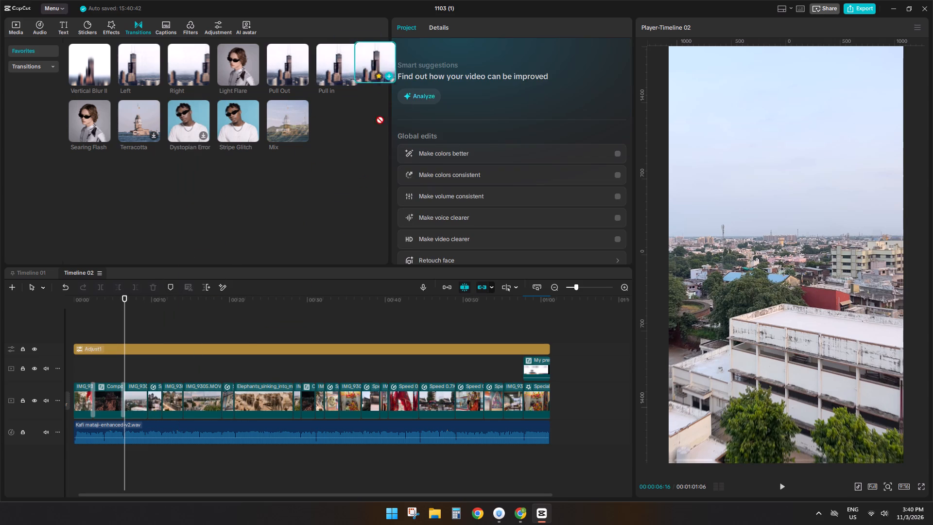
left_click_drag(376, 116, 149, 393)
left_click(526, 94)
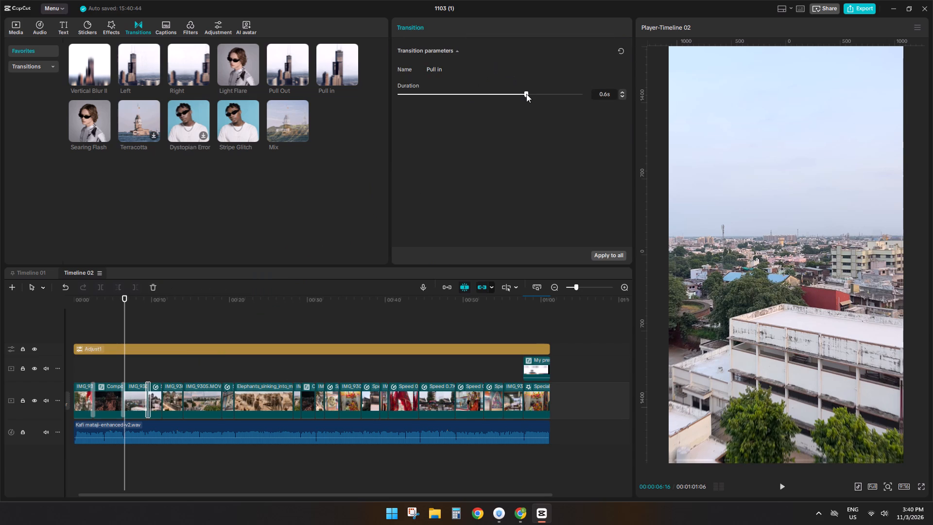
left_click(539, 96)
left_click_drag(335, 60, 164, 399)
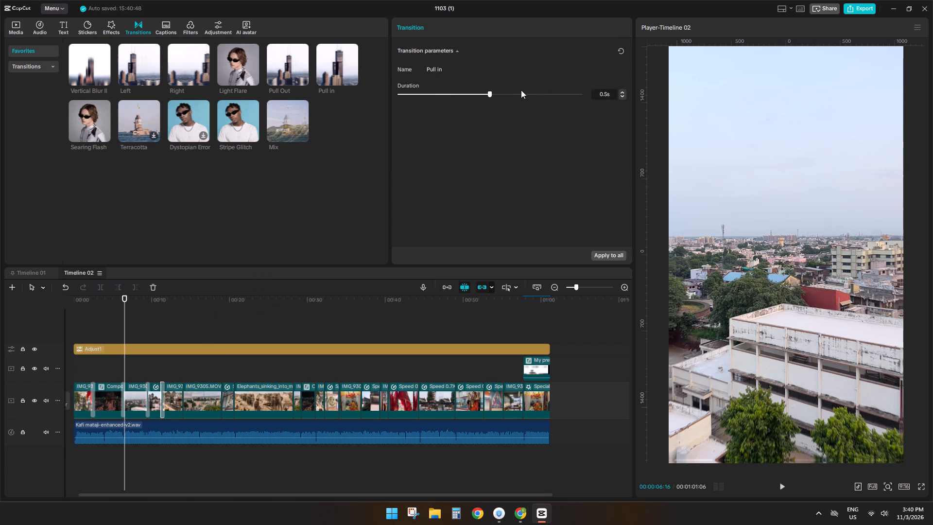
left_click(534, 94)
Add Pull in transitions at both ends of IMG_9305.MOV, 0.7 s at its start and 0.8 s at its end.
left_click_drag(337, 60, 176, 391)
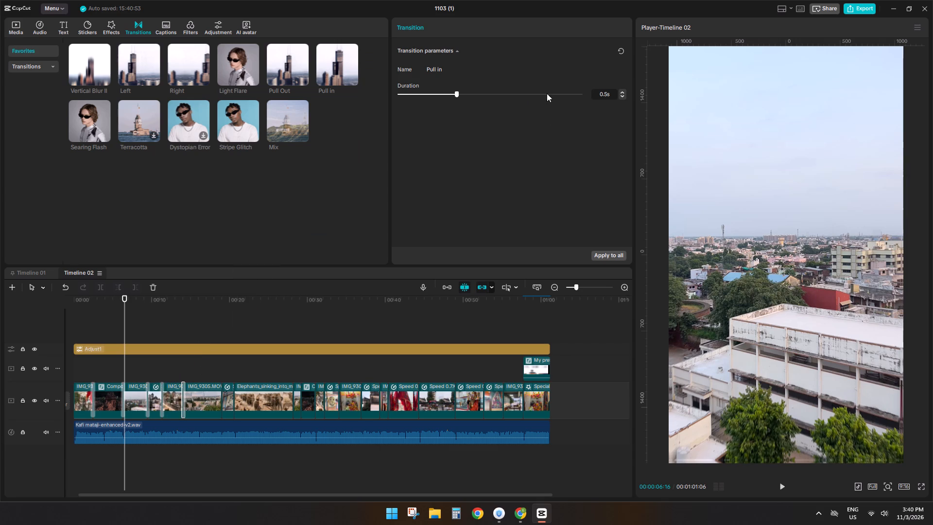
left_click(483, 97)
left_click_drag(334, 67, 249, 372)
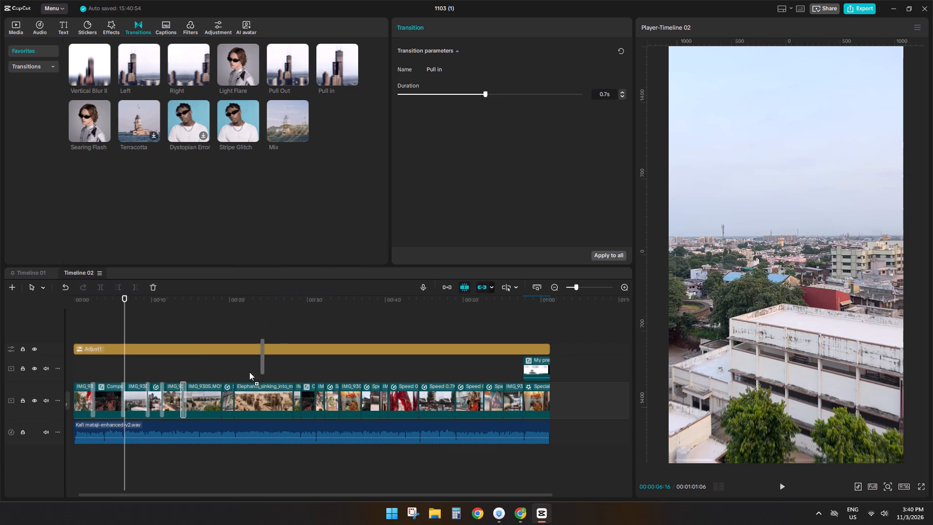
left_click_drag(249, 372, 220, 396)
left_click_drag(545, 93, 580, 92)
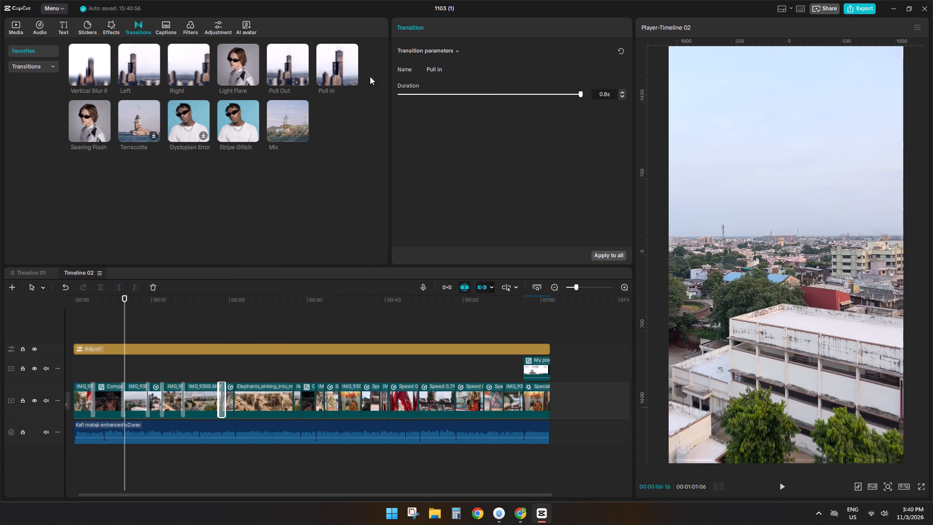
Add a Pull in transition before the Elephants_sinking clip and lengthen its duration.
left_click_drag(345, 67, 244, 400)
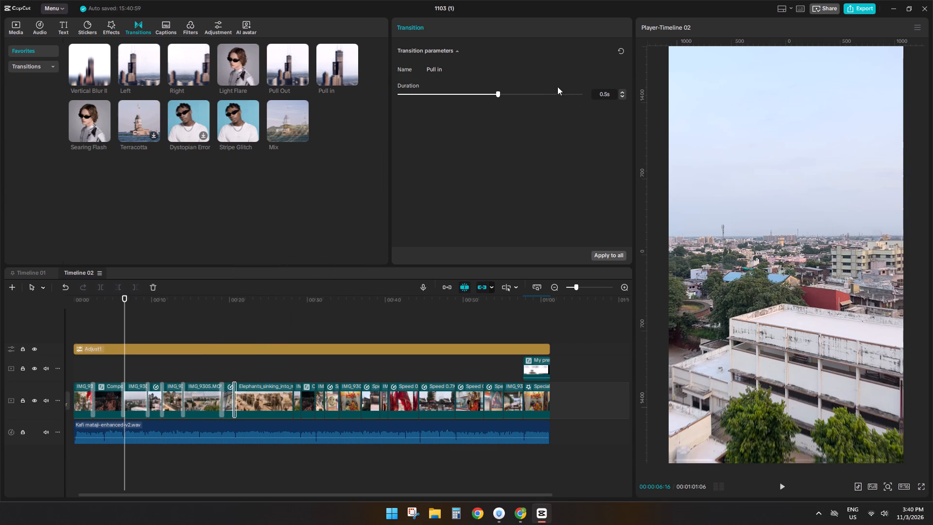
left_click(553, 94)
Add 0.5 s Mix transitions at the four consecutive cuts starting at the end of the Elephants_sinking clip, accepting duplicate frames.
left_click_drag(283, 122, 296, 388)
left_click_drag(290, 114, 311, 393)
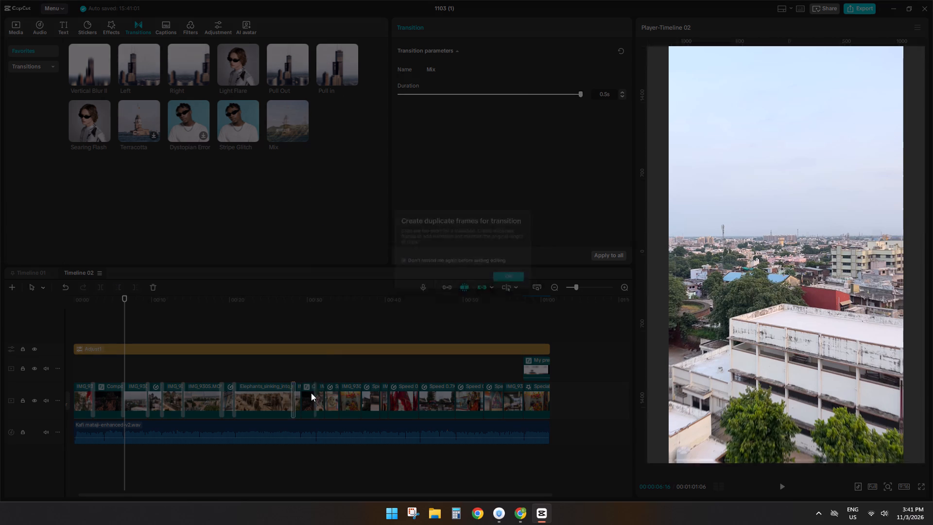
left_click(521, 280)
left_click_drag(264, 98, 310, 248)
left_click_drag(275, 113, 299, 407)
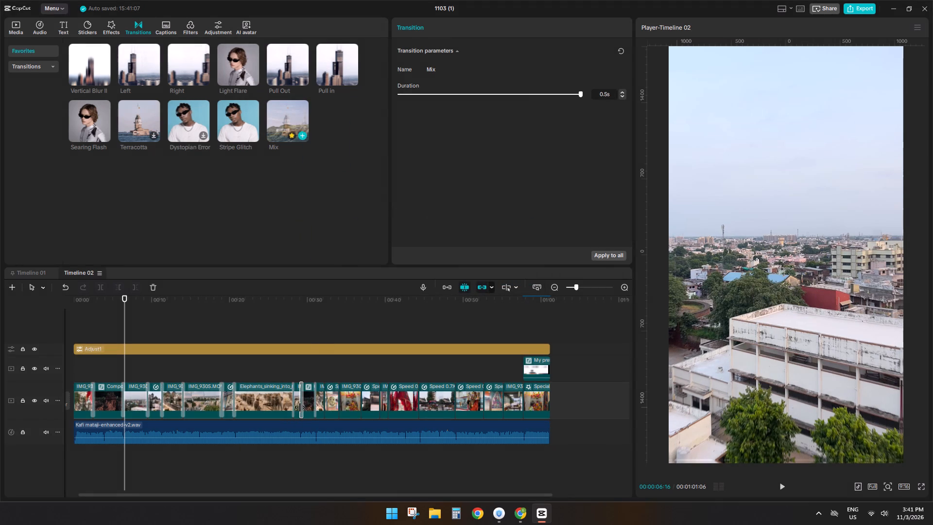
left_click_drag(283, 115, 328, 409)
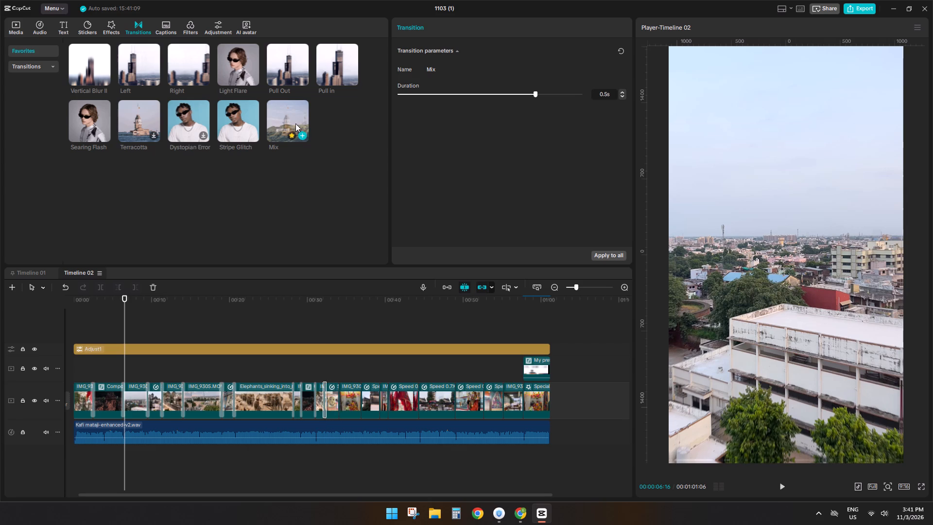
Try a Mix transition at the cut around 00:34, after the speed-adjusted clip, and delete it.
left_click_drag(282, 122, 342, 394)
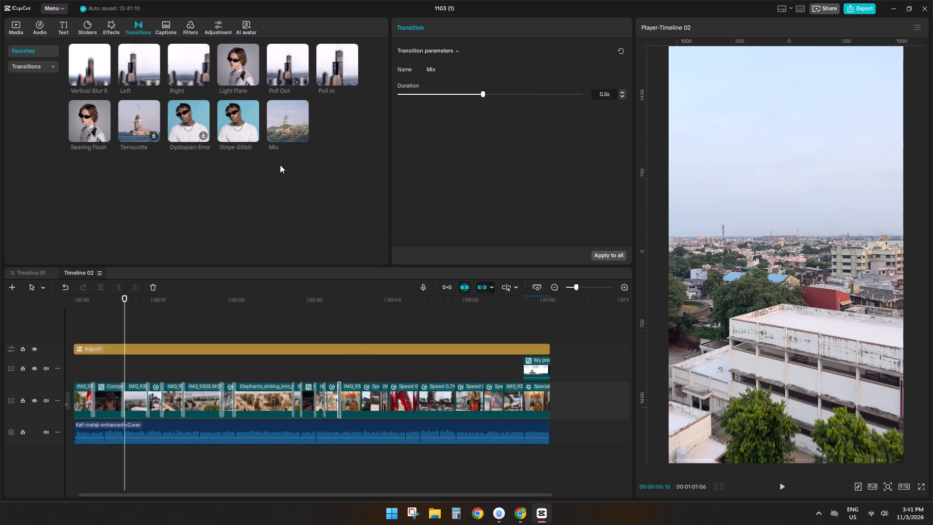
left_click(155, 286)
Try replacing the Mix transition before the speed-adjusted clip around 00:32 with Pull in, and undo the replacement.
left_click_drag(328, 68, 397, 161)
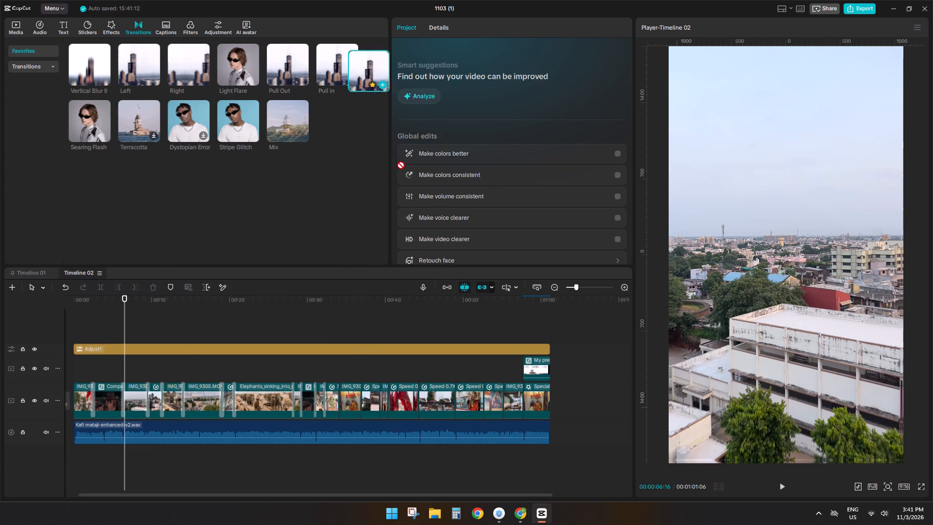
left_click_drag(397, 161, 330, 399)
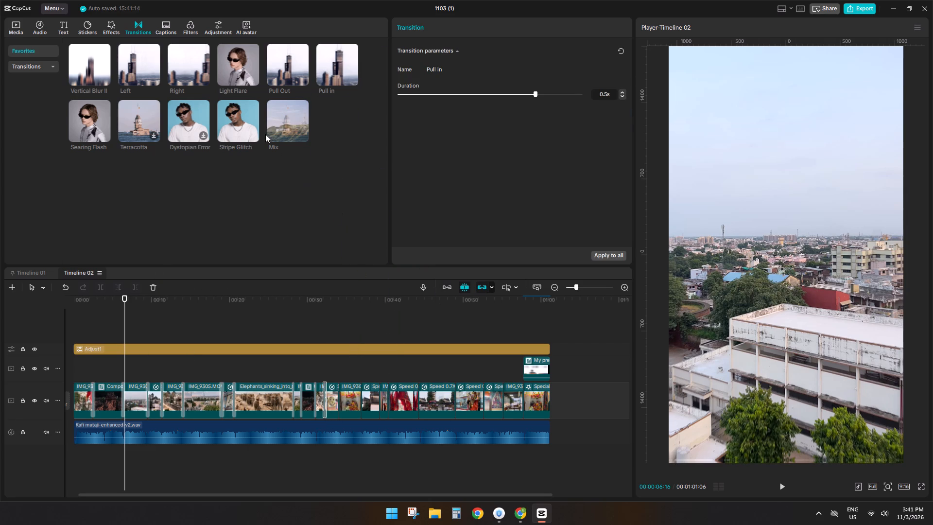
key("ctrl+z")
Add 0.7 s Pull in transitions at both ends of the IMG clip running from about 00:34 to 00:37.
left_click_drag(342, 57, 342, 401)
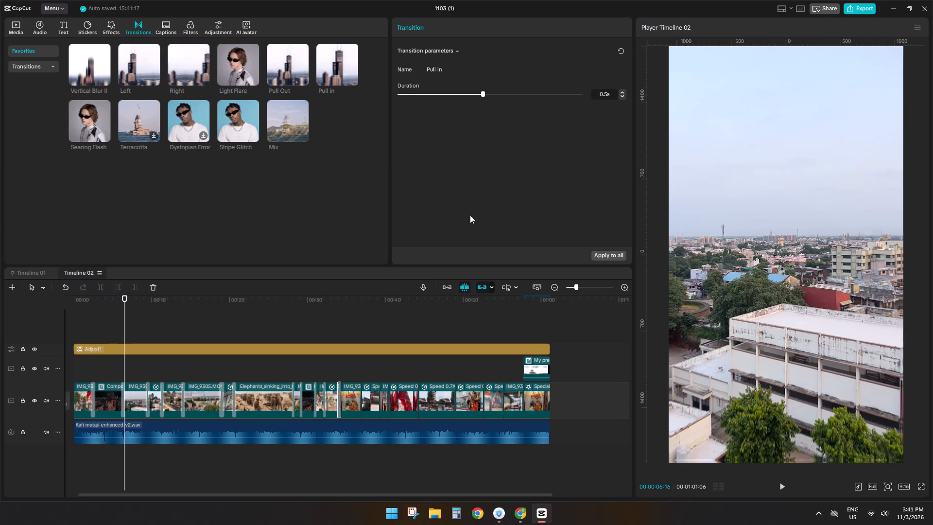
left_click(538, 93)
left_click_drag(332, 50, 386, 376)
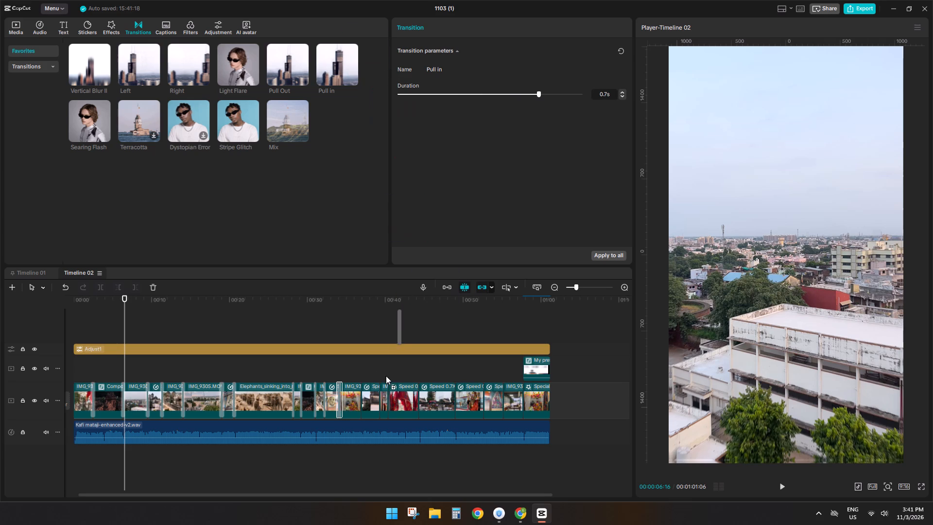
left_click_drag(386, 376, 350, 402)
left_click_drag(328, 59, 351, 382)
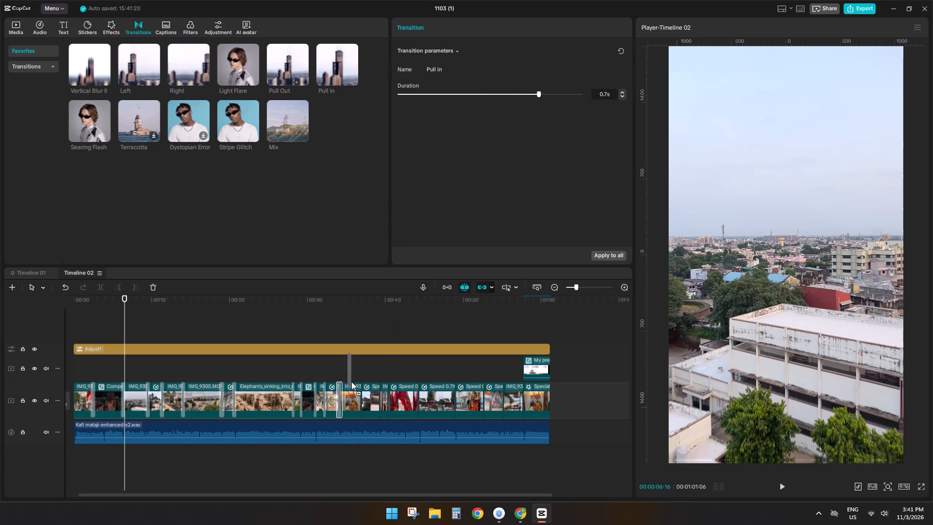
left_click_drag(351, 382, 361, 405)
left_click(511, 96)
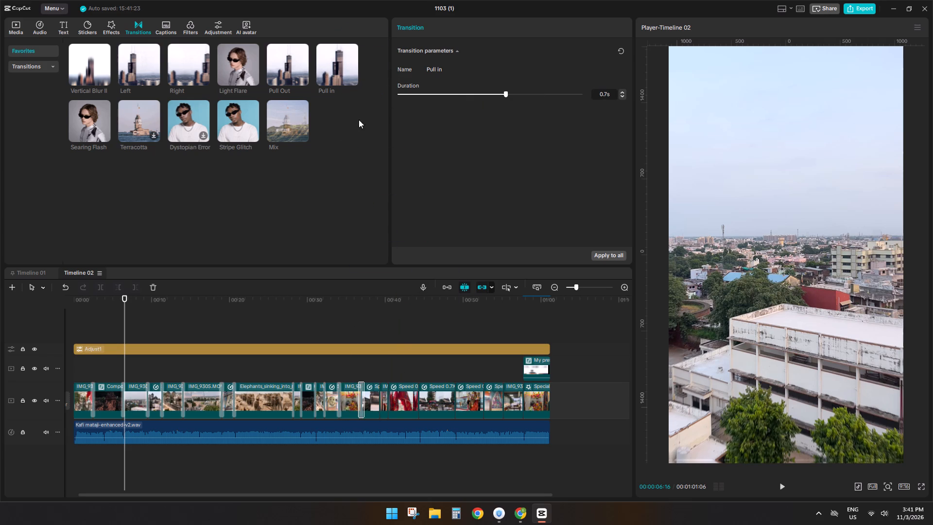
Add 0.5 s Mix transitions at both ends of the very short clip just before 00:40.
left_click_drag(298, 124, 386, 408)
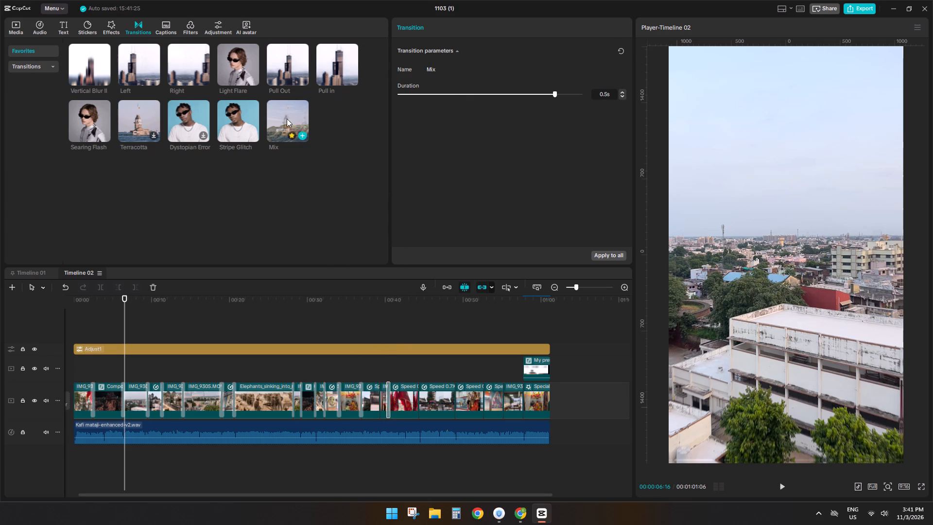
left_click_drag(287, 119, 379, 400)
Add Pull in transitions around the Speed 0.7X clip starting near 00:44, 0.8 s at its start and 0.7 s at its end.
left_click_drag(335, 62, 423, 399)
left_click(459, 90)
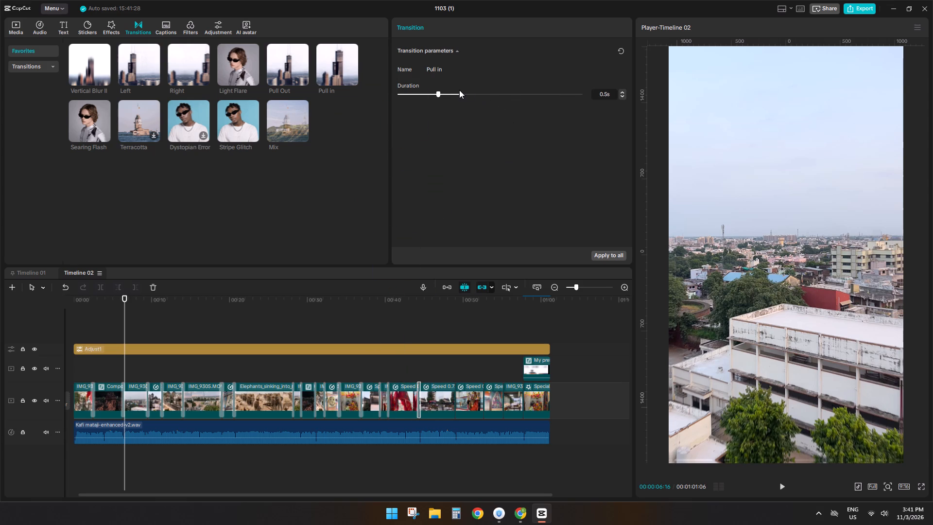
left_click(470, 89)
left_click_drag(346, 64, 462, 300)
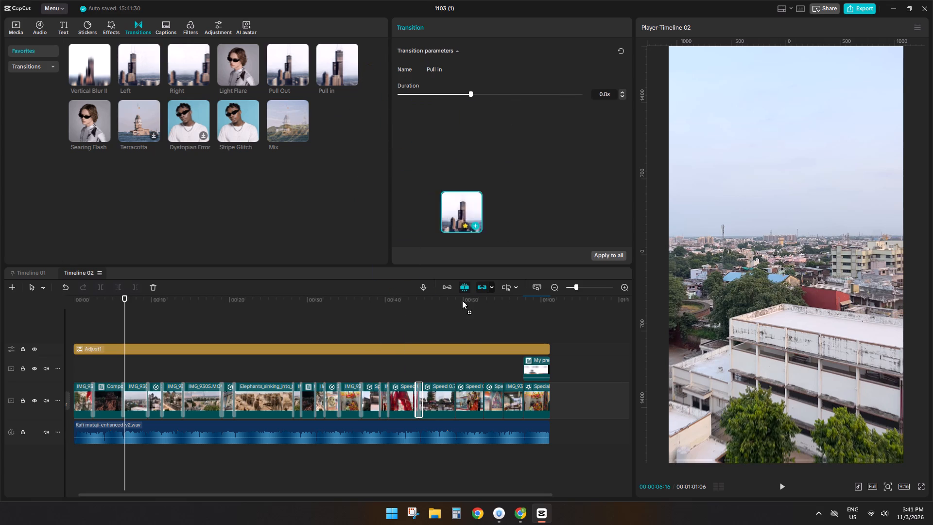
left_click_drag(462, 300, 461, 400)
left_click(475, 97)
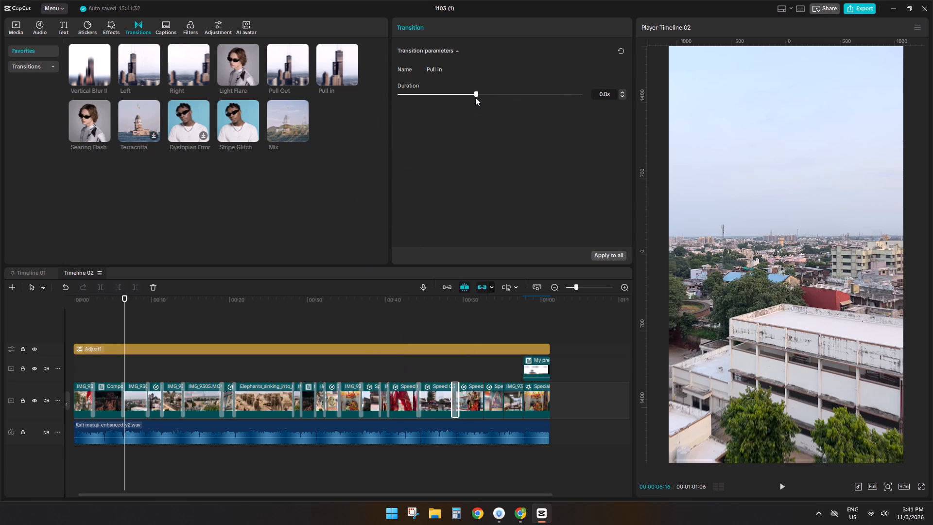
left_click(463, 94)
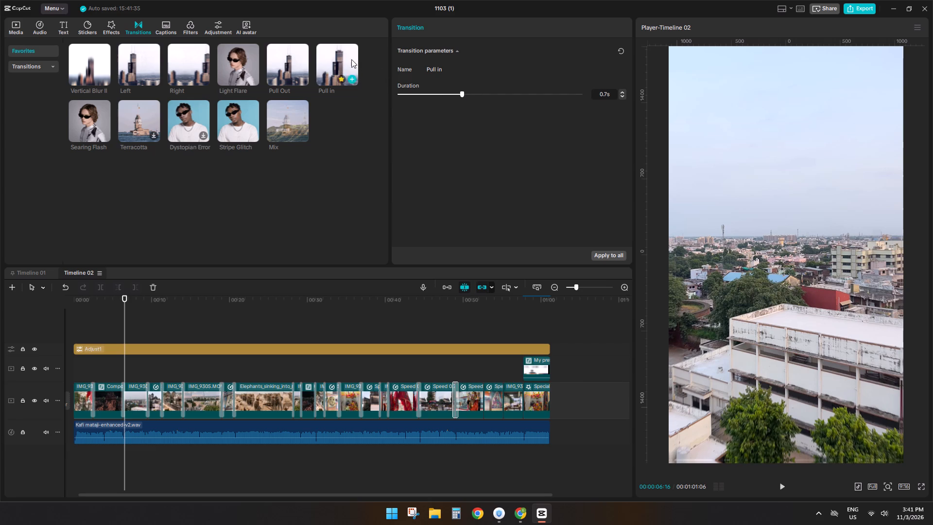
Add Pull in transitions around the short speed-adjusted clip starting near 00:53, 0.8 s at its start and 0.7 s at its end.
left_click_drag(338, 63, 482, 405)
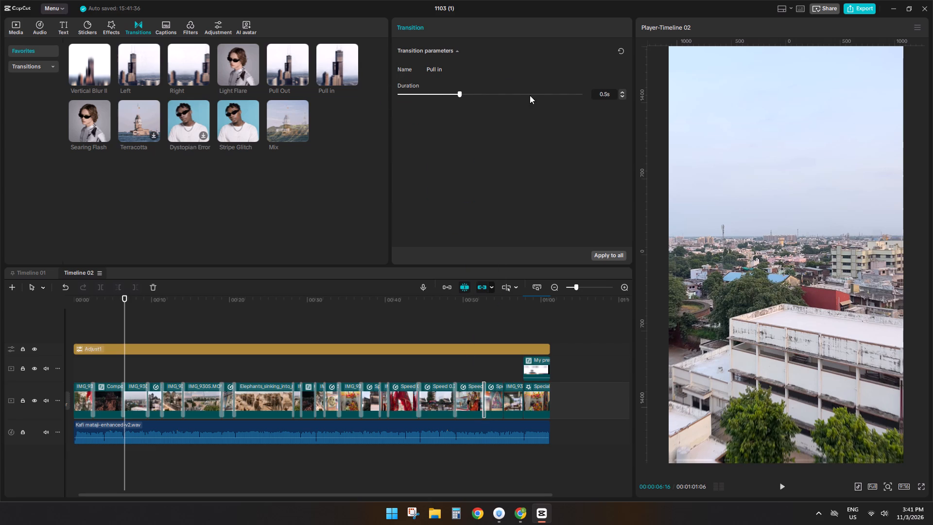
left_click(521, 93)
left_click(510, 94)
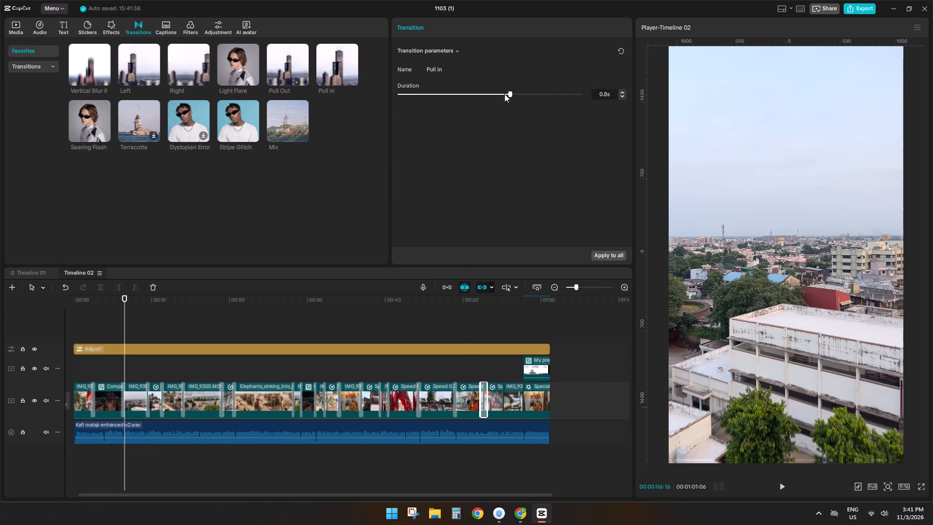
left_click_drag(337, 57, 506, 403)
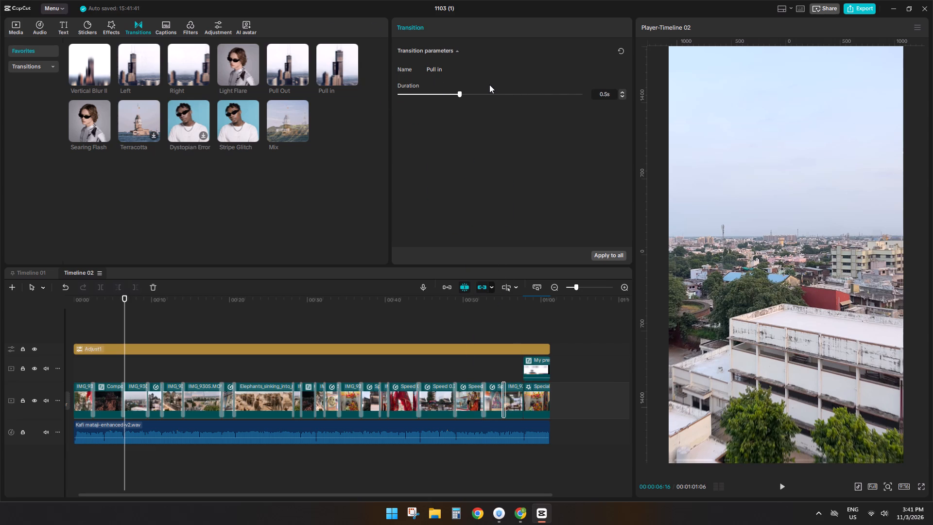
left_click(497, 91)
left_click(508, 96)
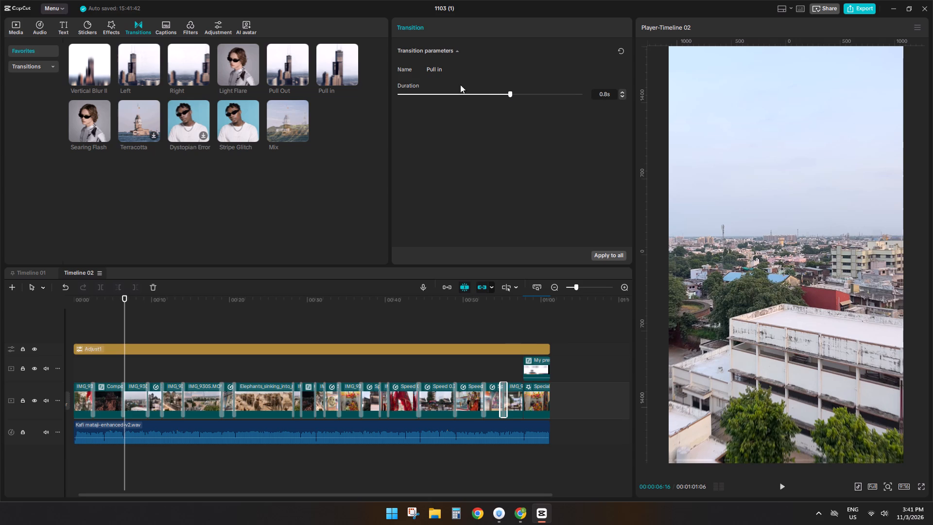
left_click(502, 95)
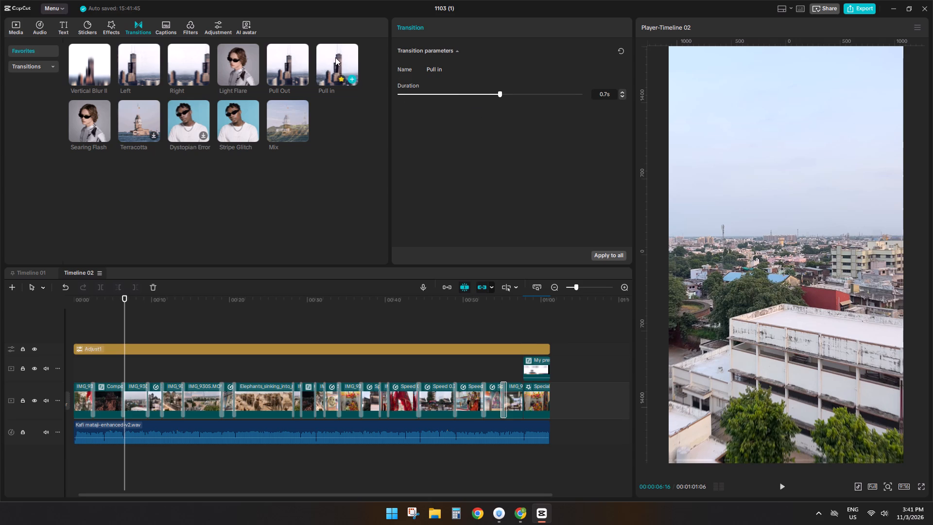
Add a Pull in transition at the cut into the ending clip near 00:57 and lengthen its duration.
left_click_drag(335, 57, 524, 400)
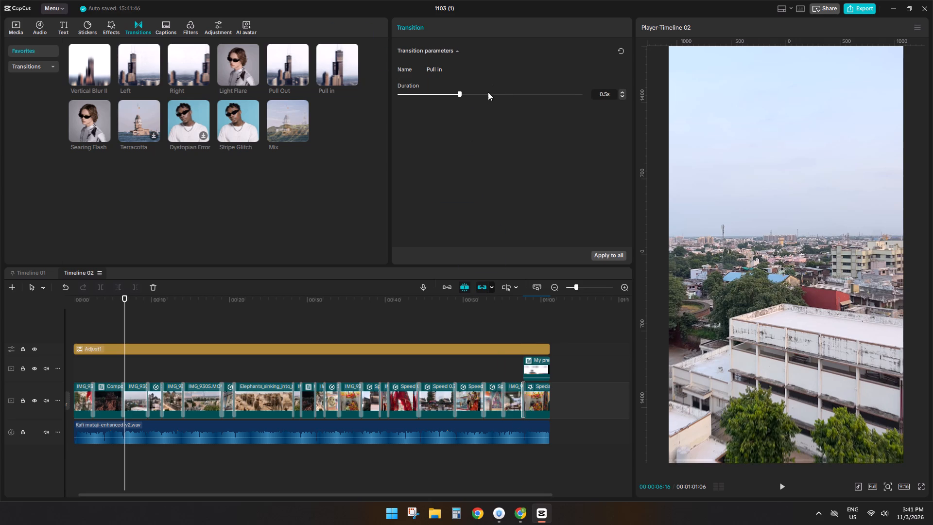
left_click(488, 92)
Apply the favourite Zoom 1 entrance animation to the opening clip after trying Beat Bounce, and preview from the start.
left_click(346, 317)
left_click_drag(346, 317, 0, 322)
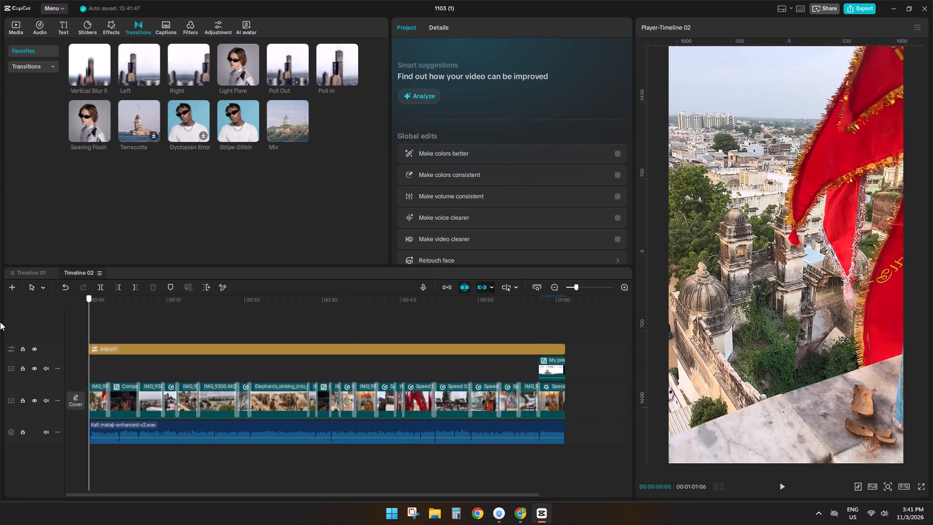
left_click_drag(0, 322, 0, 320)
left_click(98, 399)
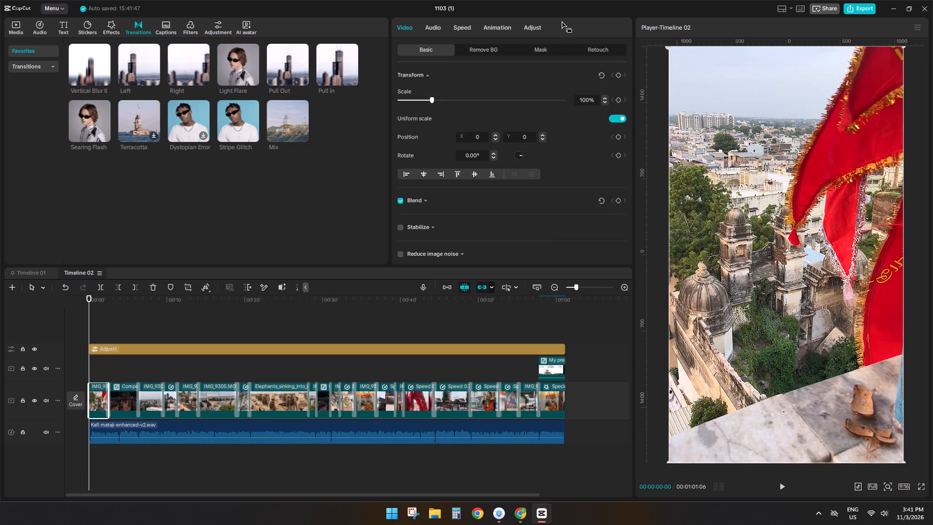
left_click(495, 28)
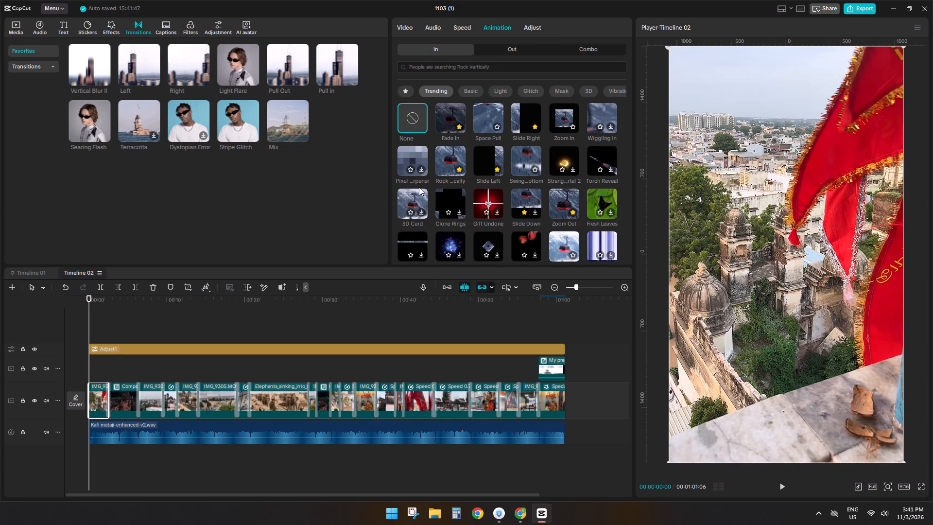
left_click(404, 95)
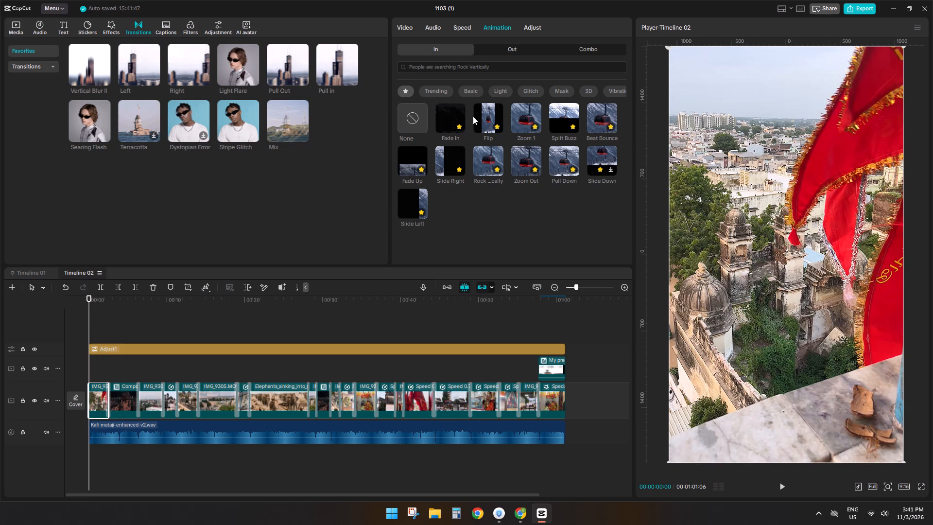
left_click(602, 110)
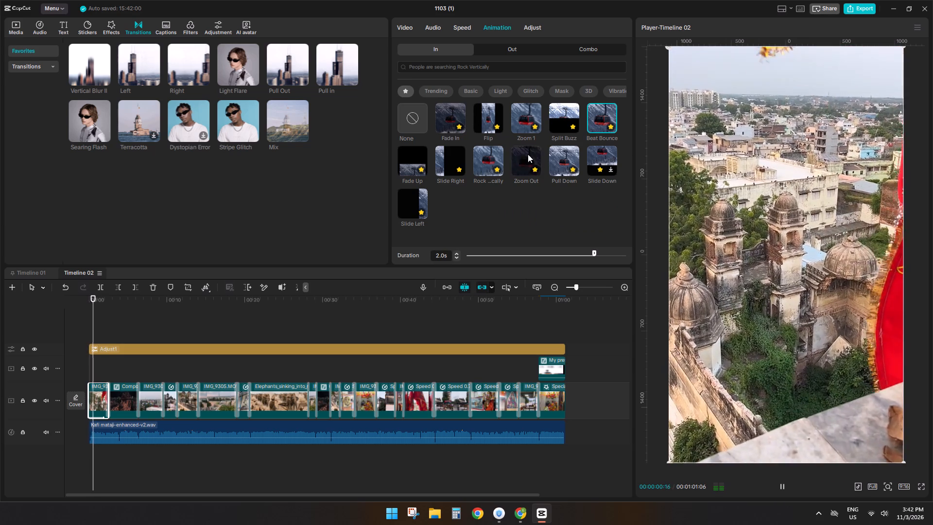
left_click(528, 116)
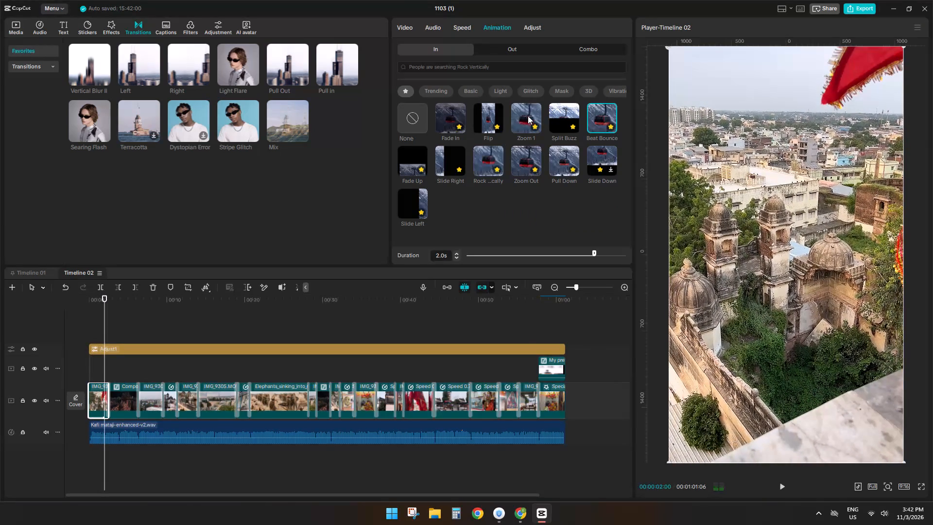
key("space")
left_click(194, 374)
left_click_drag(194, 374, 0, 372)
Audition the favourite sound effects and place Canon50DShutterClickSnglShotCa PEHD065503 at 00:00 on a new audio track below the narration.
scroll(99, 378, "up", 7, "ctrl")
scroll(97, 385, "down", 1, "ctrl")
scroll(96, 388, "up", 2, "ctrl")
left_click(45, 24)
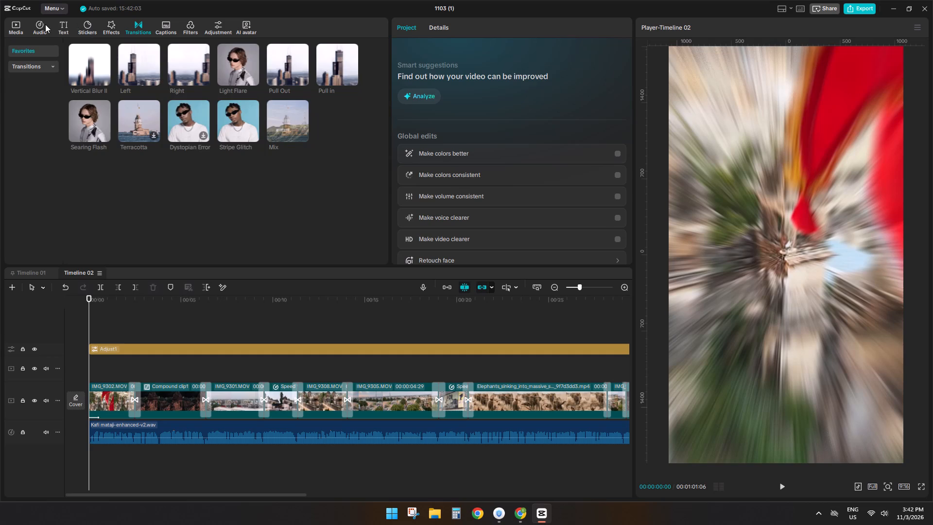
left_click(27, 70)
left_click(109, 50)
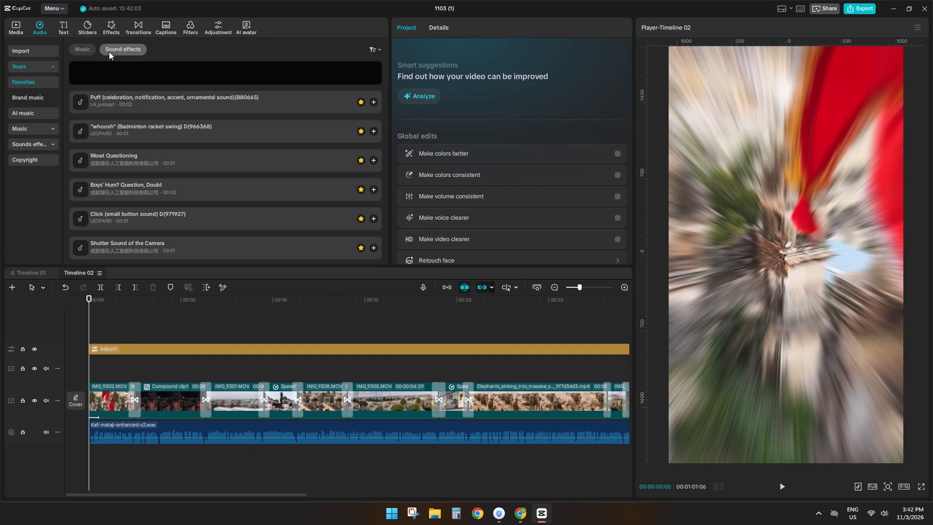
left_click(112, 70)
left_click(100, 134)
scroll(101, 140, "down", 2)
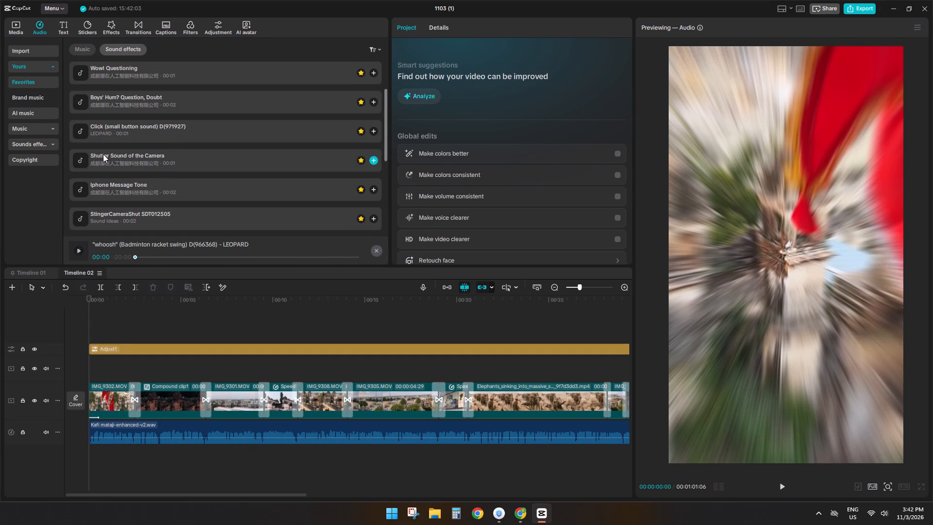
left_click(103, 154)
left_click(111, 130)
left_click_drag(106, 129, 147, 212)
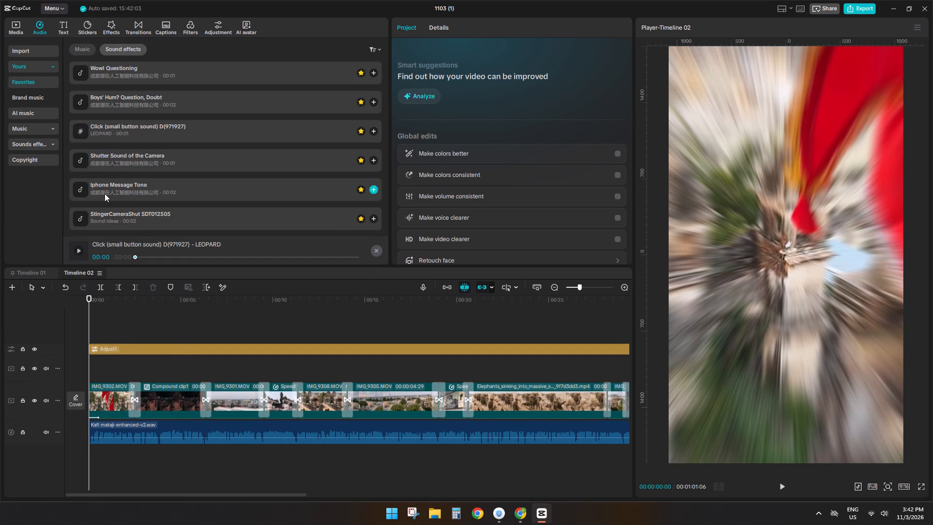
scroll(104, 208, "down", 3)
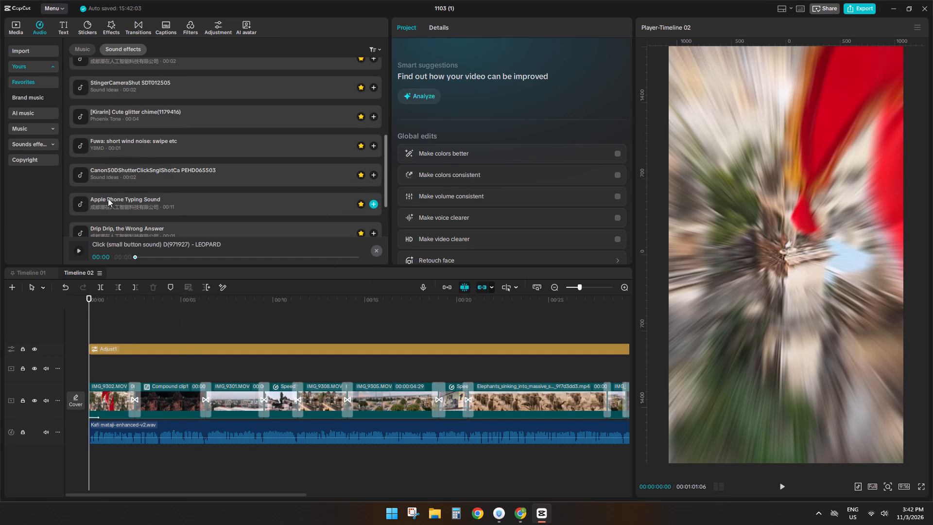
left_click(114, 167)
left_click_drag(109, 173, 82, 446)
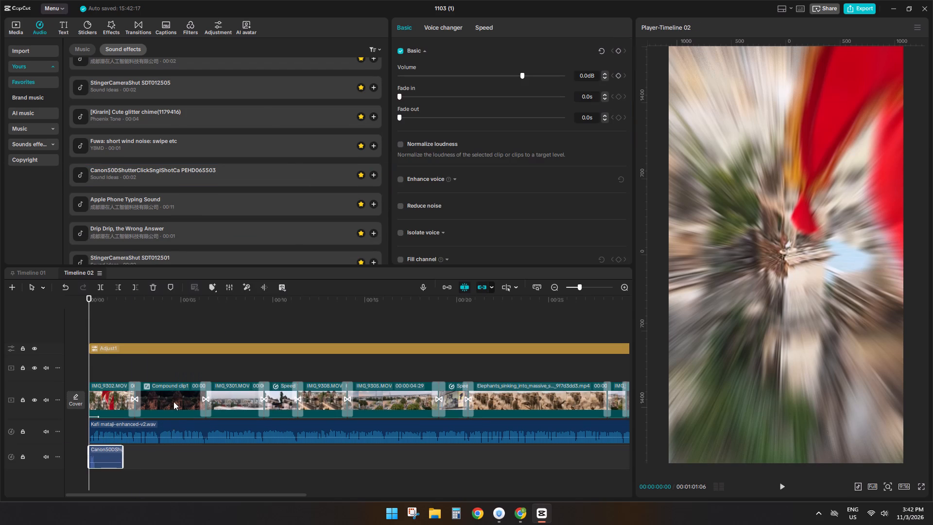
Add the swish_whoosh (large)(794558) sound effect at the first transition, near 00:02, on the sound effects track.
scroll(152, 394, "up", 5, "ctrl")
scroll(134, 255, "down", 6)
left_click(124, 216)
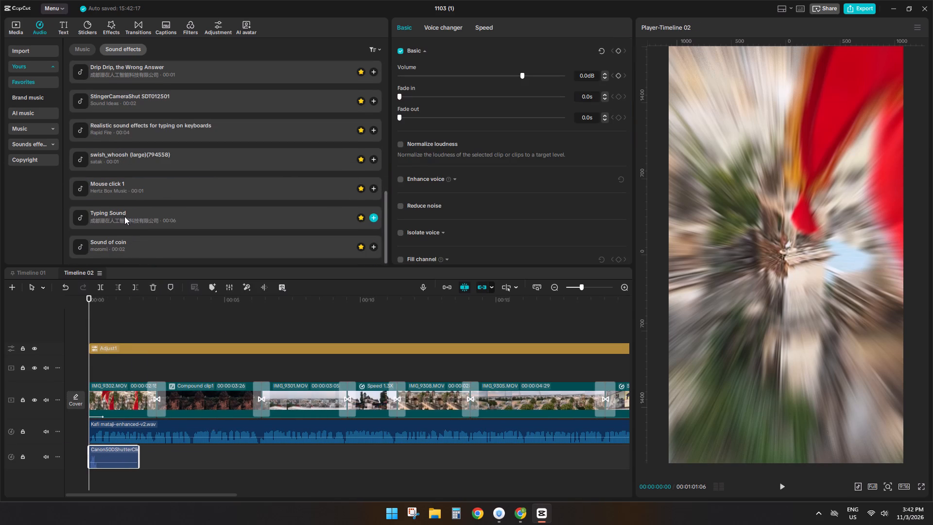
left_click(126, 154)
left_click_drag(121, 154, 155, 467)
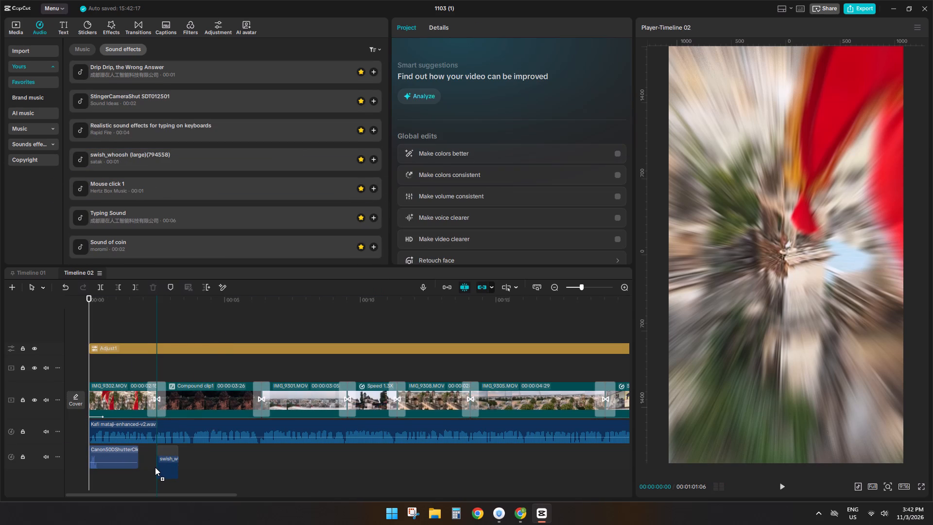
left_click_drag(155, 467, 153, 467)
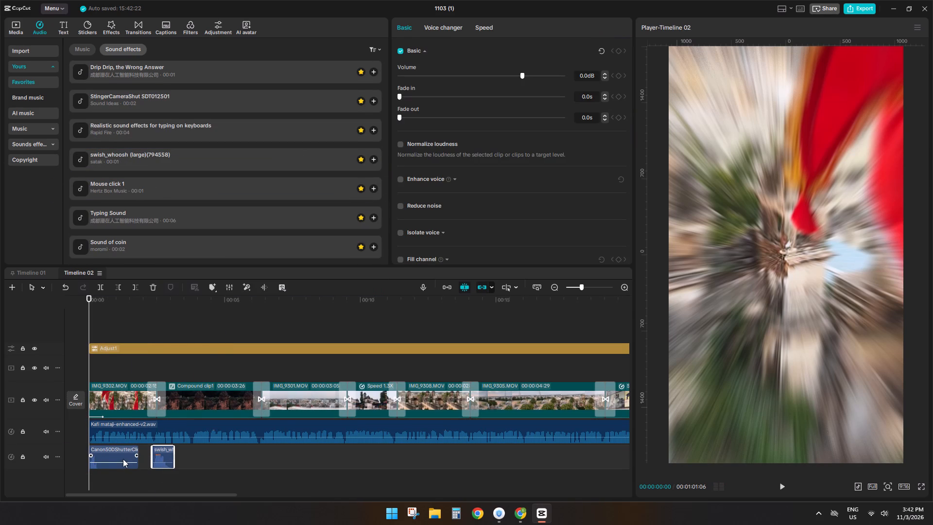
Copy the Canon50D shutter sound to the transitions near 00:06 and 00:11.
left_click(123, 458)
key("ctrl+c")
left_click(259, 370, "ctrl")
key("ctrl+v")
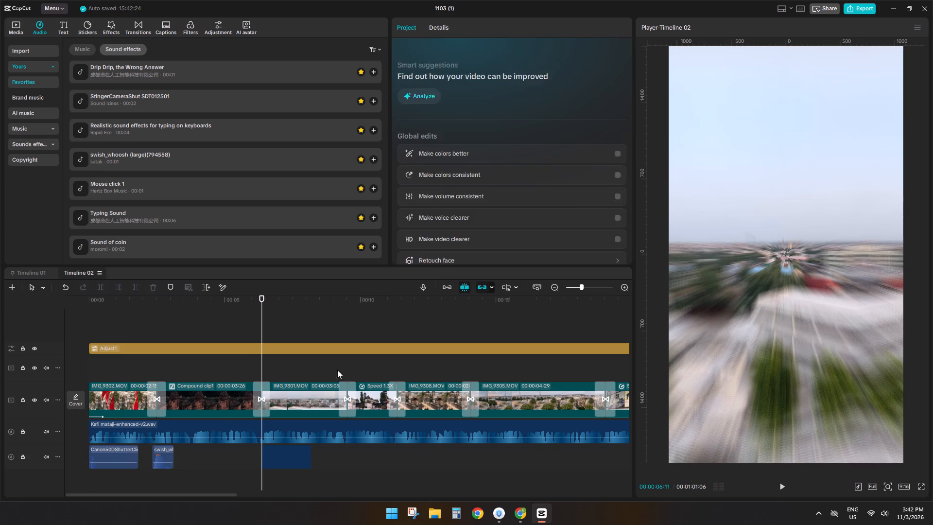
left_click(395, 372, "ctrl")
key("ctrl+v")
Copy the swish_whoosh sound to the transition near 00:09 and delete the extra shutter copy near 00:18.
left_click(158, 453, "ctrl")
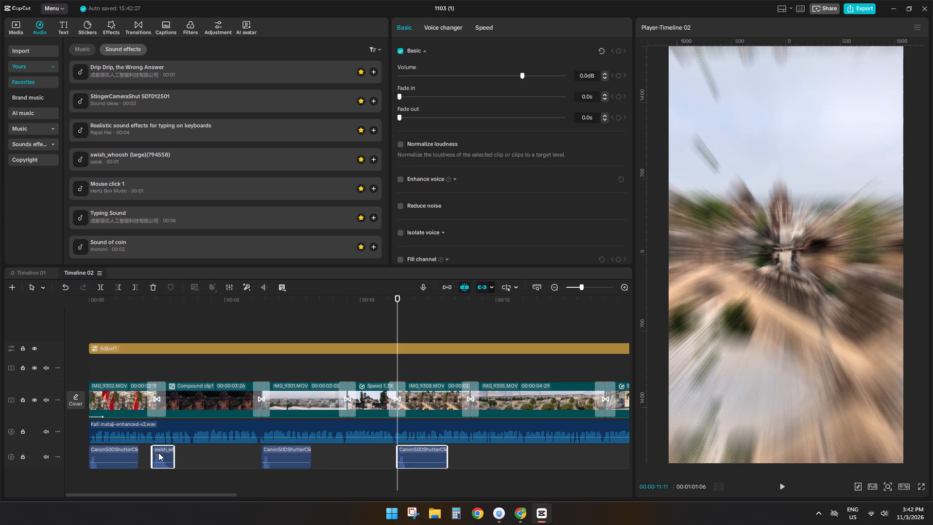
key("ctrl+c")
left_click(343, 373, "ctrl")
key("ctrl+v")
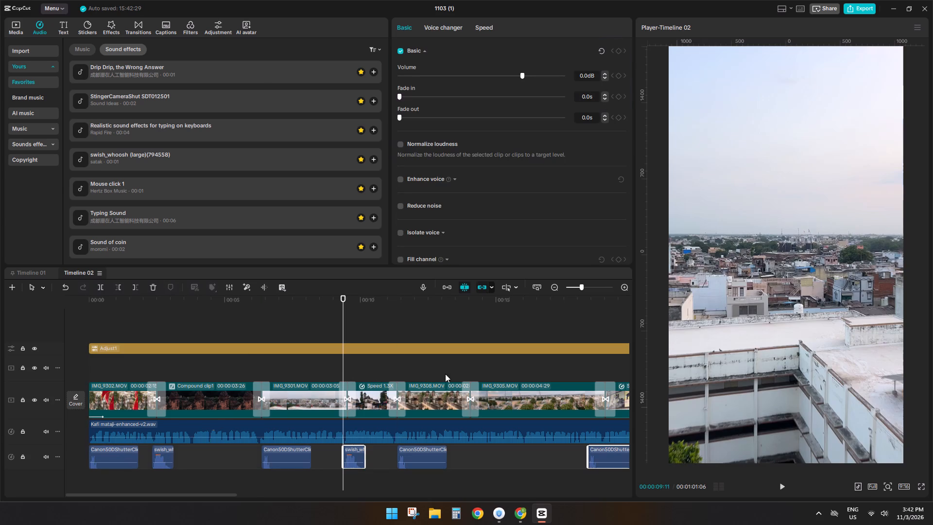
scroll(476, 401, "down", 3, "ctrl")
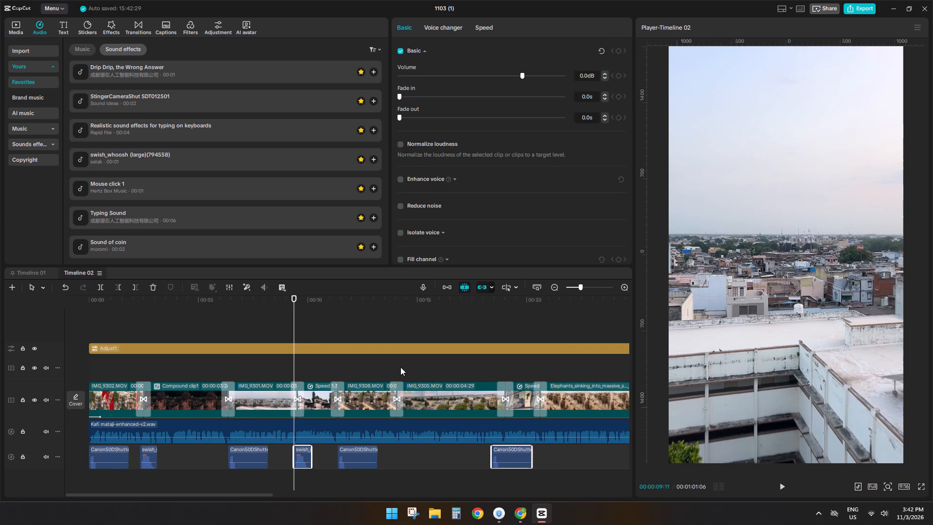
triple_click(400, 367)
left_click(504, 455)
key("d")
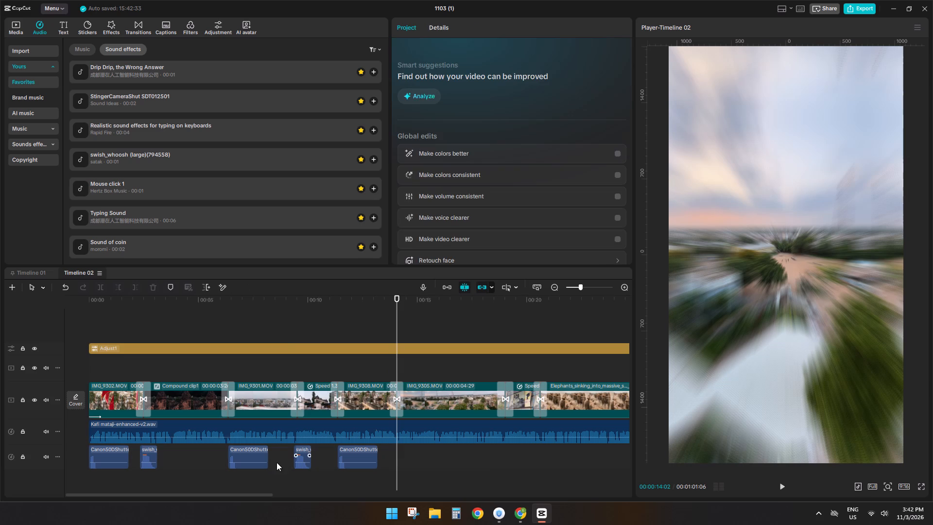
Copy the swish_whoosh sound to the transition near 00:14 and shift it slightly earlier, to 00:13:26.
left_click(302, 460)
key("ctrl+c")
key("ctrl+v")
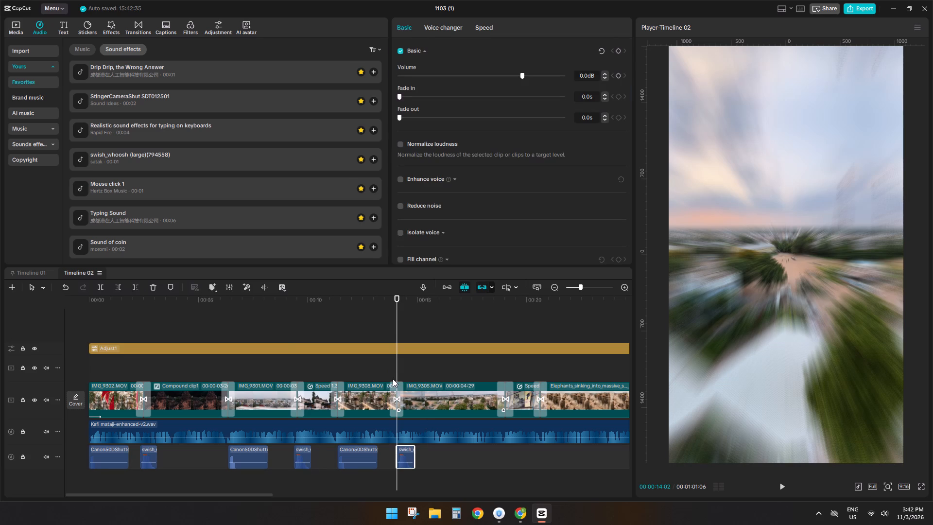
left_click(393, 374, "ctrl")
key("ctrl+x")
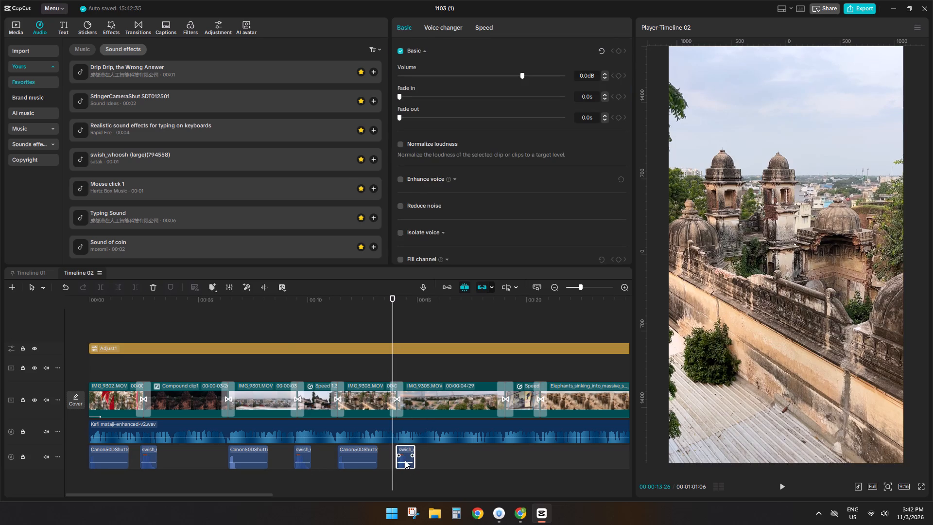
key("ctrl+v")
Copy the swish_whoosh sound to the next two transitions, at 00:19:01 and 00:20:13.
left_click(507, 370)
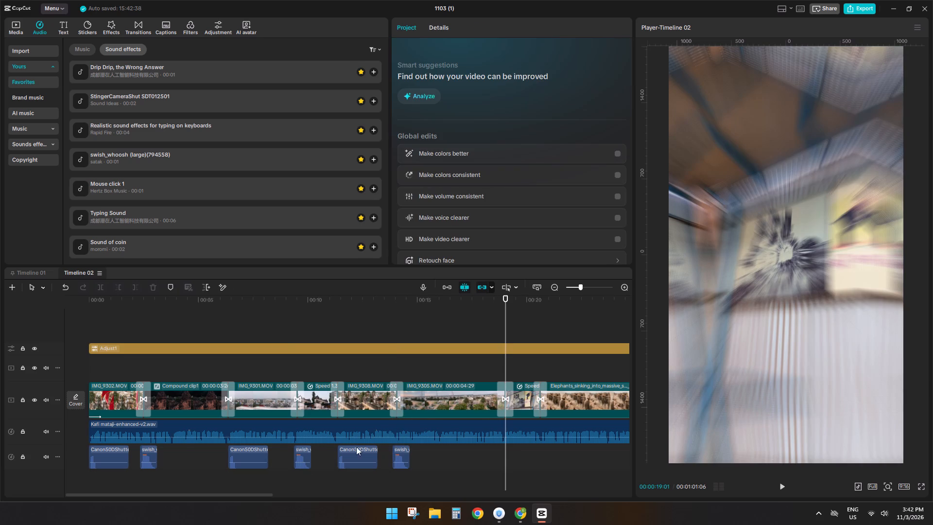
left_click(356, 455)
key("ctrl+v")
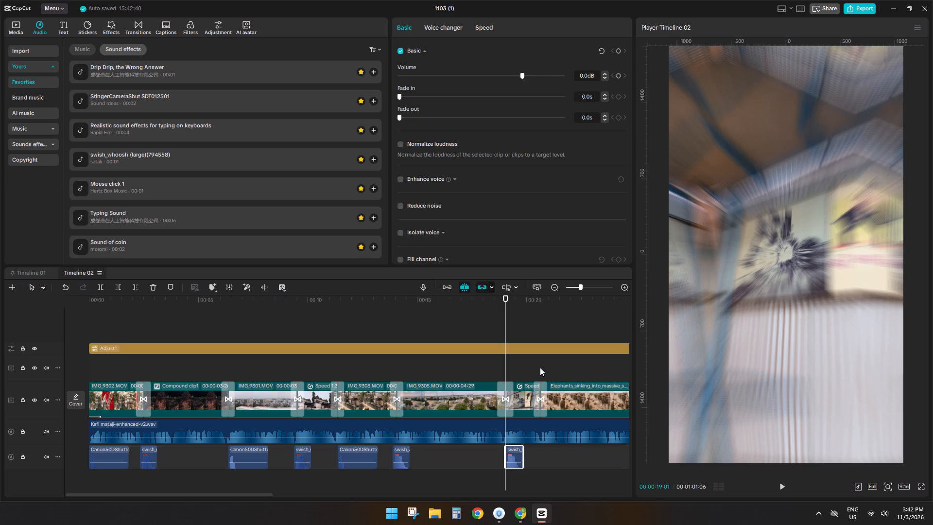
left_click(536, 370)
left_click(308, 446)
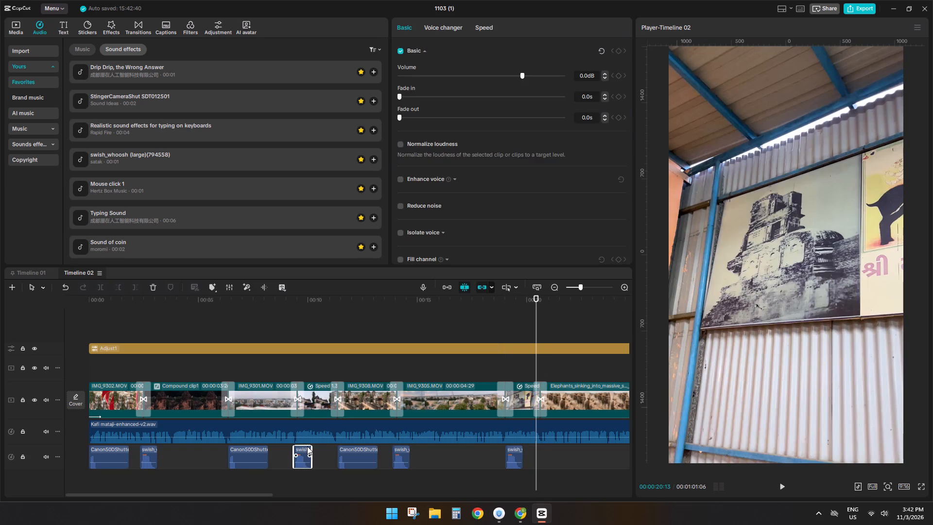
key("ctrl+c")
key("ctrl+v")
Play the opening from the start and delete the swish_whoosh sound at the first transition, near 00:02.
left_click(458, 456)
left_click_drag(458, 456, 0, 453)
key("space")
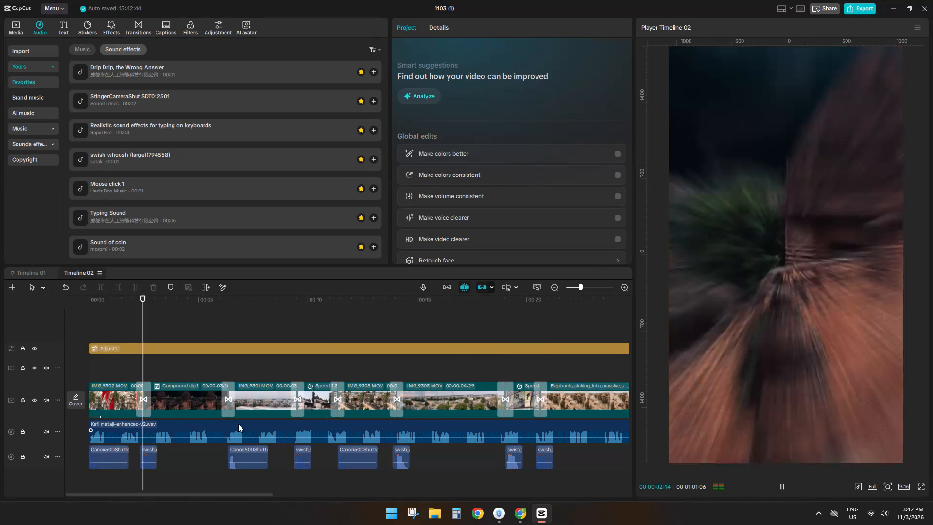
key("space")
left_click(147, 457)
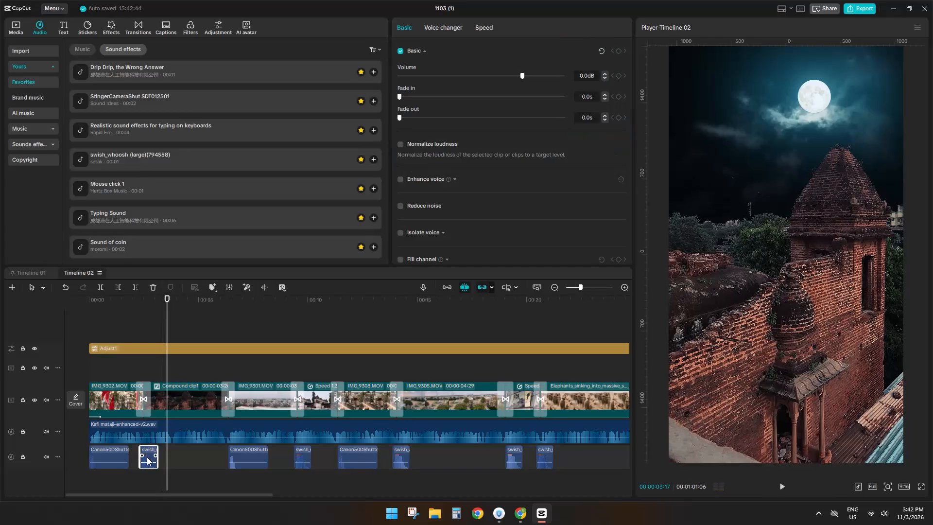
key("d")
Audition more favourite sound effects and place Apple Phone Typing Sound at the first transition, near 00:02, on a new audio track.
scroll(101, 206, "down", 3)
left_click(101, 206)
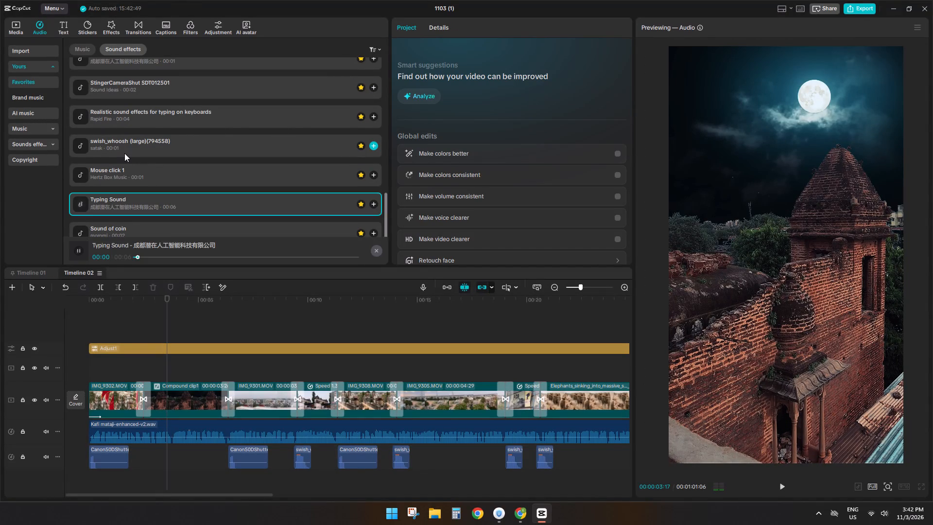
left_click(124, 153)
scroll(125, 143, "up", 3)
left_click(125, 143)
left_click(120, 158)
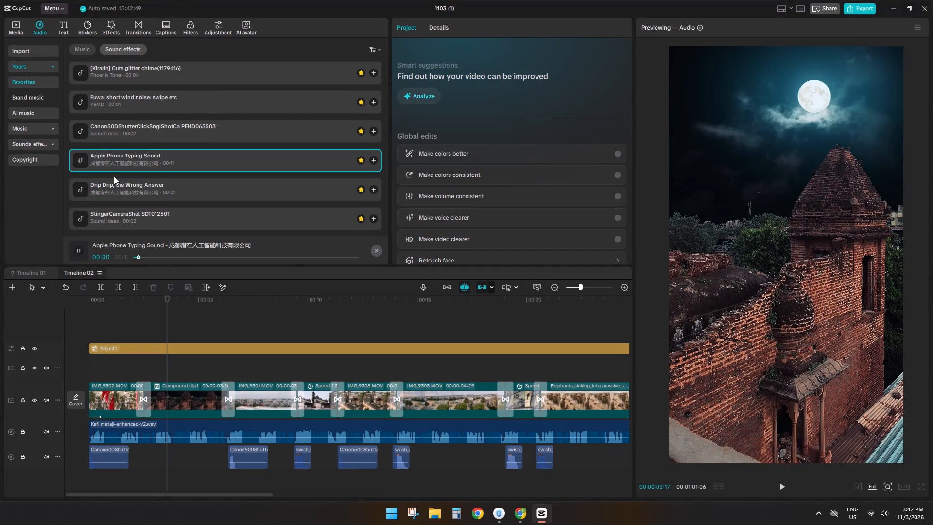
left_click(112, 190)
left_click(110, 163)
left_click_drag(102, 158, 139, 459)
Trim Apple Phone Typing Sound to 00:02:21–00:03:04, splitting it at 00:02:26 and 00:03:04 and deleting the long remainder.
scroll(145, 463, "up", 9, "ctrl")
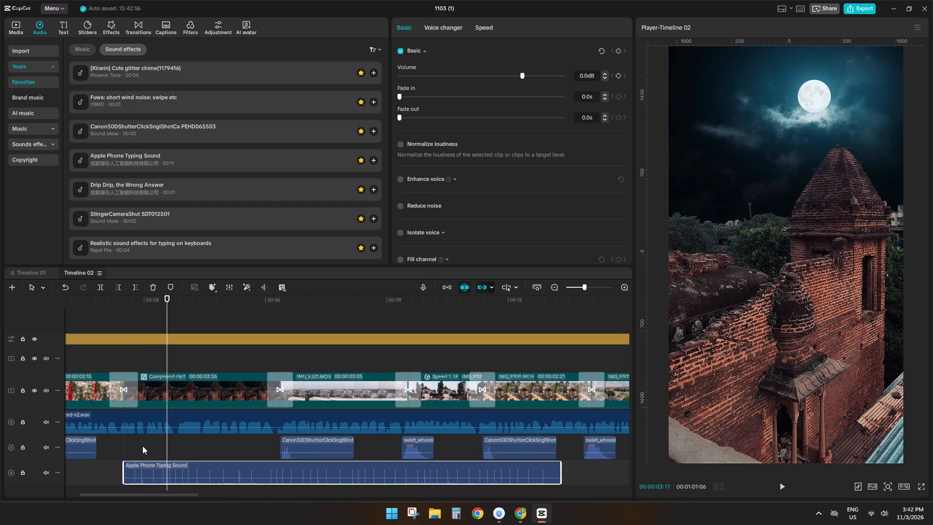
left_click(139, 444)
left_click(139, 471)
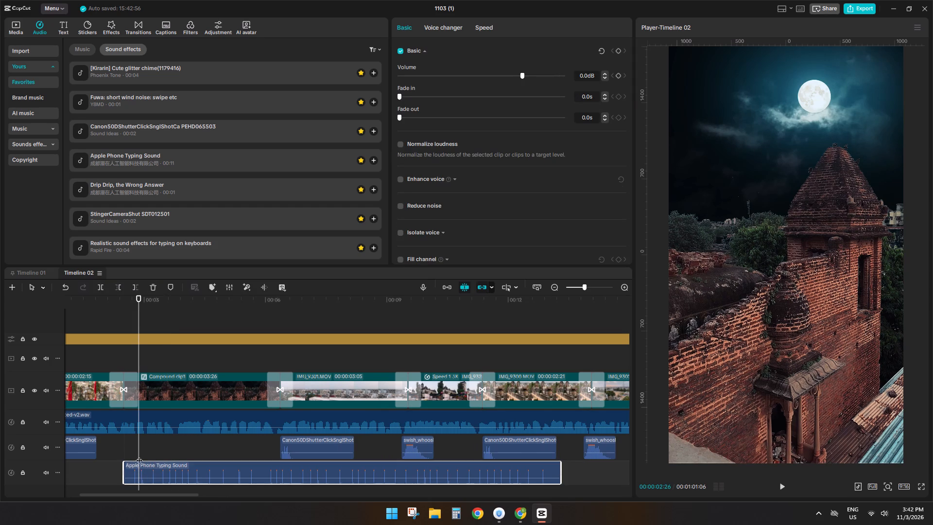
key("s")
left_click(132, 451)
left_click(131, 473)
key("q")
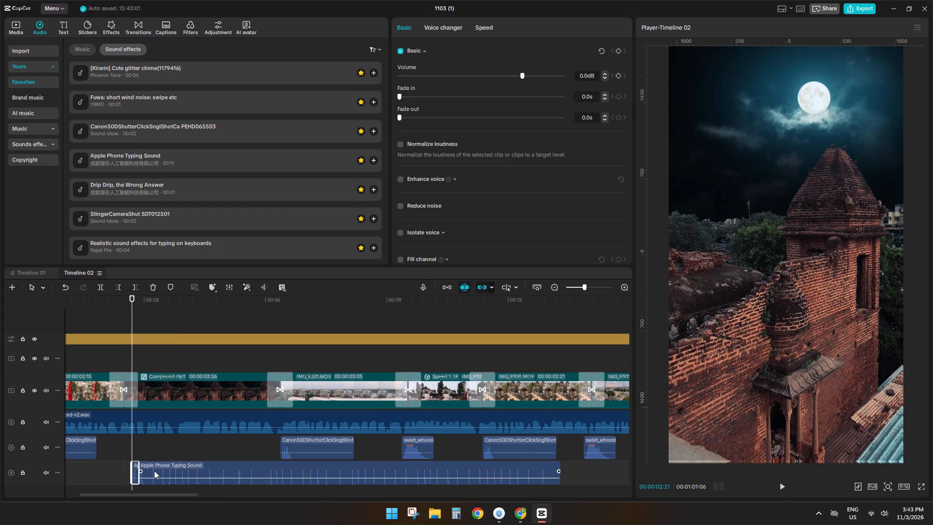
left_click(150, 453)
left_click(150, 469)
key("s")
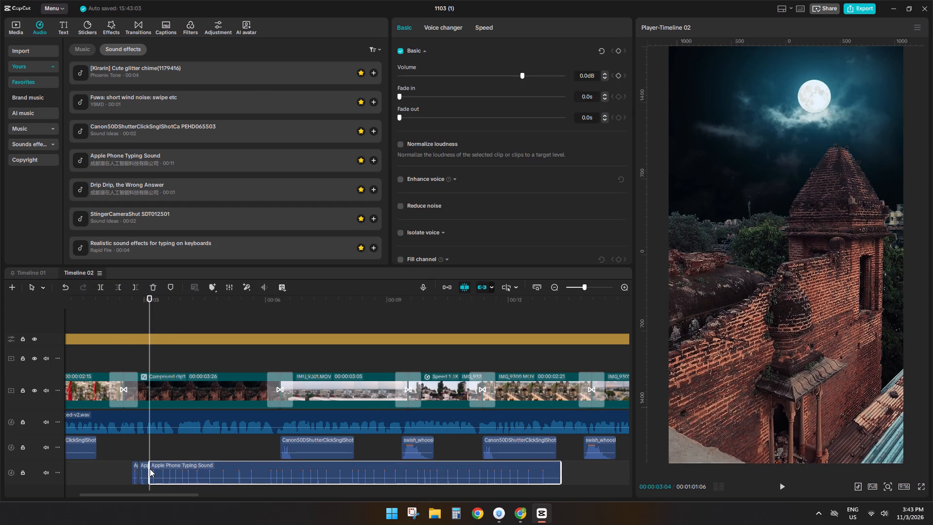
key("d")
scroll(170, 475, "up", 5, "ctrl")
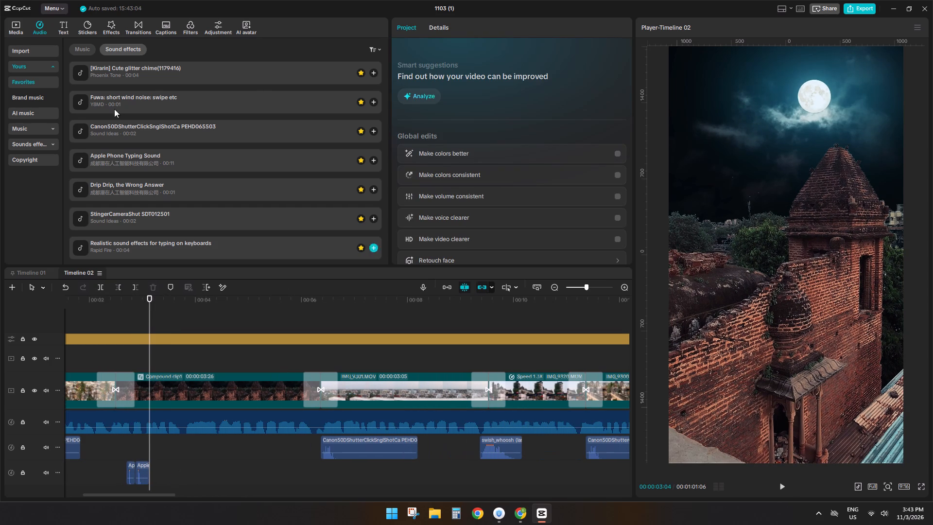
Apply the favourite Light Flare transition to the first cut, near 00:02.
left_click(144, 12)
left_click(138, 29)
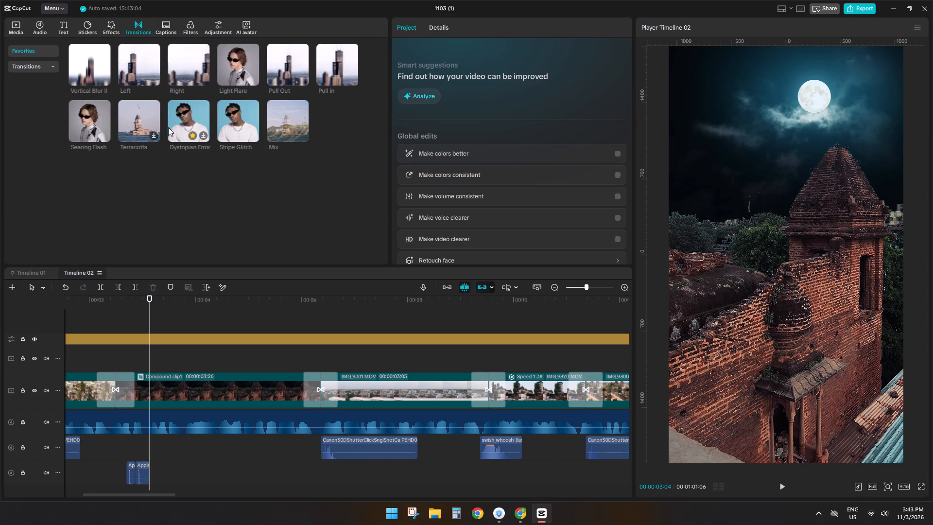
left_click_drag(234, 66, 115, 379)
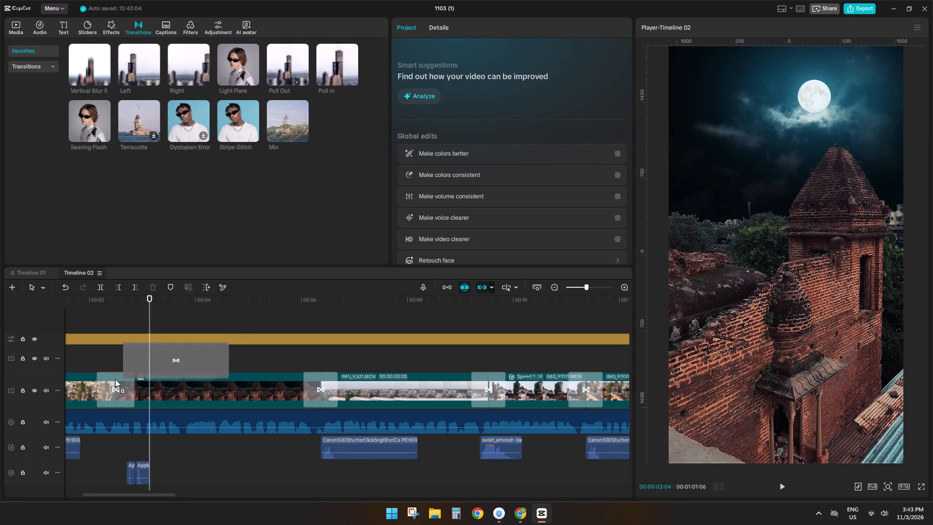
left_click_drag(115, 379, 100, 396)
Move both Apple Phone Typing Sound segments to the sound-effects track above, starting near 00:02:10 within the first transition.
left_click_drag(169, 479, 118, 470)
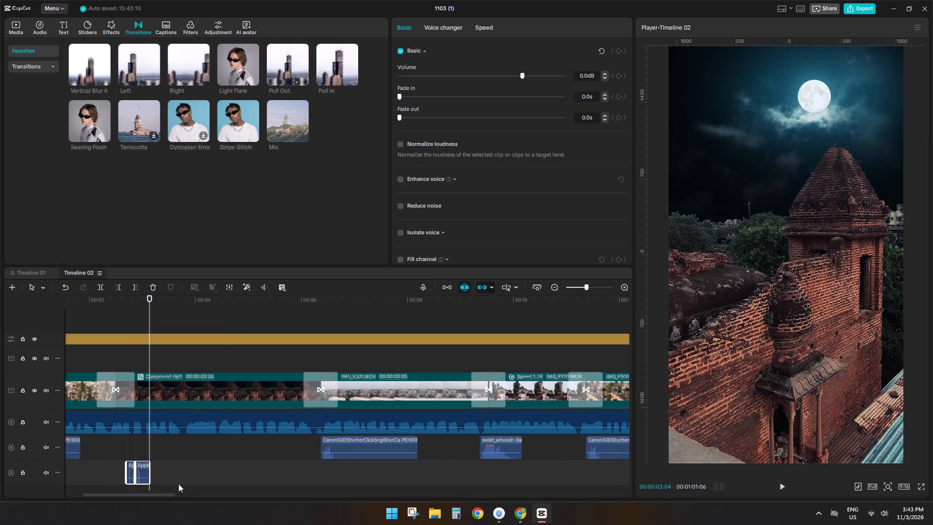
scroll(178, 484, "down", 1, "ctrl")
scroll(178, 484, "up", 8, "ctrl")
left_click_drag(140, 472, 104, 449)
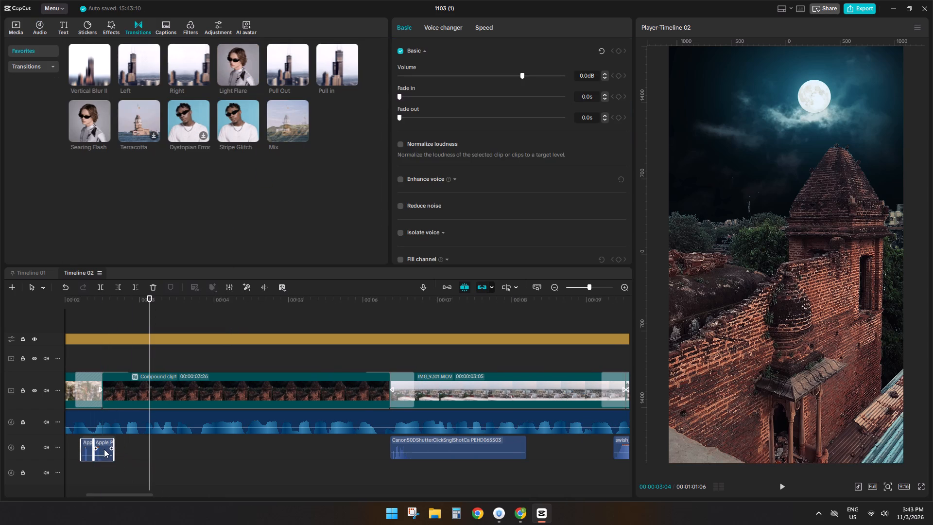
left_click_drag(104, 449, 115, 449)
Play the timeline from the first transition through the one near 00:14 to check transitions and sound effects.
left_click(79, 449)
key("space")
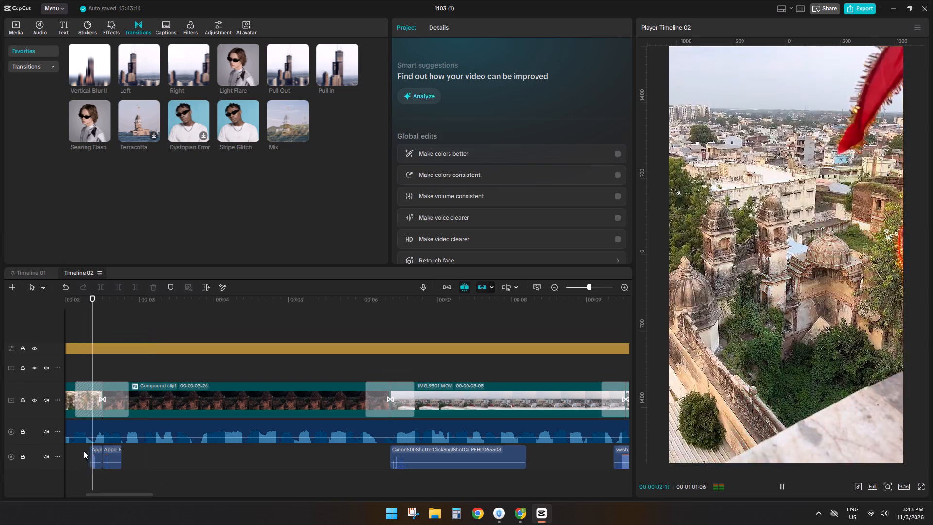
scroll(141, 460, "down", 4, "ctrl")
scroll(217, 455, "down", 6, "ctrl")
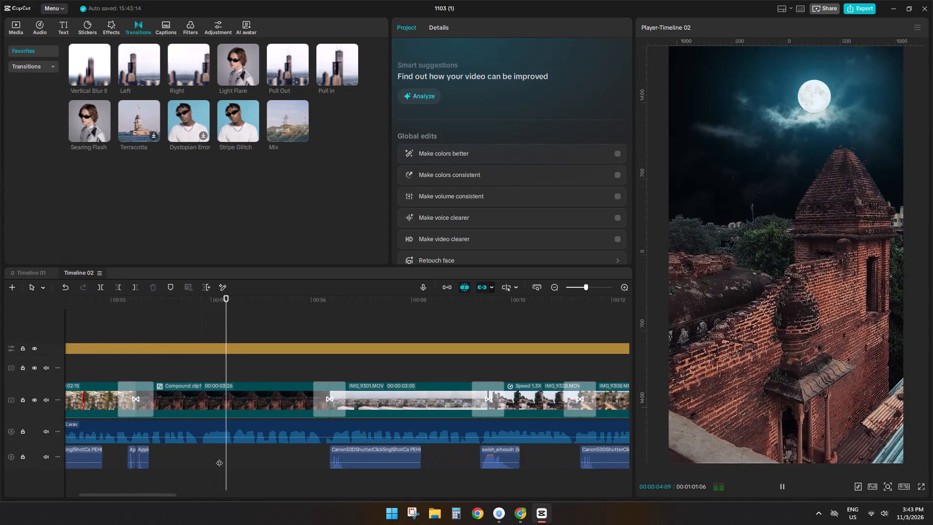
scroll(219, 458, "down", 4, "ctrl")
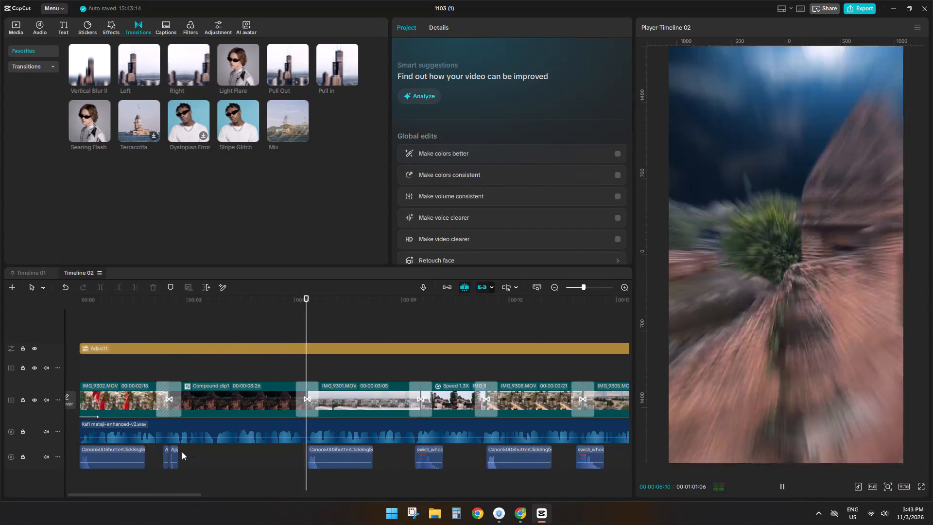
scroll(327, 454, "down", 3, "ctrl")
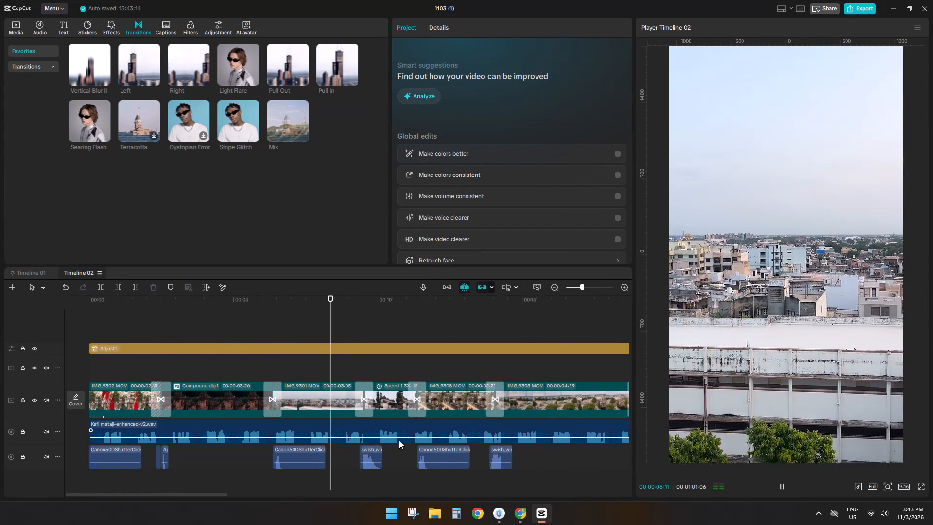
scroll(435, 459, "up", 4, "ctrl")
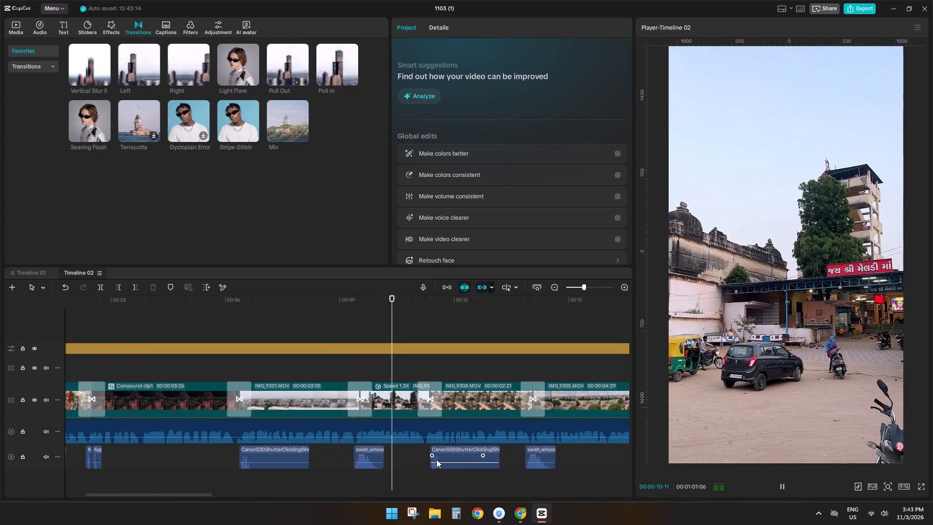
scroll(436, 459, "up", 3, "ctrl")
scroll(604, 451, "down", 5, "ctrl")
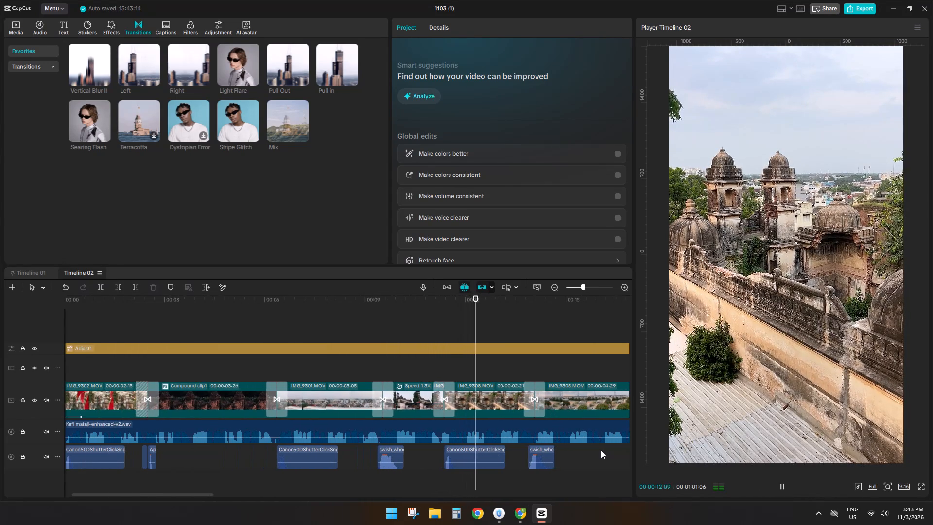
left_click_drag(185, 495, 285, 496)
key("space")
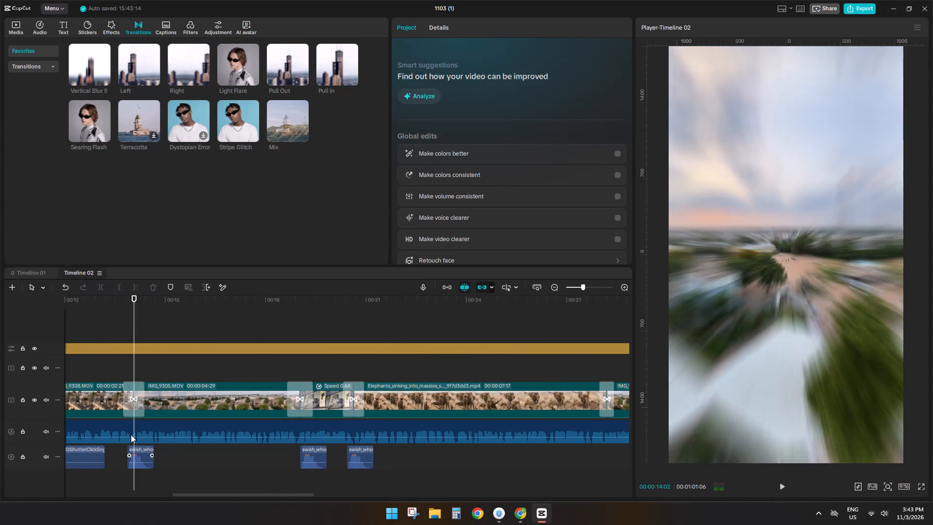
key("space")
key("space")
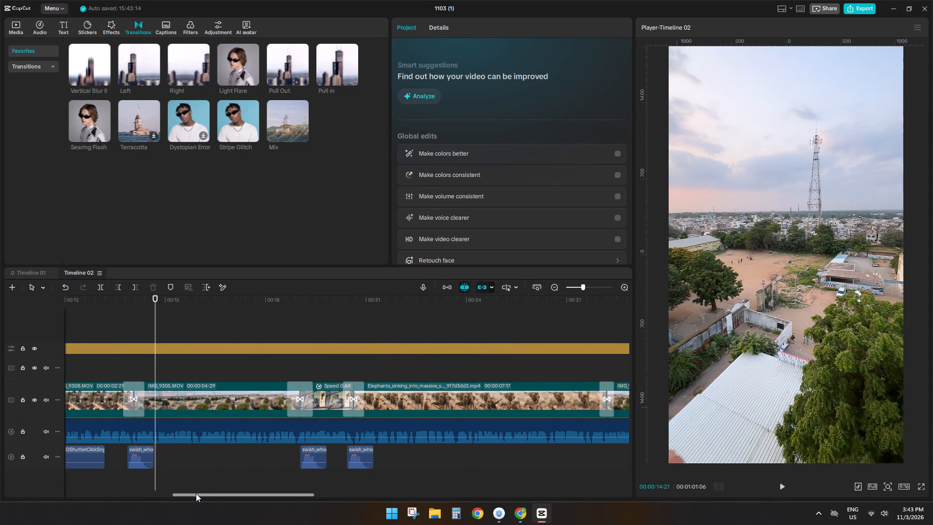
Replace the Pull in transition near 00:14 with Light Flare.
left_click_drag(195, 494, 163, 500)
left_click(259, 394)
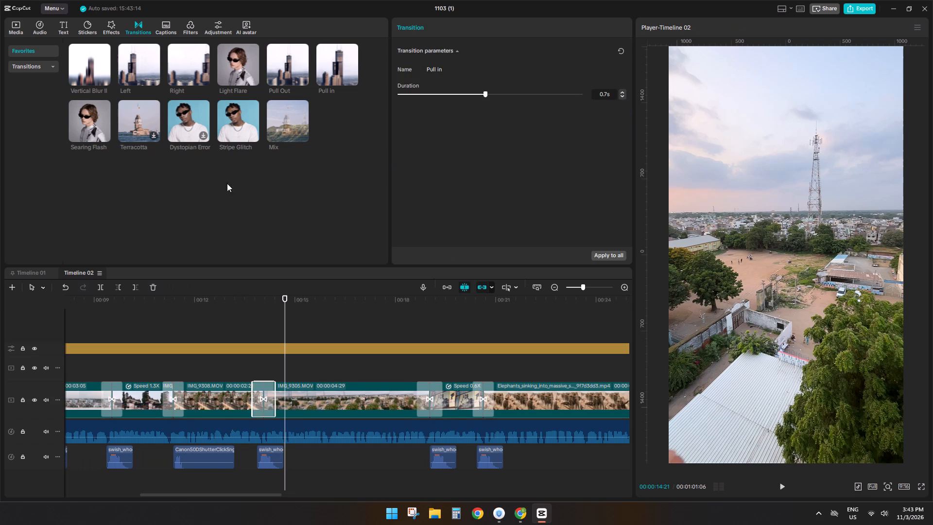
key("d")
left_click_drag(237, 57, 250, 409)
Replace the swish_whoosh sound near 00:14 with a copy of both Apple Phone Typing Sound segments, pasted at 00:13:21.
left_click(264, 462)
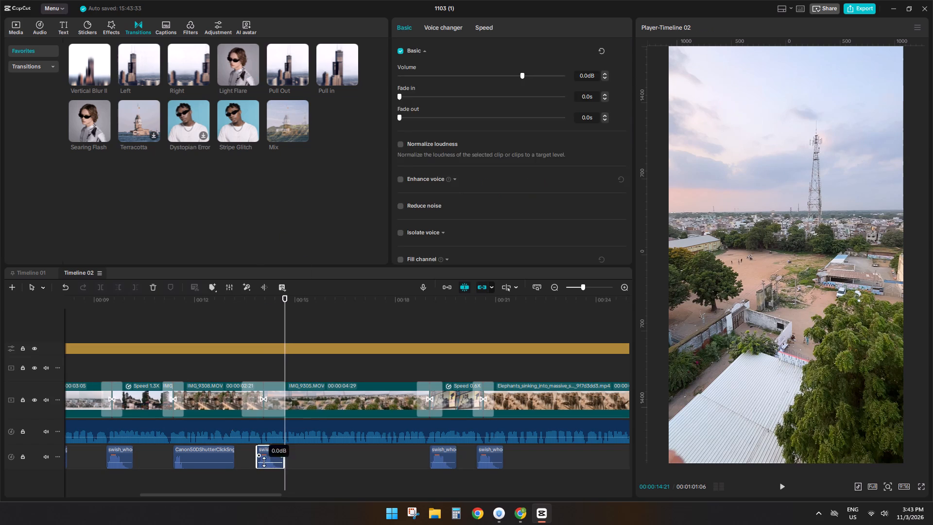
key("d")
scroll(290, 482, "down", 4, "ctrl")
scroll(105, 458, "down", 4, "ctrl")
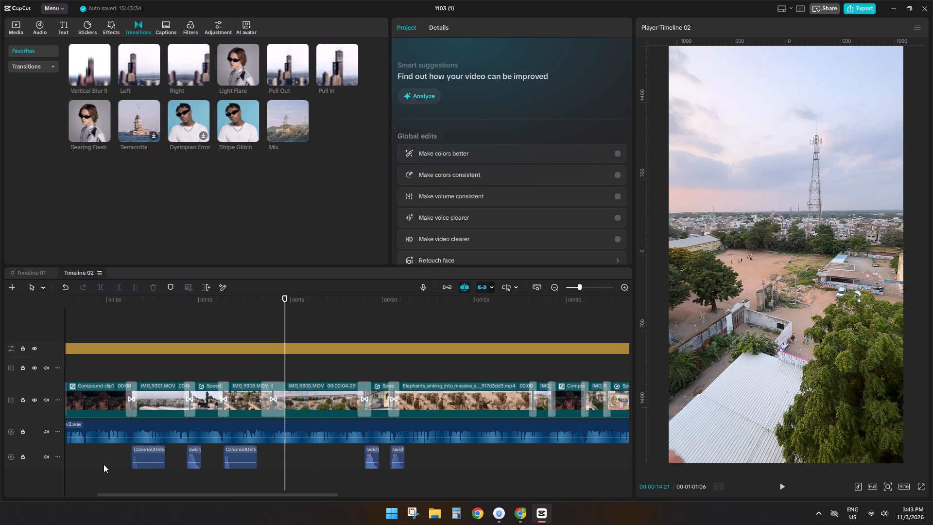
scroll(103, 456, "down", 3, "ctrl")
left_click_drag(144, 462, 116, 455)
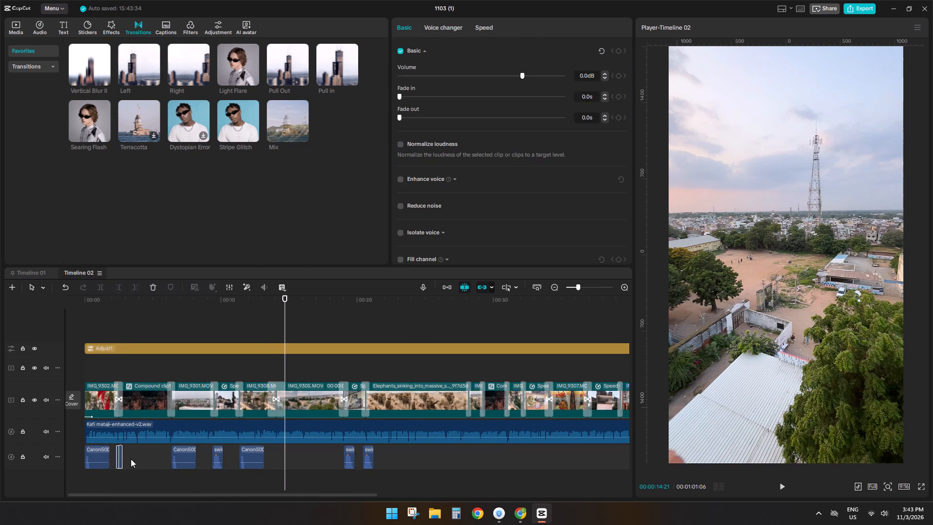
key("ctrl+c")
scroll(294, 460, "up", 6, "ctrl")
scroll(294, 460, "down", 1, "ctrl")
scroll(294, 460, "up", 6, "ctrl")
left_click(252, 452, "ctrl")
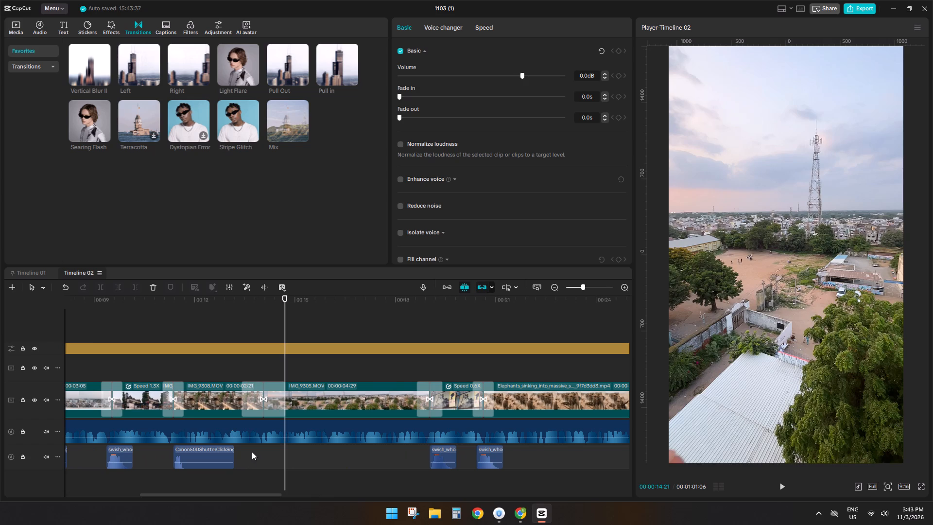
key("ctrl+v")
Shift the two copied Apple Phone Typing Sound segments about 0.2 seconds later, keeping them on the existing sound-effects track.
scroll(284, 457, "up", 4, "ctrl")
scroll(283, 458, "down", 1, "ctrl")
scroll(283, 458, "up", 4, "ctrl")
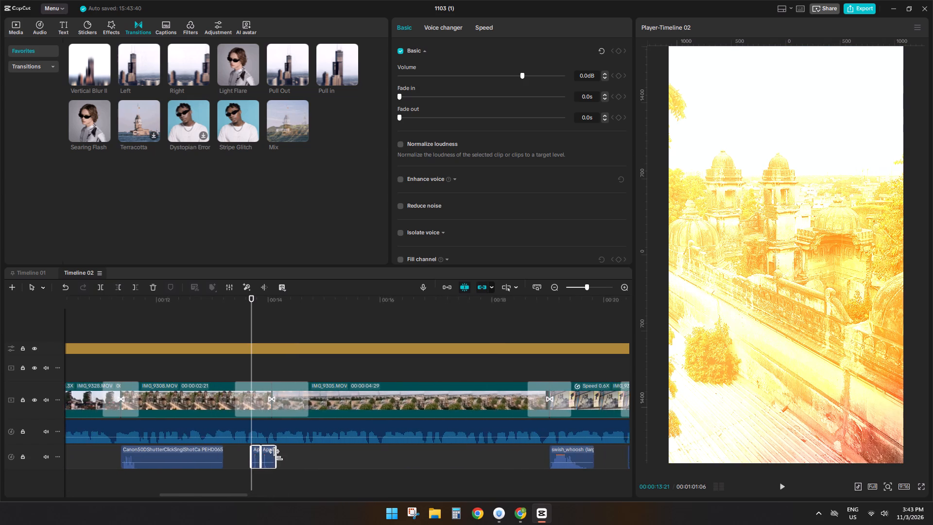
scroll(277, 455, "up", 3, "ctrl")
scroll(277, 455, "down", 1, "ctrl")
scroll(277, 455, "up", 3, "ctrl")
double_click(271, 456)
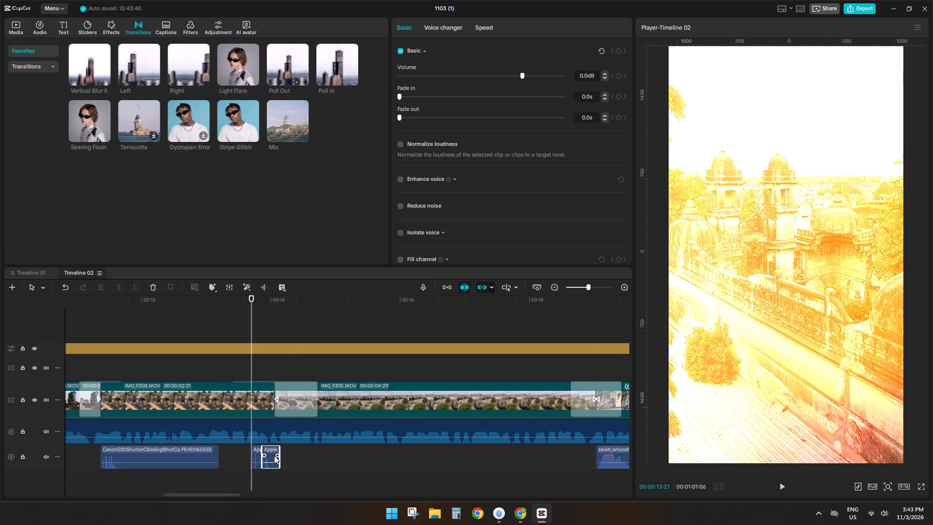
left_click_drag(302, 463, 252, 449)
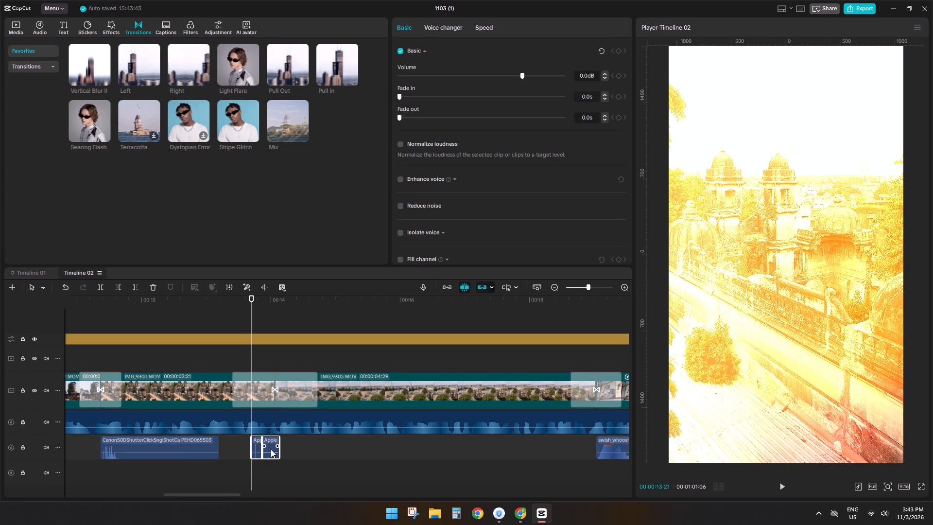
left_click_drag(269, 446, 281, 443)
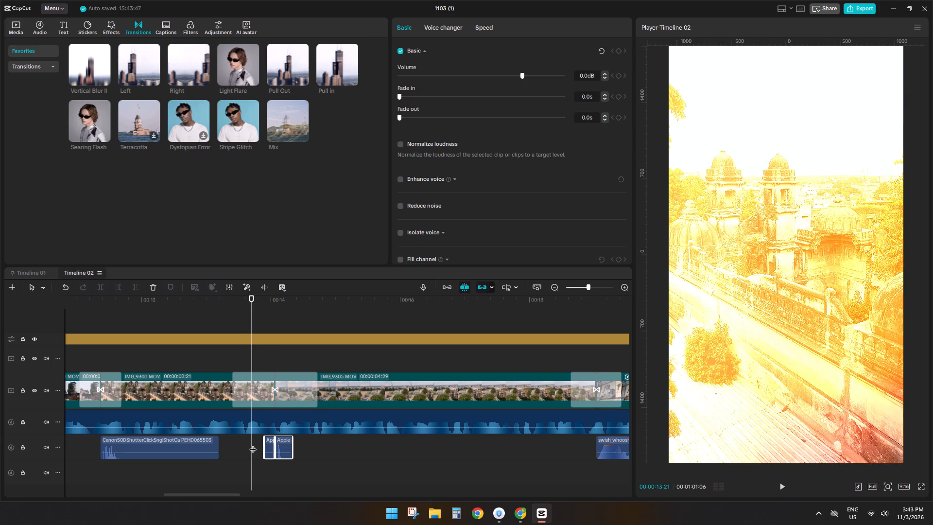
Play from 00:13:21 to the transition near 00:19 to check the typing sound and the following clip.
key("space")
scroll(300, 448, "down", 9, "ctrl")
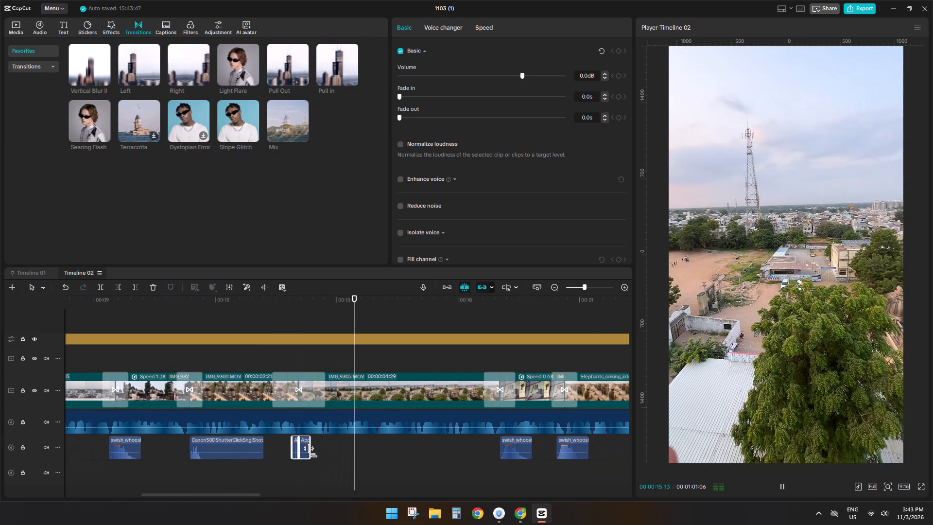
left_click(307, 463)
scroll(307, 464, "down", 4, "ctrl")
key("space")
scroll(307, 465, "down", 4, "ctrl")
left_click_drag(278, 498, 309, 498)
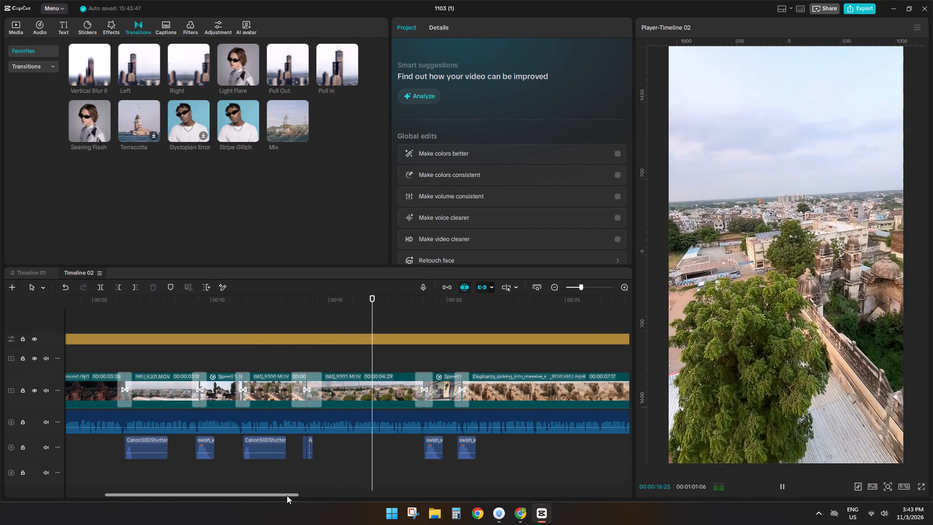
left_click_drag(283, 493, 339, 499)
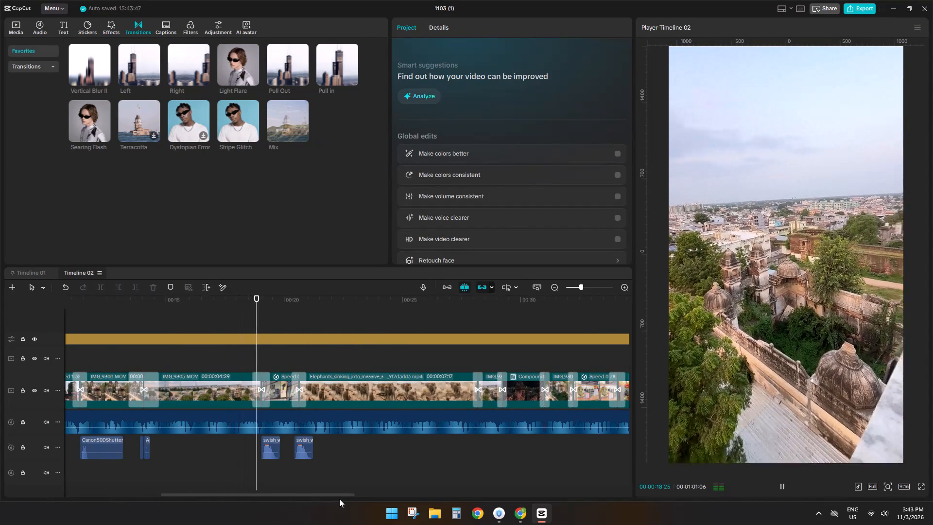
Replace the swish_whoosh sound near 00:19 with a copy of the Canon50DShutter sound placed at 00:18:27.
left_click(258, 360)
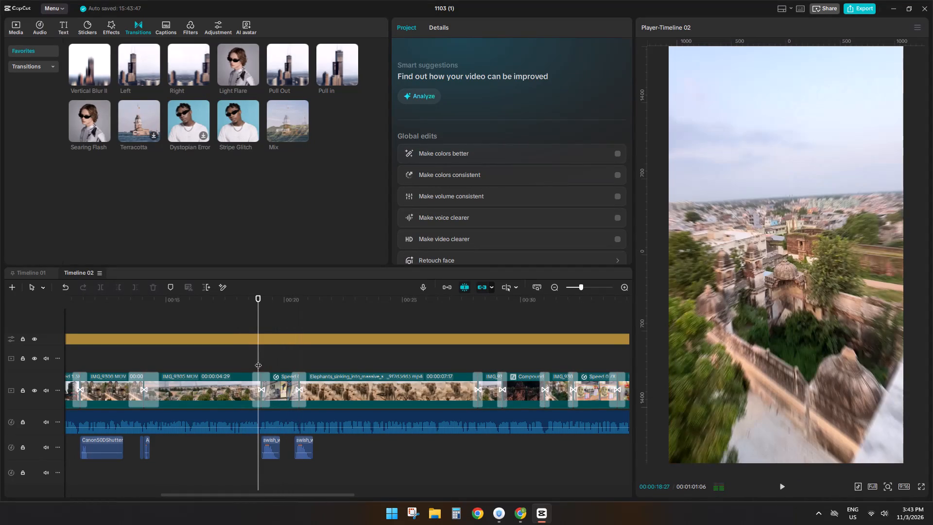
left_click_drag(271, 446, 264, 447)
left_click_drag(264, 447, 269, 447)
key("d")
left_click(85, 444)
key("ctrl+c")
key("ctrl+v")
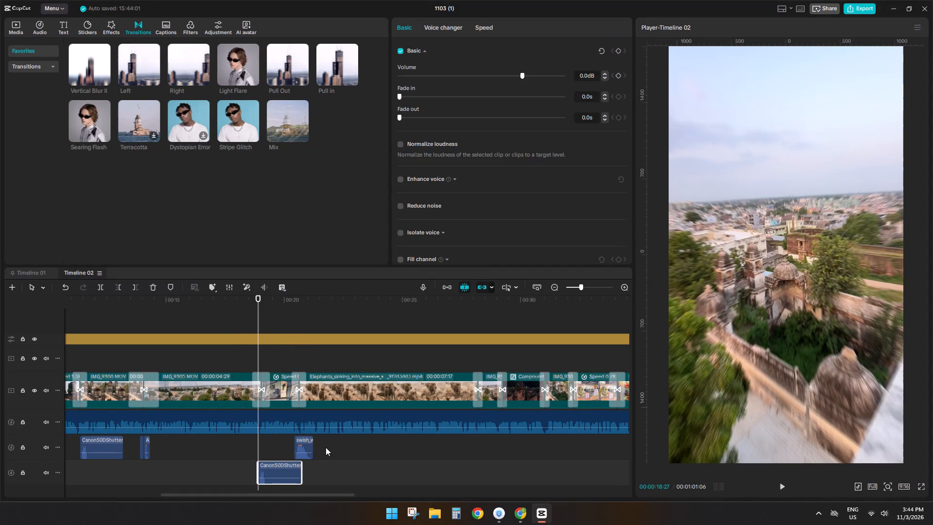
Play the transition near 00:19 to check the copied camera shutter sound.
left_click(298, 446)
key("space")
left_click(238, 437)
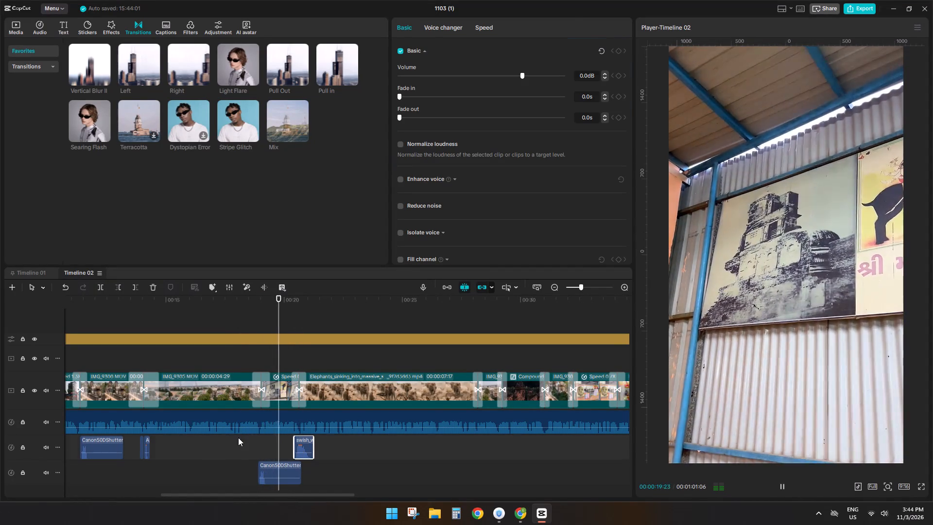
key("space")
Delete the swish_whoosh sound near 00:20 from the sound-effects track.
left_click_drag(276, 493, 413, 485)
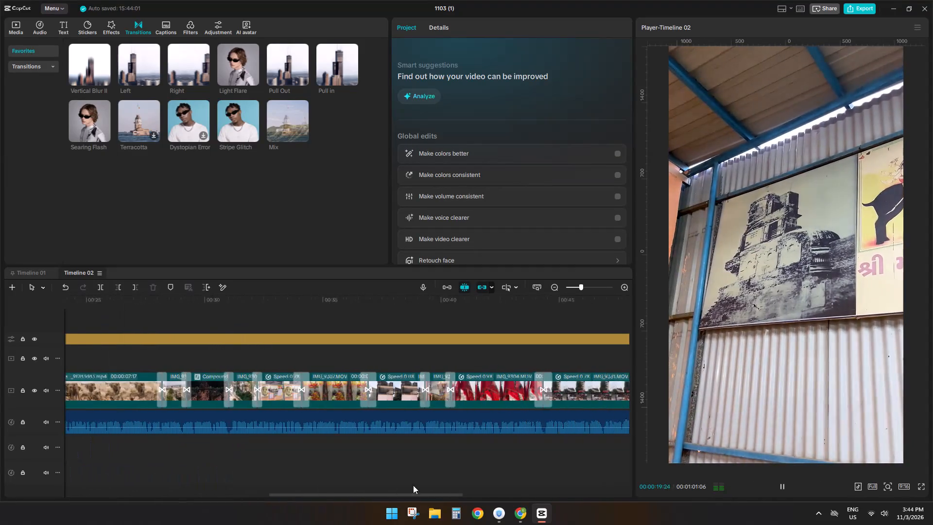
left_click_drag(413, 485, 442, 481)
left_click(442, 481)
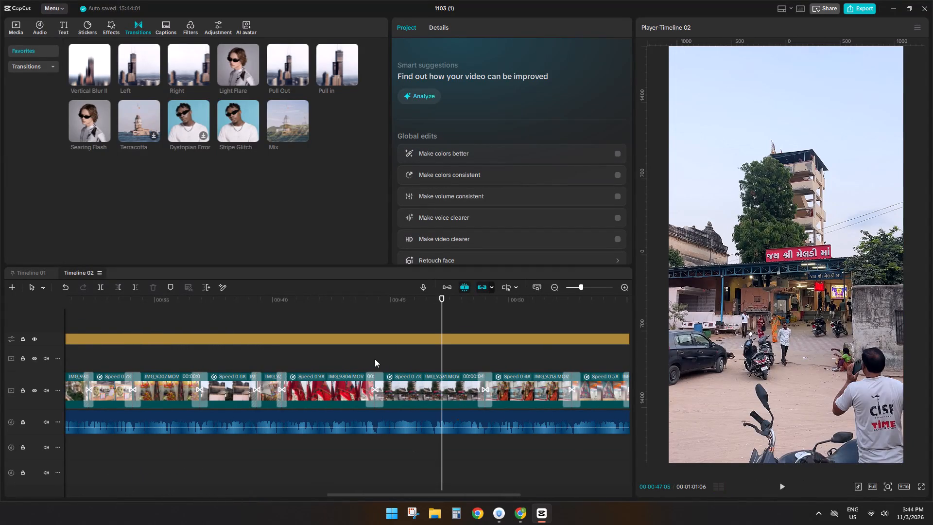
scroll(375, 359, "down", 10, "ctrl")
left_click(207, 446)
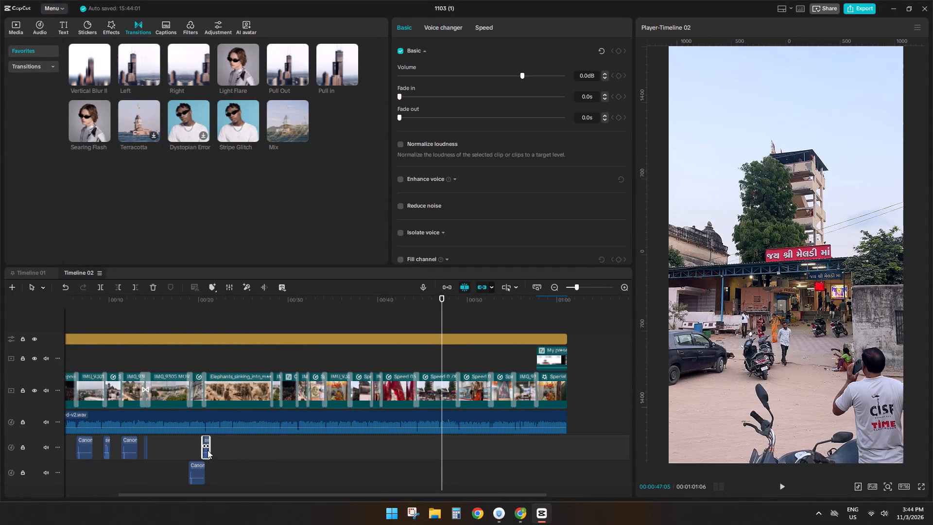
key("d")
Play the sinking-elephants clip from about 00:20 to 00:26 and examine its picture for anything needing correction.
left_click(197, 452)
key("space")
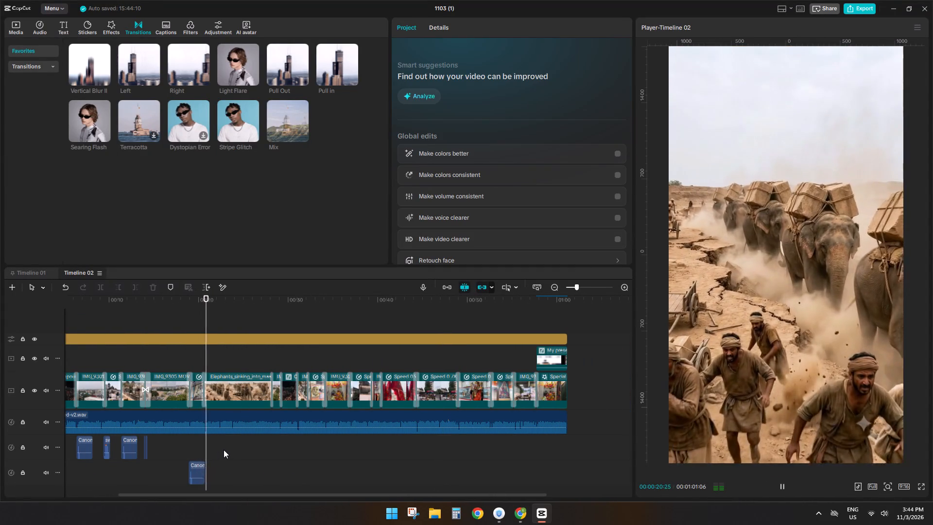
scroll(224, 450, "up", 9, "ctrl")
key("space")
left_click(241, 387)
key("space")
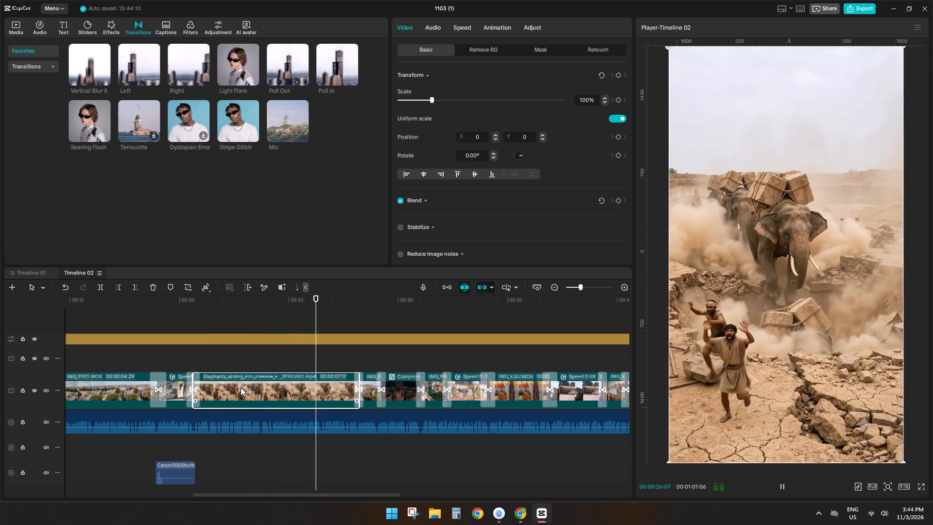
key("space")
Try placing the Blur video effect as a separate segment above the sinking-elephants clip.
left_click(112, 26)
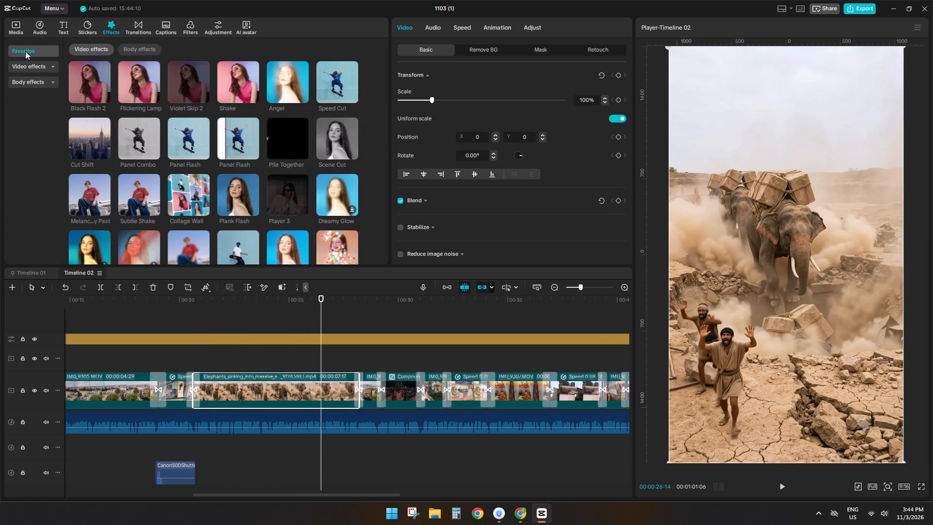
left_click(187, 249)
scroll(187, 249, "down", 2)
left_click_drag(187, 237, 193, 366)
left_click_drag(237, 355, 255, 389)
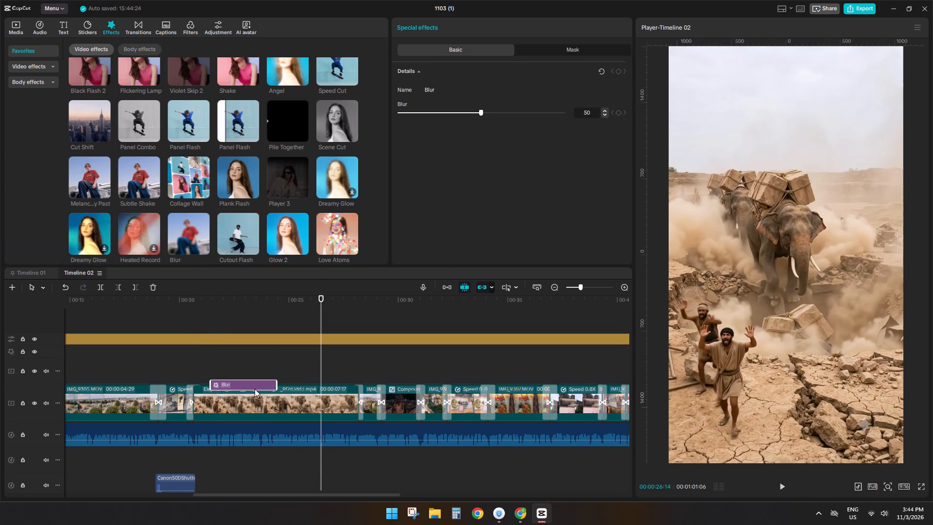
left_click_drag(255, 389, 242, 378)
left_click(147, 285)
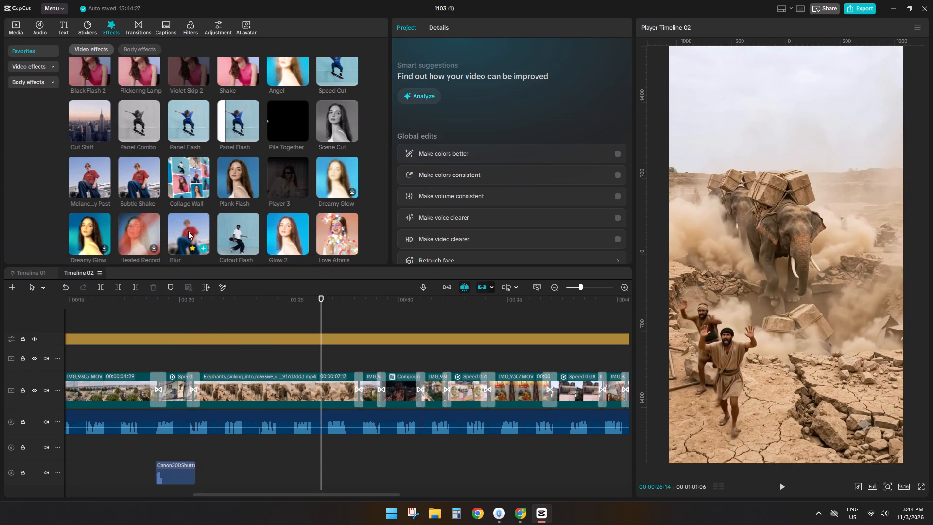
Apply the Blur effect directly to the sinking-elephants clip and limit it with a single Circle mask.
left_click_drag(188, 231, 233, 400)
left_click(540, 50)
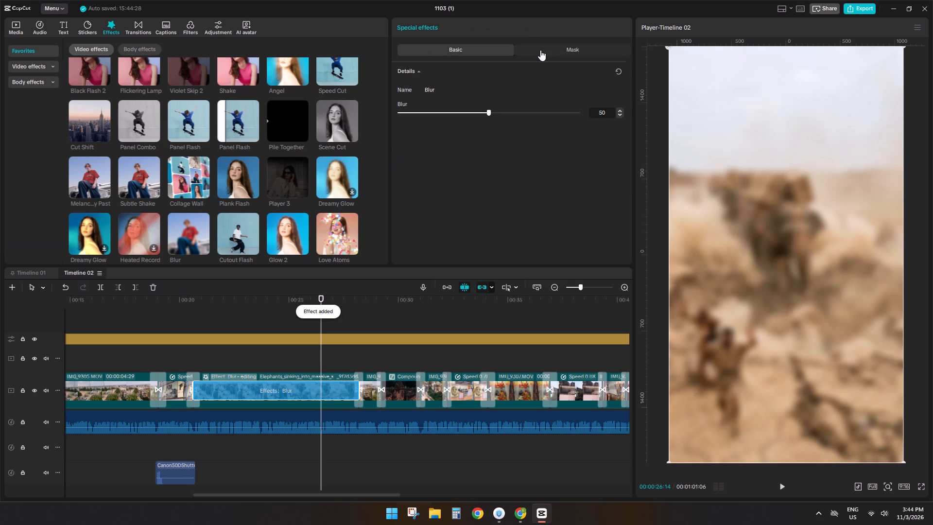
left_click(407, 87)
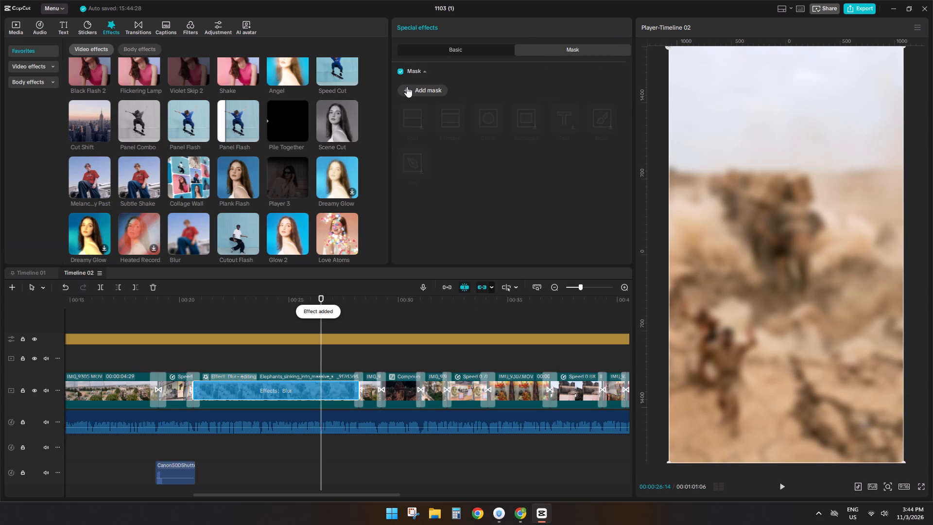
left_click(407, 87)
left_click(408, 89)
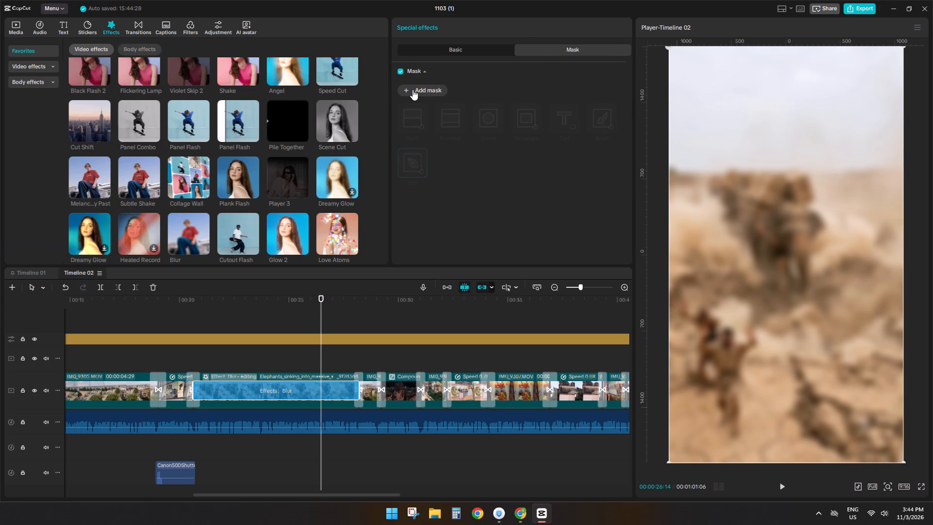
left_click(413, 89)
left_click(478, 125)
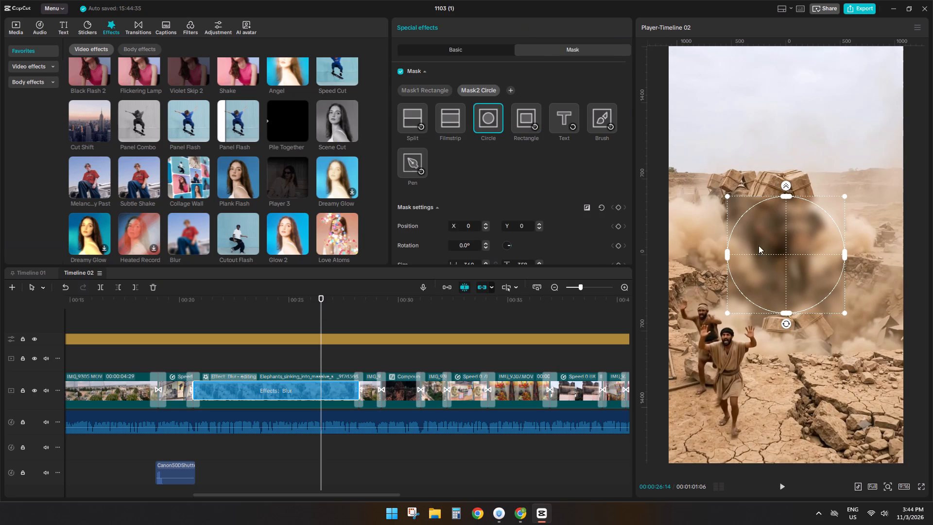
left_click(451, 87)
Shrink the blur's circle mask and place it over the sparkle watermark at position X 240, Y -520.
left_click_drag(845, 196, 823, 211)
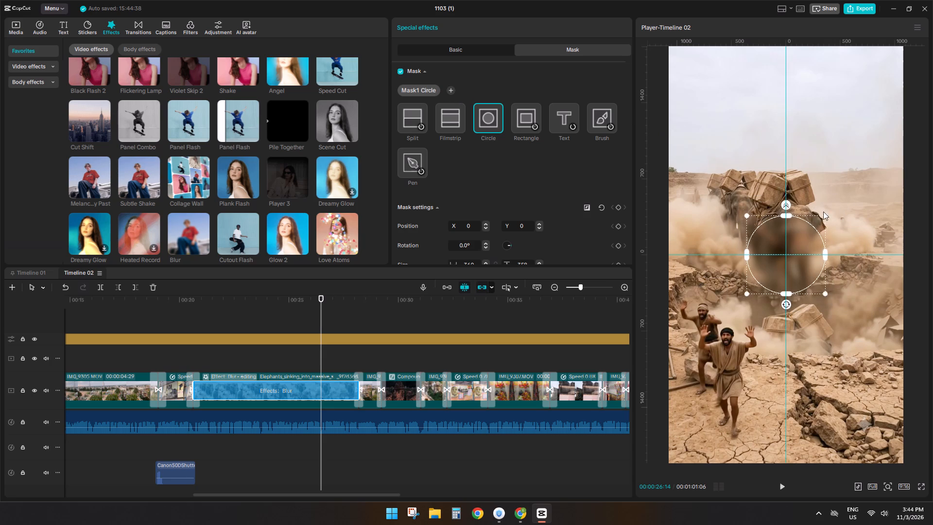
left_click_drag(823, 211, 804, 230)
left_click_drag(784, 245, 862, 414)
left_click_drag(864, 399, 863, 396)
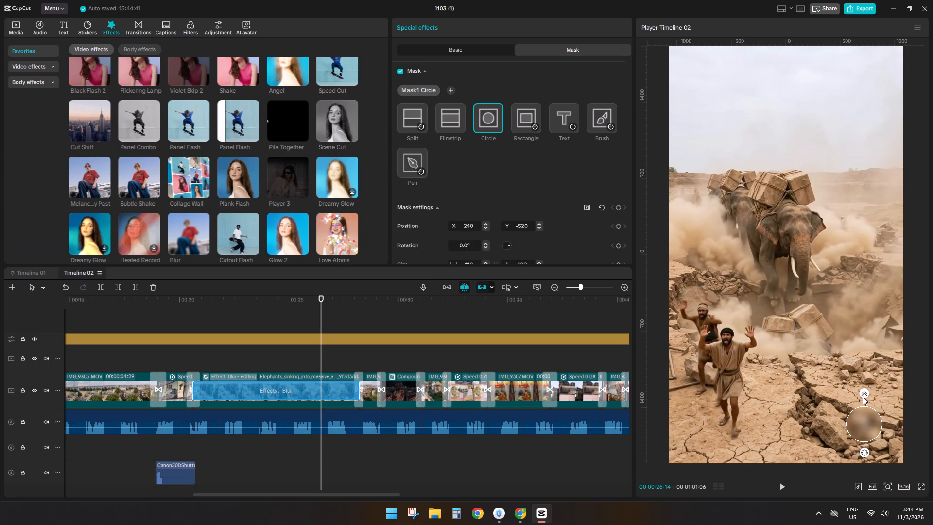
left_click_drag(863, 396, 861, 389)
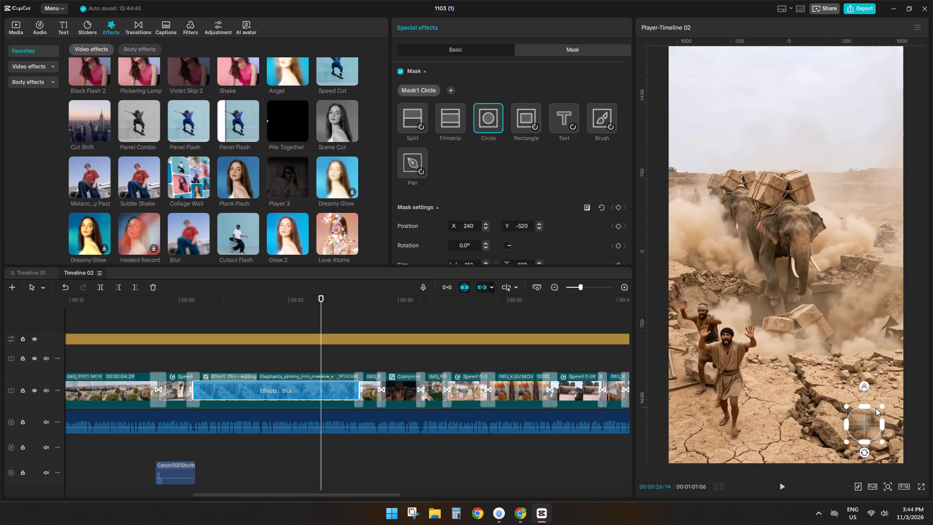
left_click_drag(884, 403, 878, 408)
left_click_drag(881, 405, 875, 427)
left_click(864, 393)
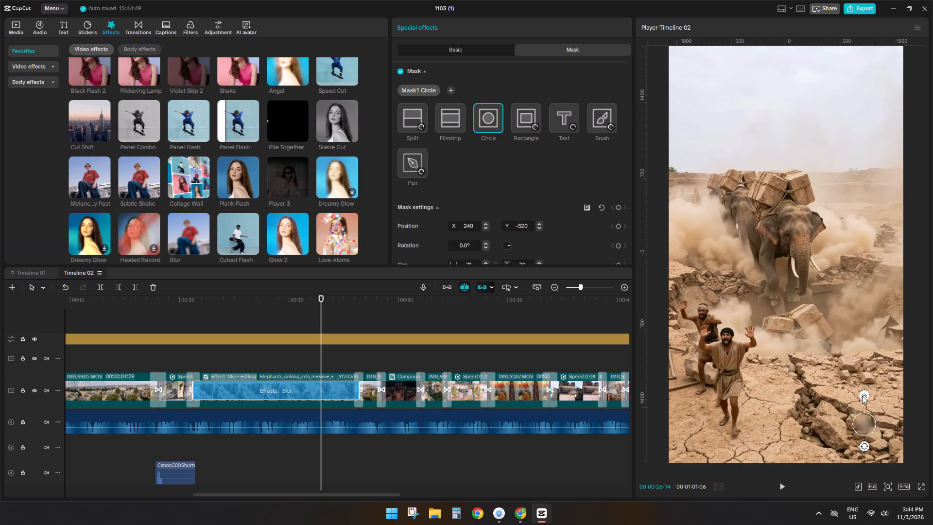
Play from about 00:20 to 00:34 to check the masked blur and the transitions that follow.
left_click(188, 356)
key("space")
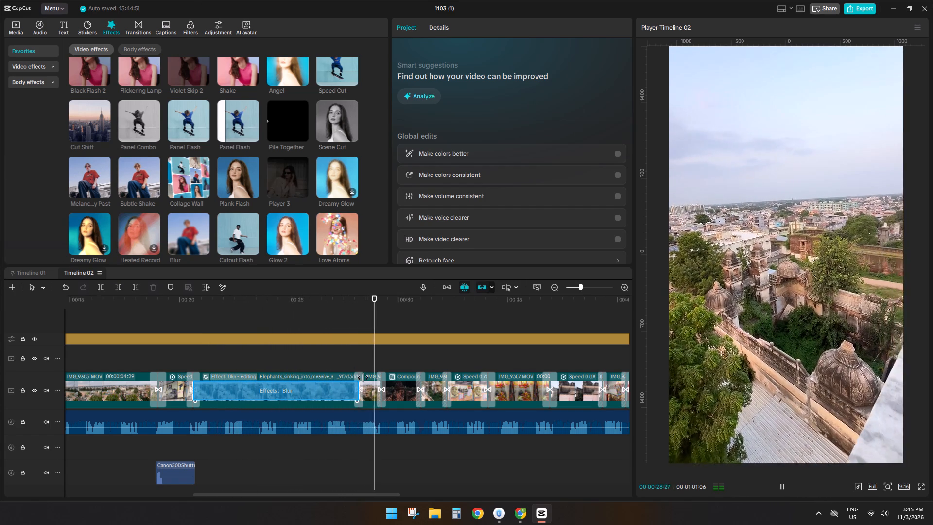
scroll(372, 367, "down", 8, "ctrl")
scroll(396, 459, "up", 3, "ctrl")
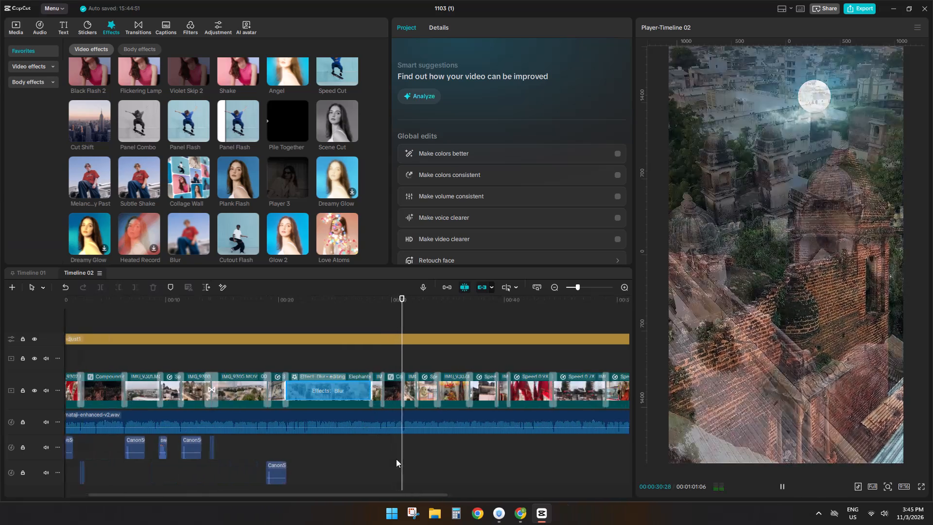
scroll(396, 459, "up", 7, "ctrl")
scroll(397, 458, "down", 4, "ctrl")
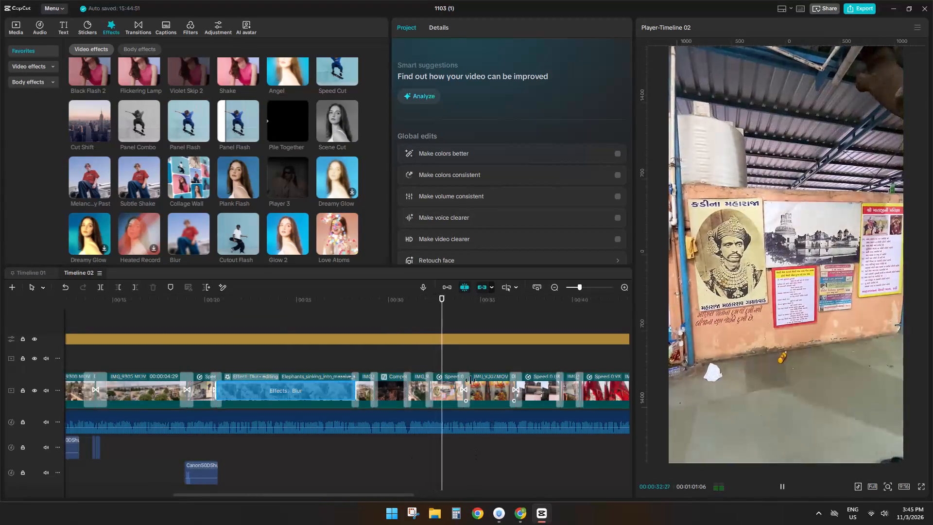
Place a copy of the Canon50DShutter sound from near 00:19 at the 00:34:03 transition.
left_click(466, 362)
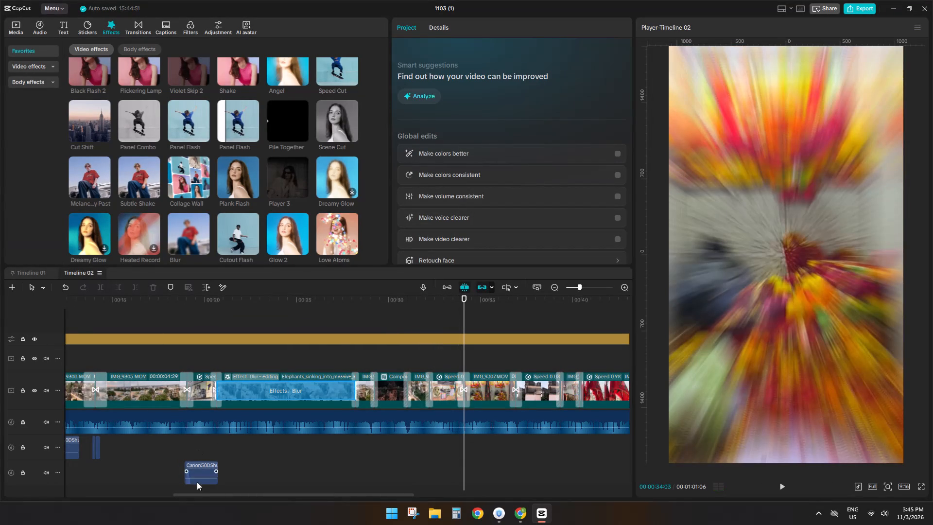
left_click(211, 482)
key("ctrl+c")
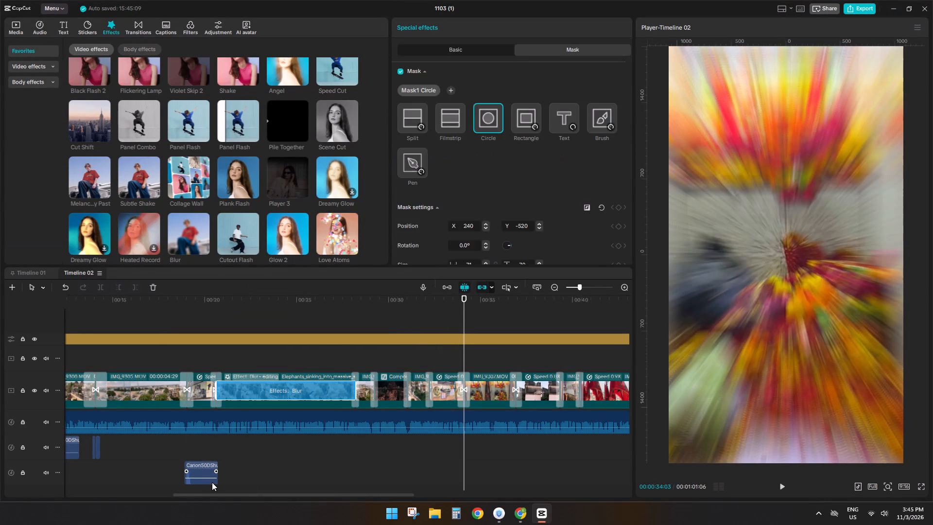
key("ctrl+v")
Play from 00:34:03 to about 00:38 to check the copied shutter sound and the following transition.
key("space")
scroll(574, 460, "up", 8, "ctrl")
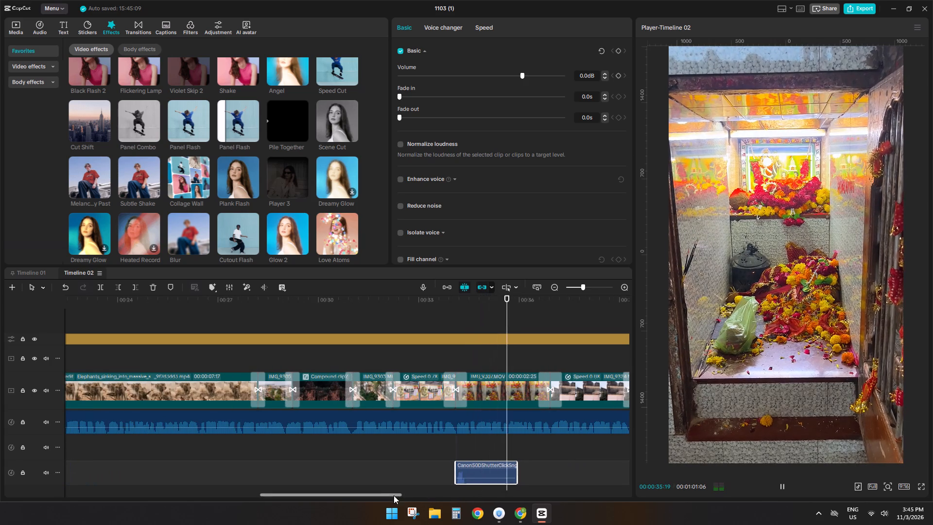
left_click_drag(394, 495, 463, 495)
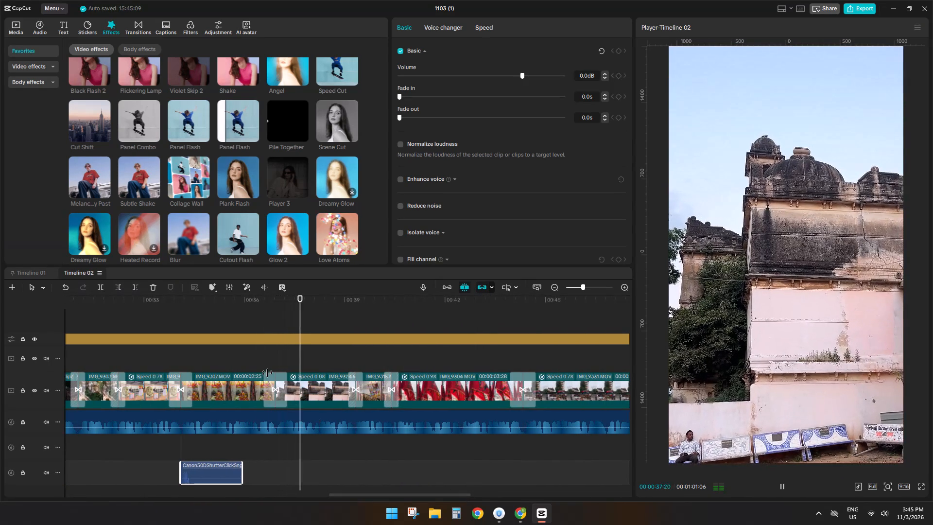
key("space")
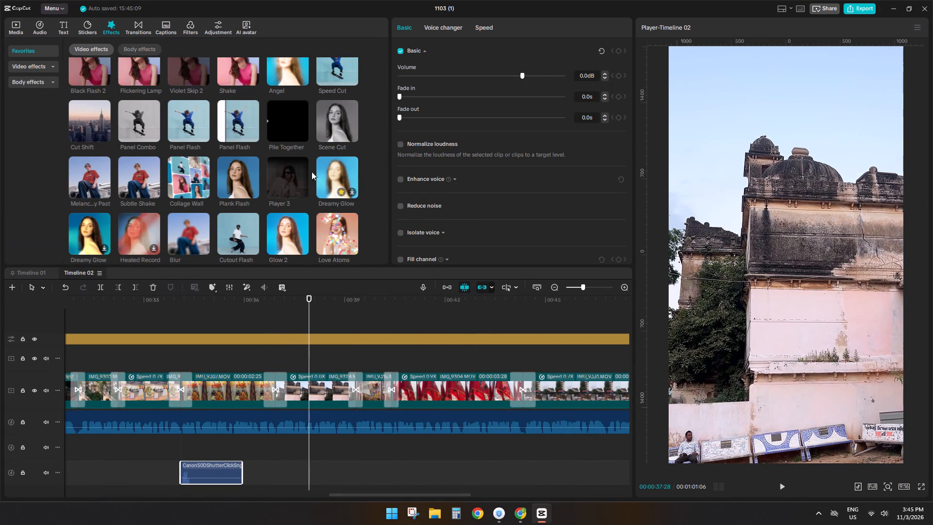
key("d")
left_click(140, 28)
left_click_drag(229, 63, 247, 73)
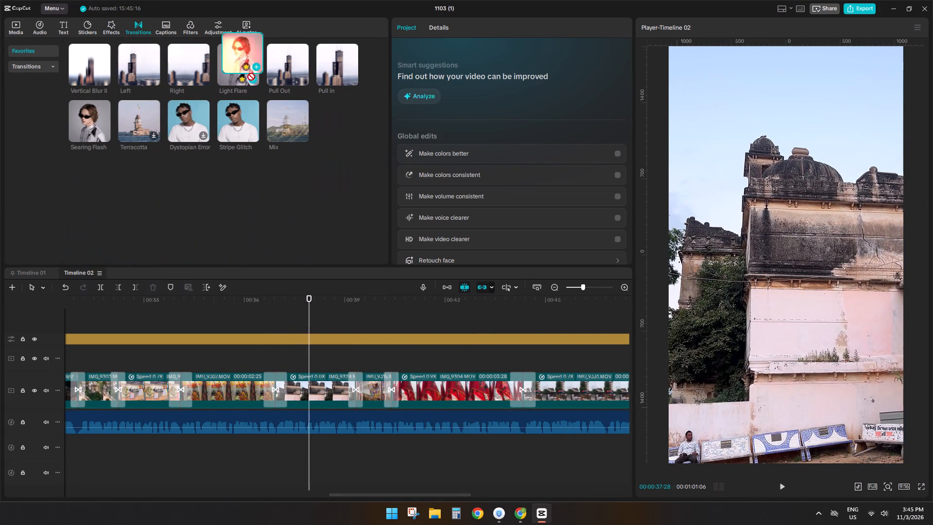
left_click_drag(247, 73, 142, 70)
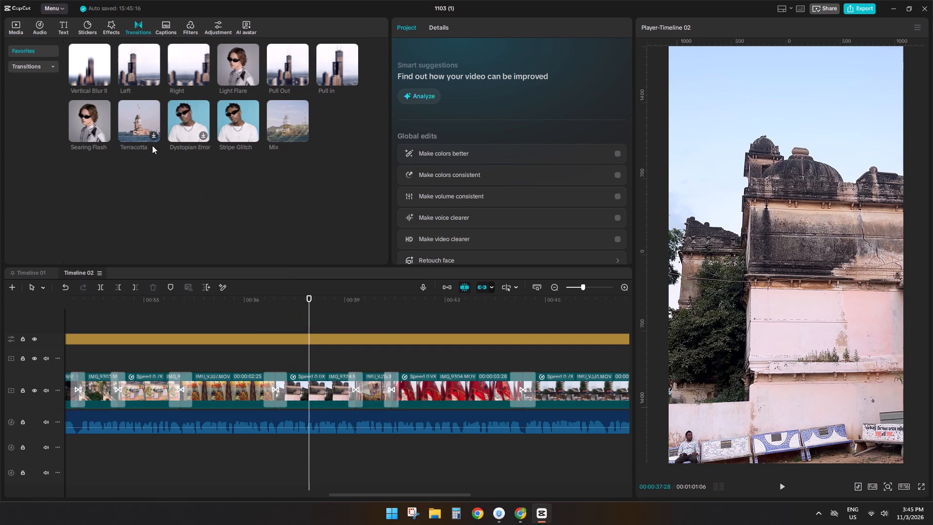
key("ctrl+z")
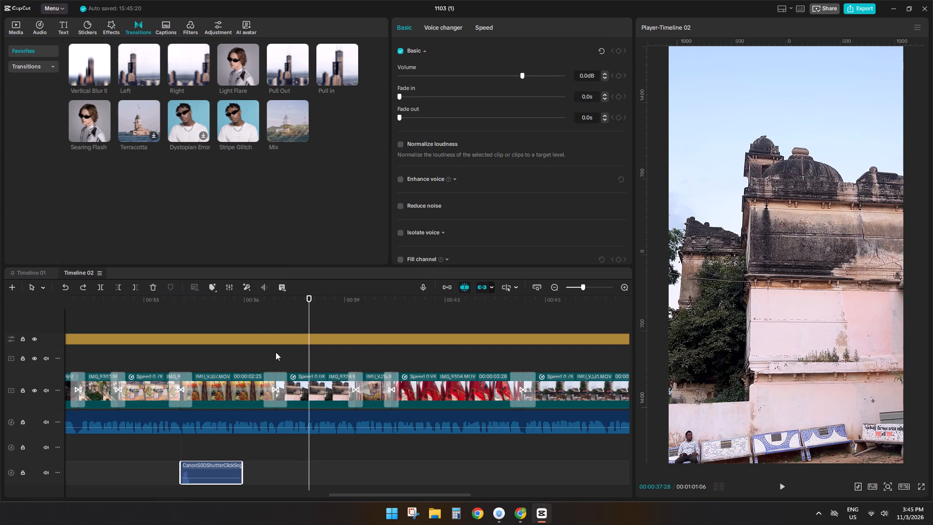
Replace the transition near 00:37, after the IMG_9307 clip, with the Light Flare transition.
left_click(273, 379)
key("d")
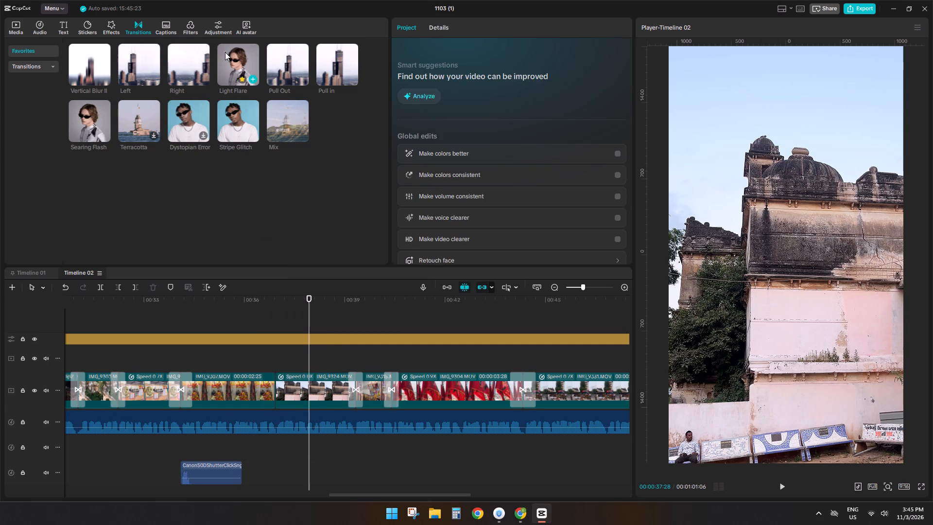
left_click_drag(230, 56, 258, 402)
Copy the two Apple Phone Typing Sound segments near 00:14 to 00:36:18, under the Light Flare transition.
scroll(257, 384, "down", 12, "ctrl")
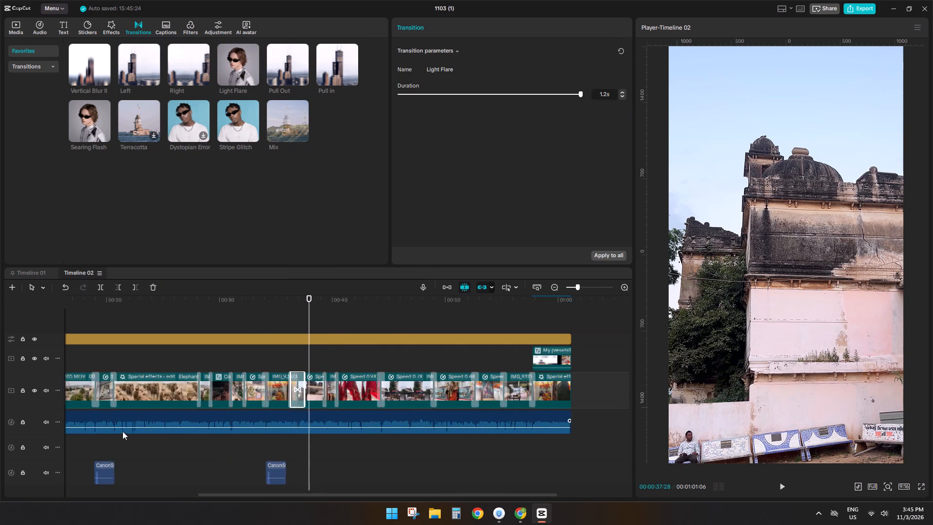
scroll(122, 431, "down", 5, "ctrl")
left_click_drag(197, 447, 167, 442)
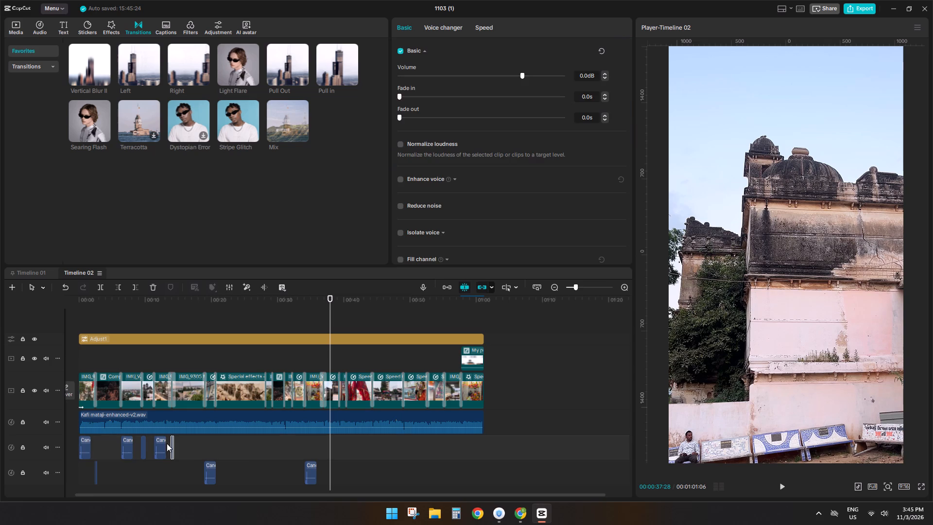
key("ctrl+c")
scroll(334, 455, "up", 16, "ctrl")
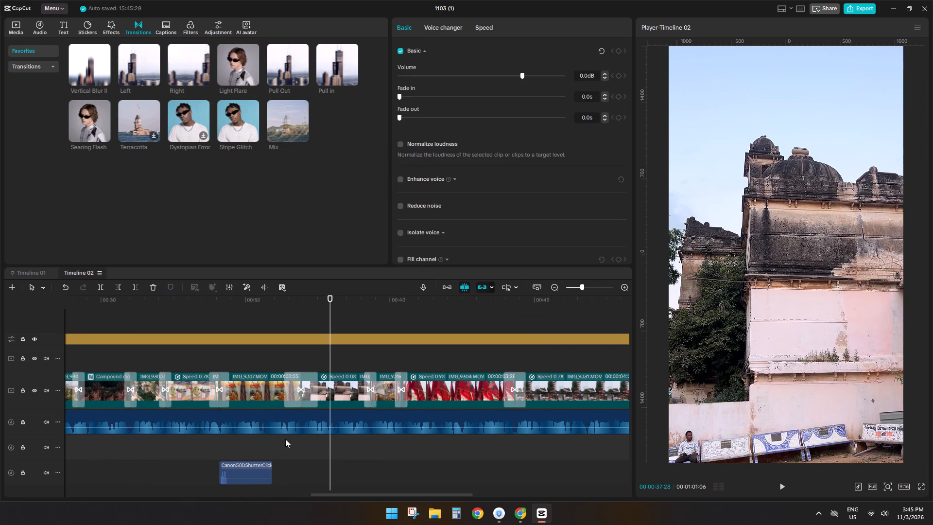
left_click(292, 441, "ctrl")
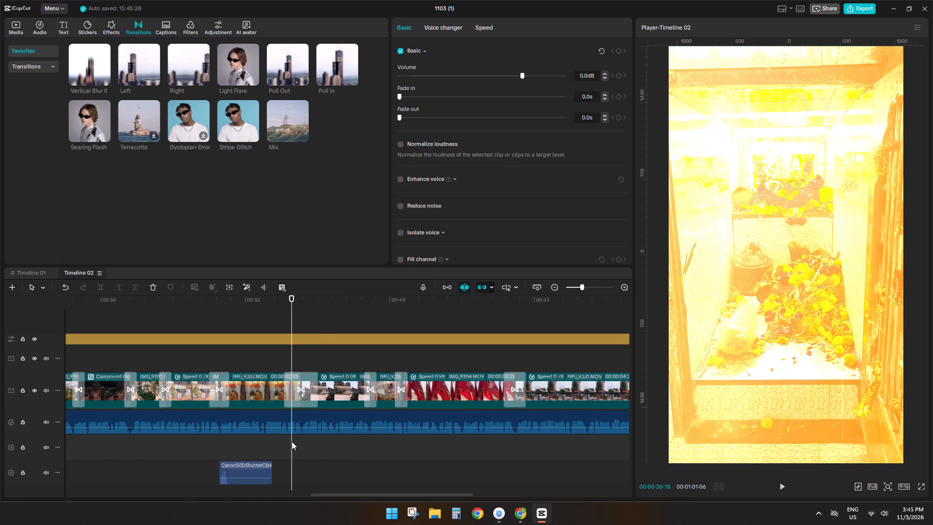
key("ctrl+v")
Shift the two pasted Apple Phone Typing Sound segments about 0.2 seconds later on the same track.
scroll(328, 458, "up", 15, "ctrl")
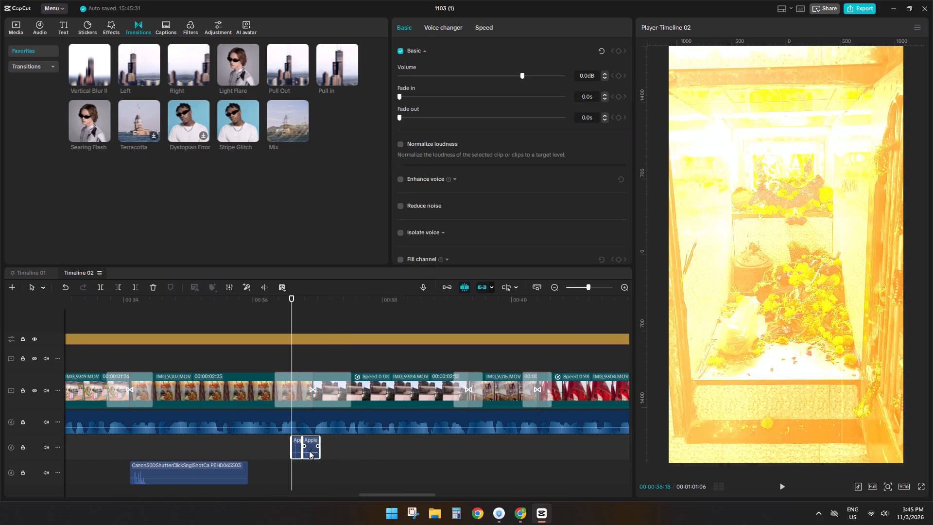
left_click_drag(313, 442, 324, 438)
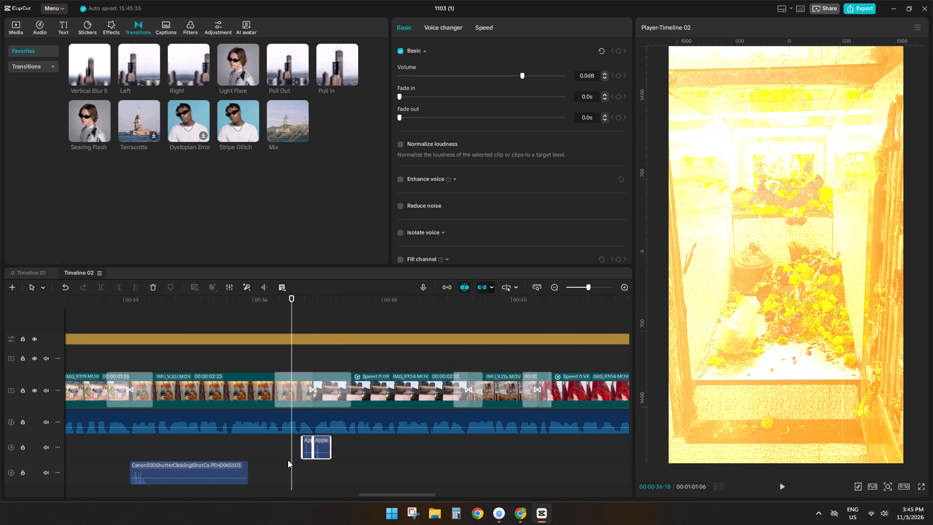
Play from about 00:36 past 00:40 to check the shifted typing sounds and the following transitions.
left_click(286, 460)
key("space")
scroll(380, 464, "down", 9, "ctrl")
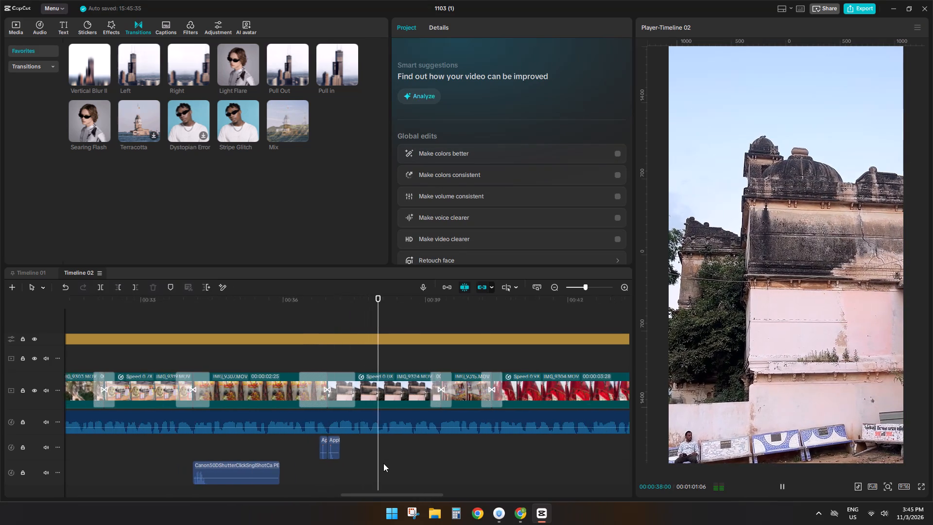
scroll(383, 463, "down", 3, "ctrl")
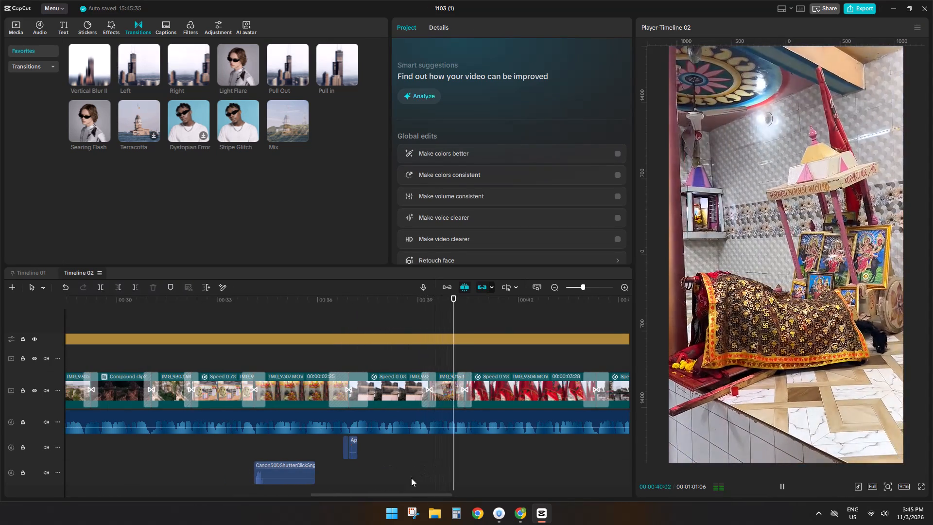
Copy the Canon shutter click sound near 00:34 to 00:44:10, under the transition after the IMG_9304 clip.
left_click_drag(408, 498, 444, 499)
left_click_drag(426, 496, 454, 495)
left_click(207, 473, "ctrl")
left_click(183, 470, "ctrl")
key("ctrl+c")
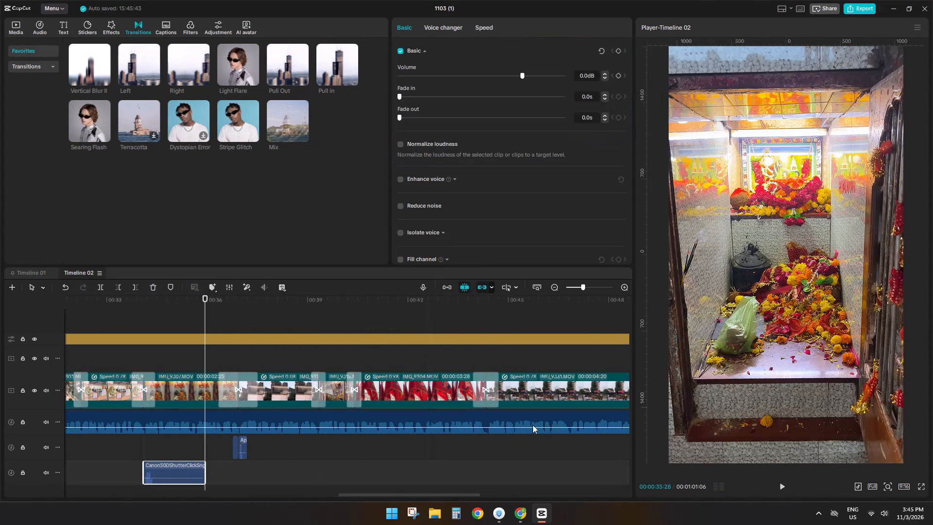
left_click(484, 444, "ctrl")
key("ctrl+v")
Copy the swish whoosh sound near 00:10 to 00:48:26, under the transition after the IMG_9331 clip.
scroll(487, 444, "down", 8, "ctrl")
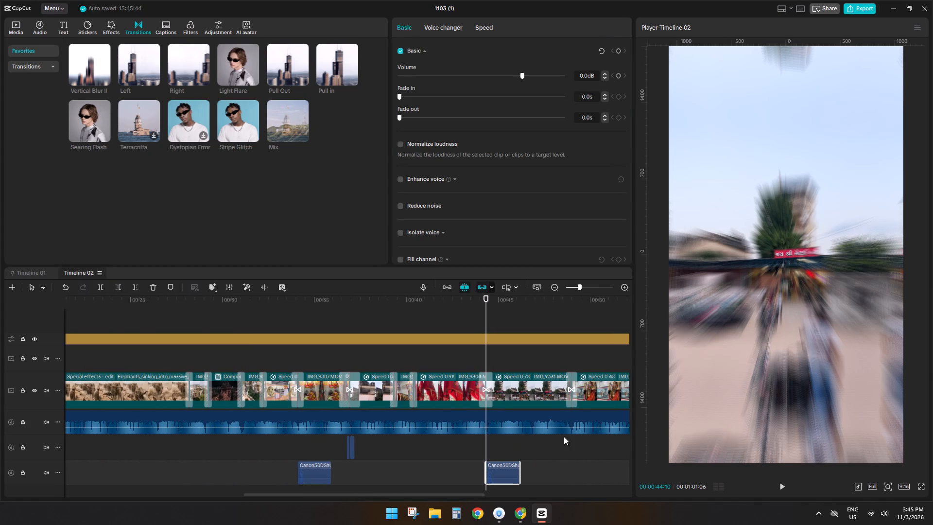
scroll(568, 443, "down", 3, "ctrl")
scroll(147, 459, "down", 4, "ctrl")
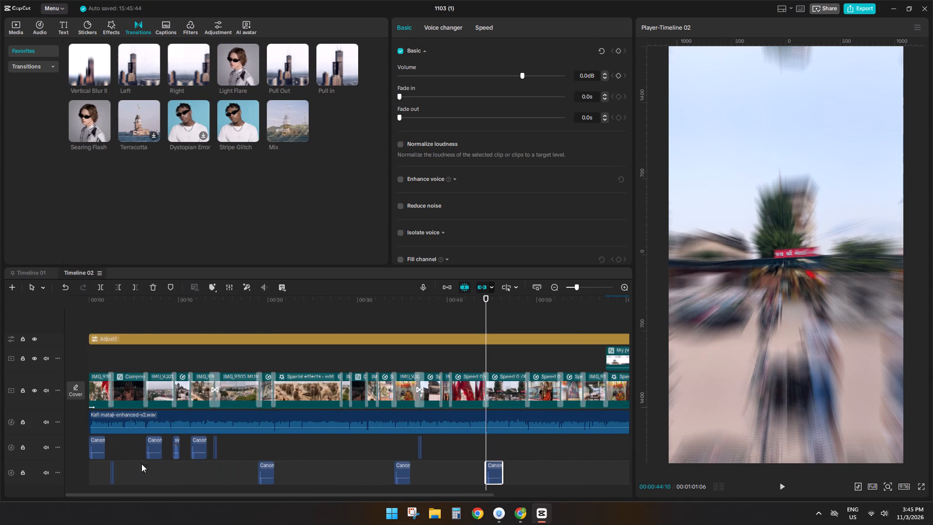
left_click(177, 446, "ctrl")
key("ctrl+c")
left_click_drag(474, 496, 610, 485)
scroll(447, 447, "up", 5, "ctrl")
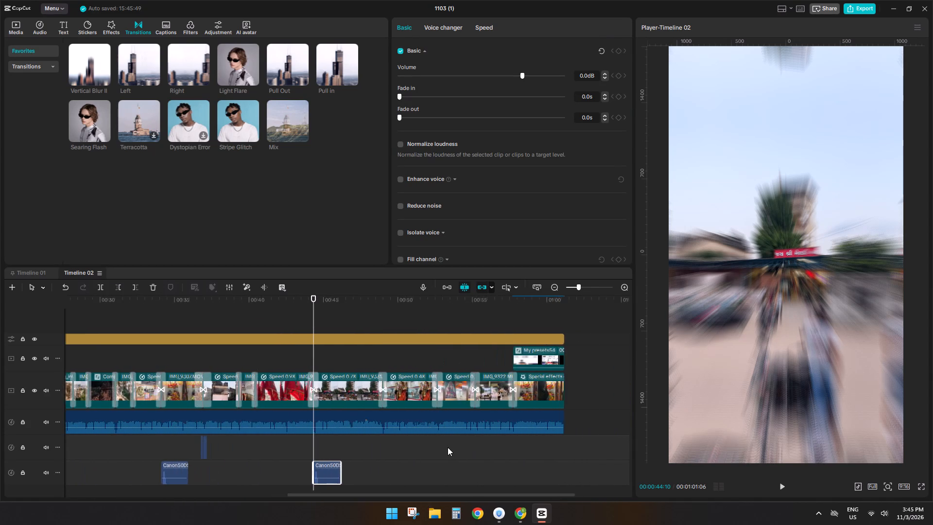
scroll(454, 455, "up", 4, "ctrl")
left_click(413, 366, "ctrl")
key("ctrl+v")
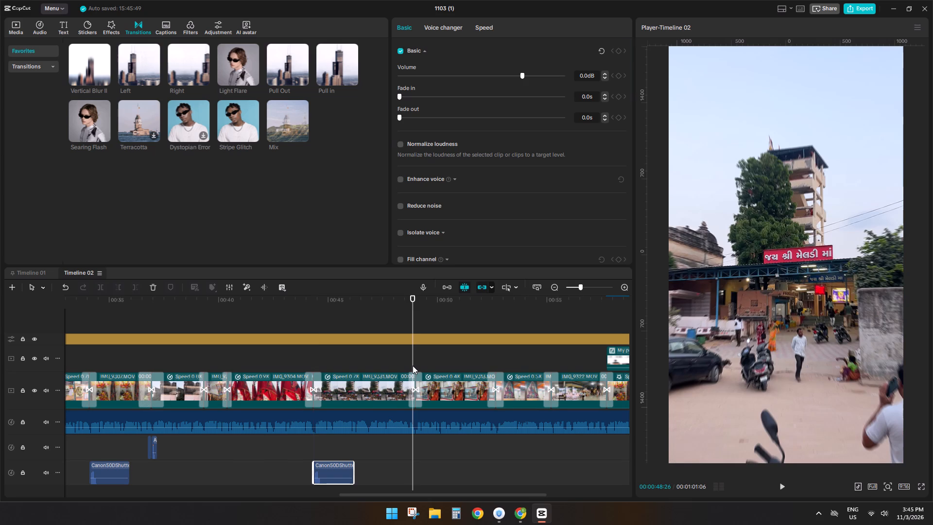
Copy the Canon shutter click sound at 00:44:10 to 00:52:20, under the transition after the IMG_9313 clip.
left_click(498, 361, "ctrl")
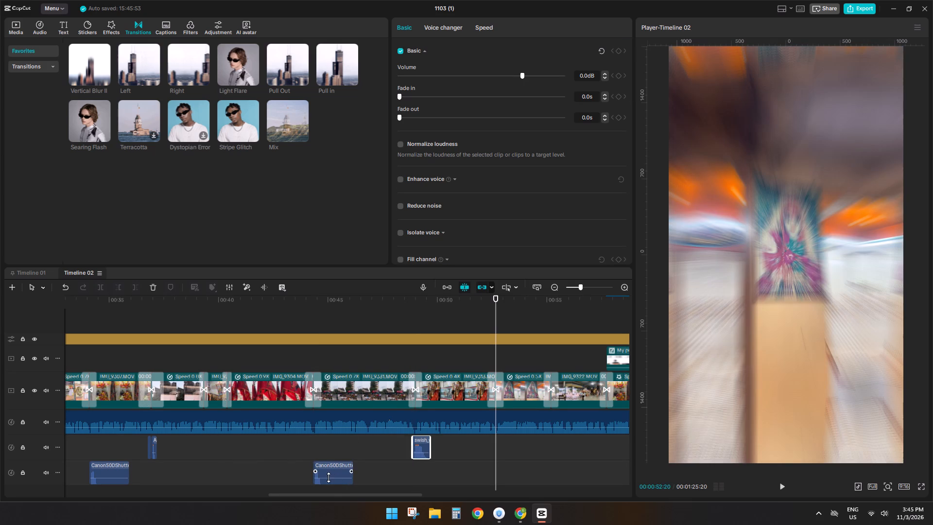
left_click(328, 477)
key("ctrl+c")
key("ctrl+v")
Replace the Pull in transition near 00:55, before the IMG_9322 clip, with the Light Flare transition.
left_click(547, 360)
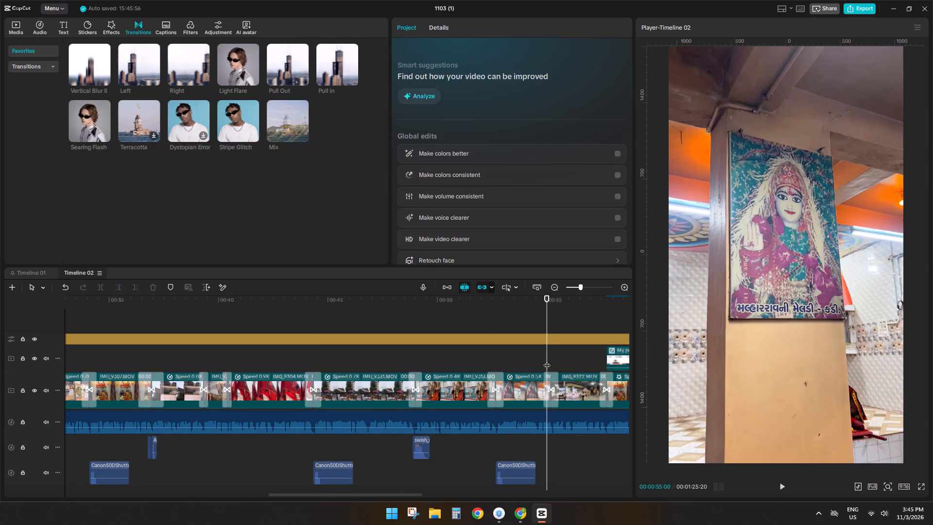
left_click(546, 397)
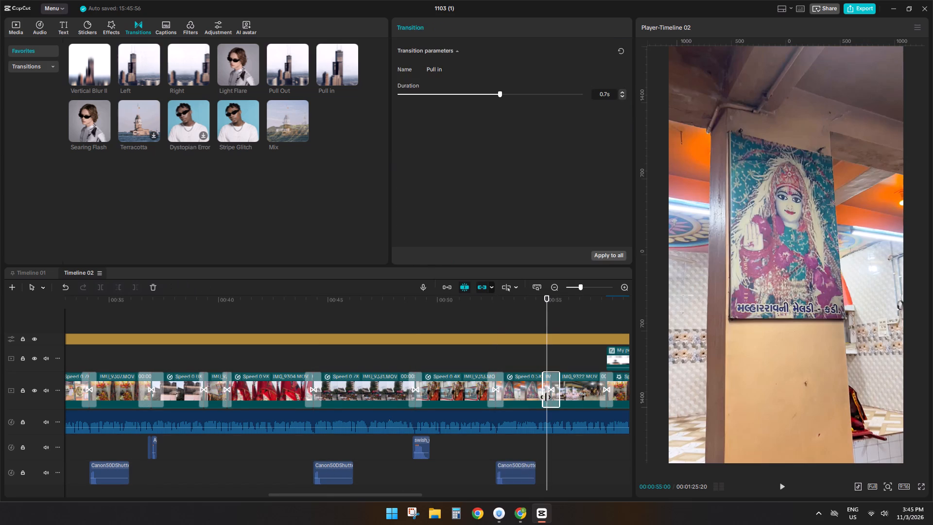
key("d")
left_click_drag(255, 65, 546, 388)
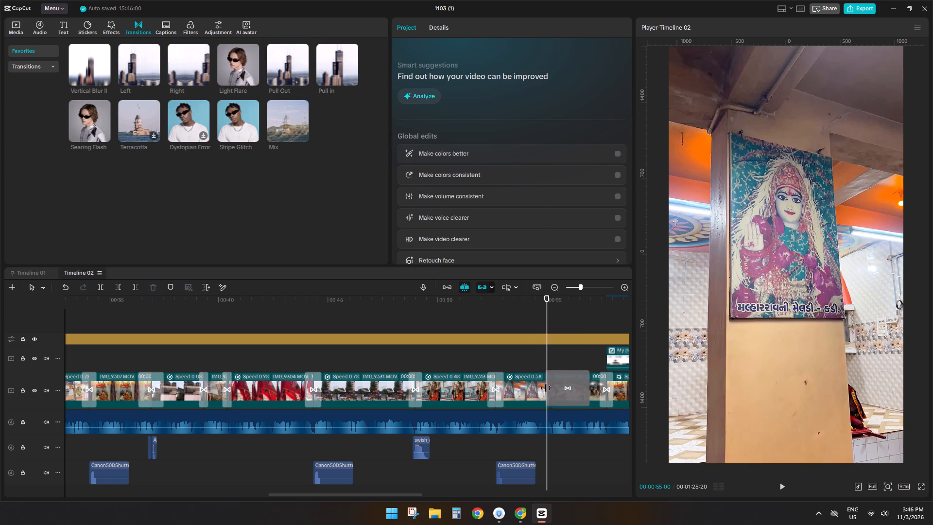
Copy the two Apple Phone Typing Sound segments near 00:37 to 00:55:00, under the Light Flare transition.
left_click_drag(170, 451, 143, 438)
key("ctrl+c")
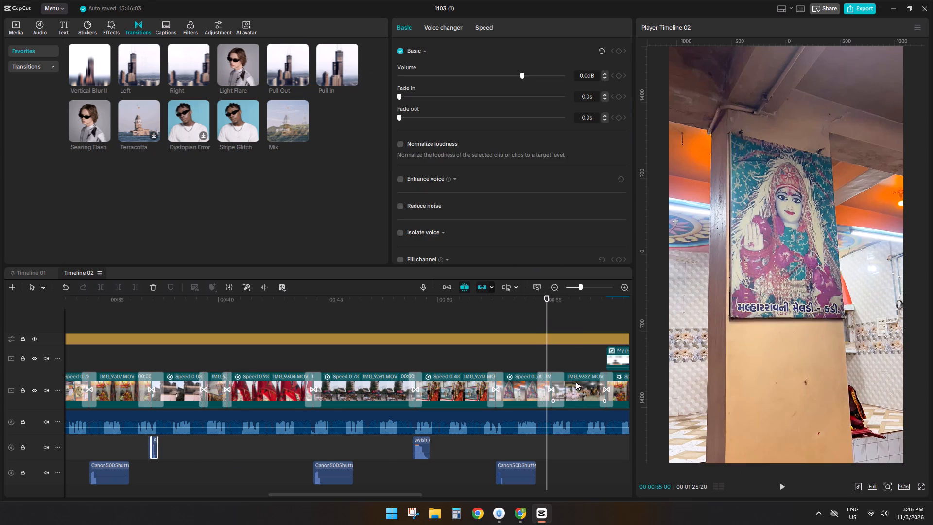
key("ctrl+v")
Play around the Light Flare transition near 00:55 and on to 00:58:25 to check the sound timing and the ending.
key("space")
scroll(583, 453, "up", 10, "ctrl")
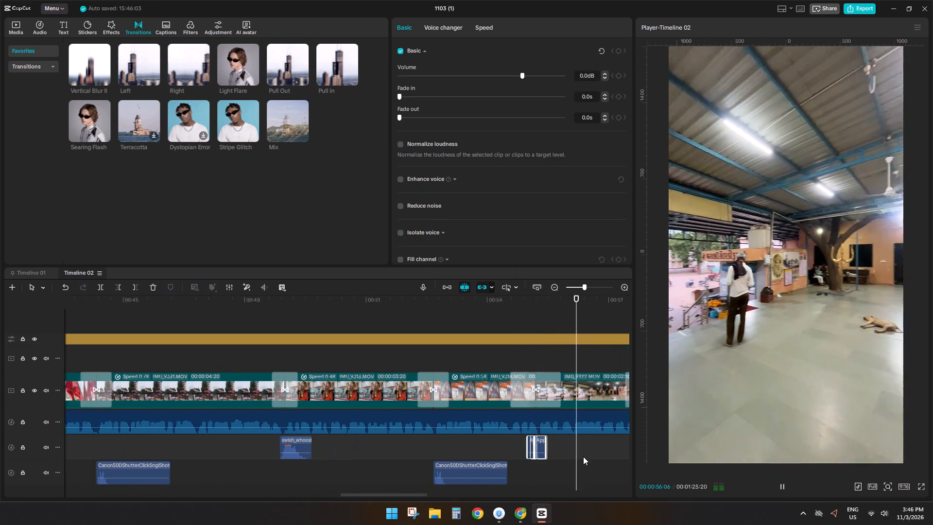
left_click(512, 439)
key("space")
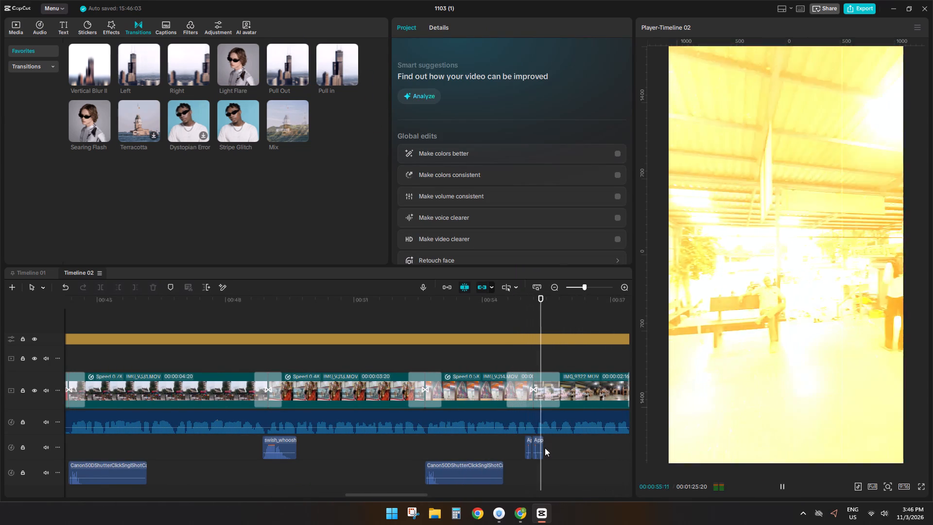
key("space")
left_click(536, 361)
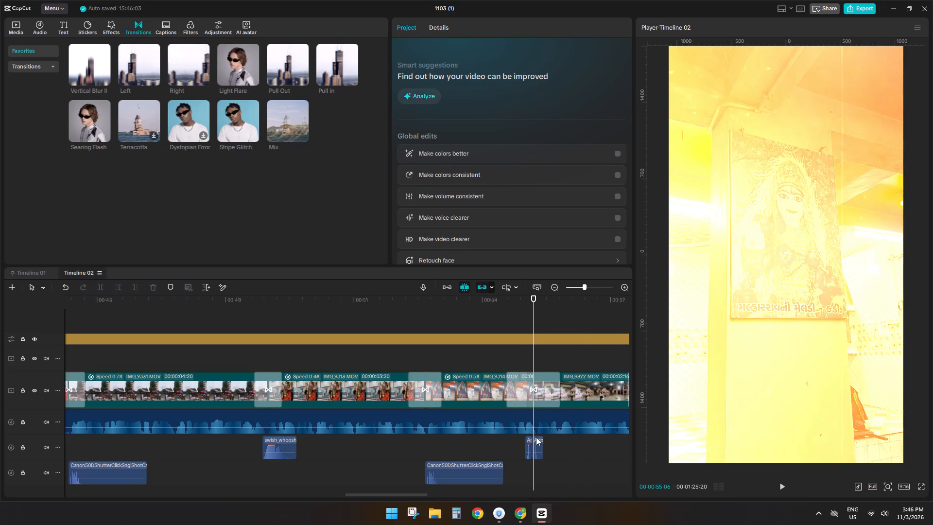
key("space")
scroll(575, 451, "down", 13, "ctrl")
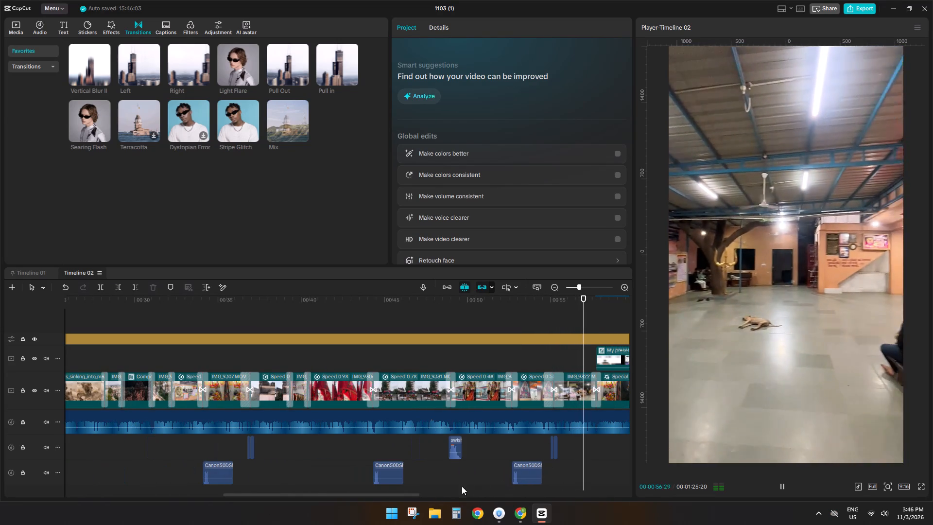
key("space")
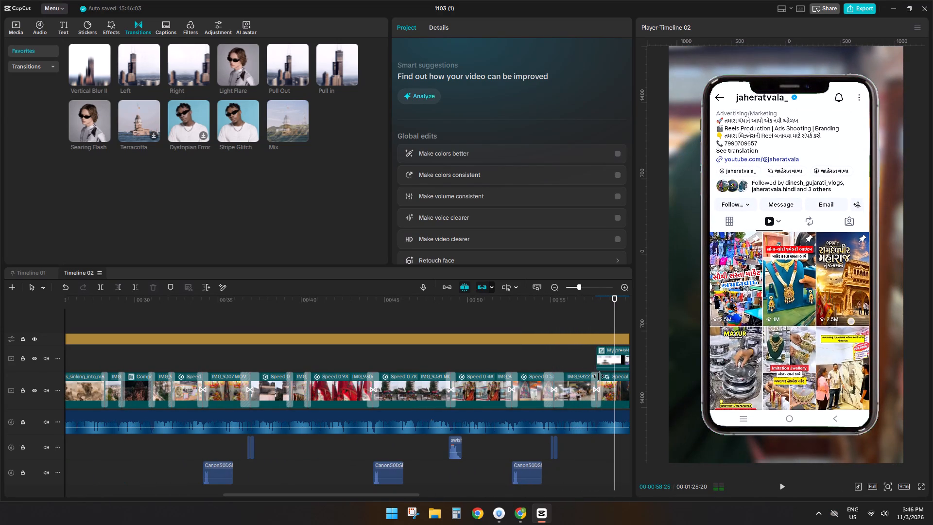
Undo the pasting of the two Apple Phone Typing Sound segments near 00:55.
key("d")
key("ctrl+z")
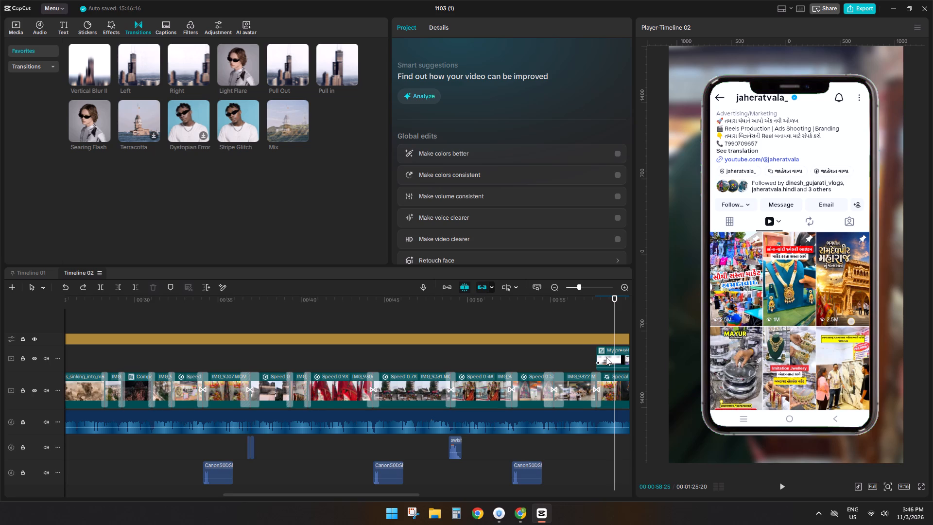
Group the My presets54 overlay and the special-effects clip beneath it at the timeline's end into one compound clip.
scroll(611, 363, "down", 4, "ctrl")
left_click_drag(380, 494, 486, 495)
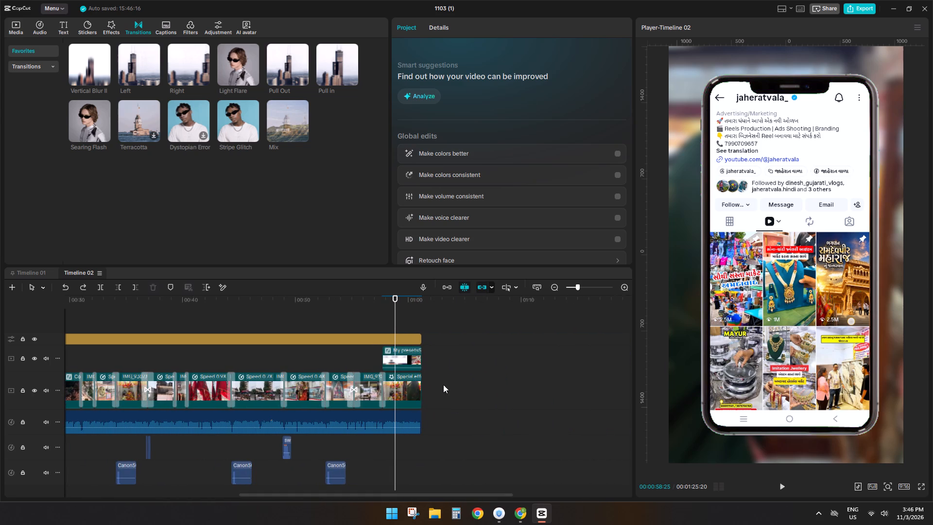
left_click_drag(441, 385, 403, 365)
key("alt+g")
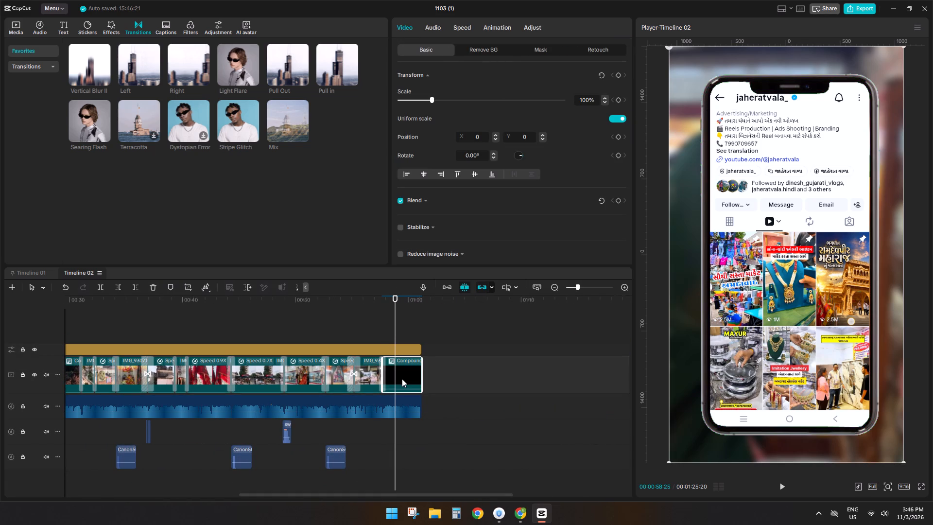
Inside the ending compound clip's My presets54, set the In animation of Compound clip1 to None, and return to the main timeline.
double_click(402, 379)
left_click(170, 368)
left_click(487, 30)
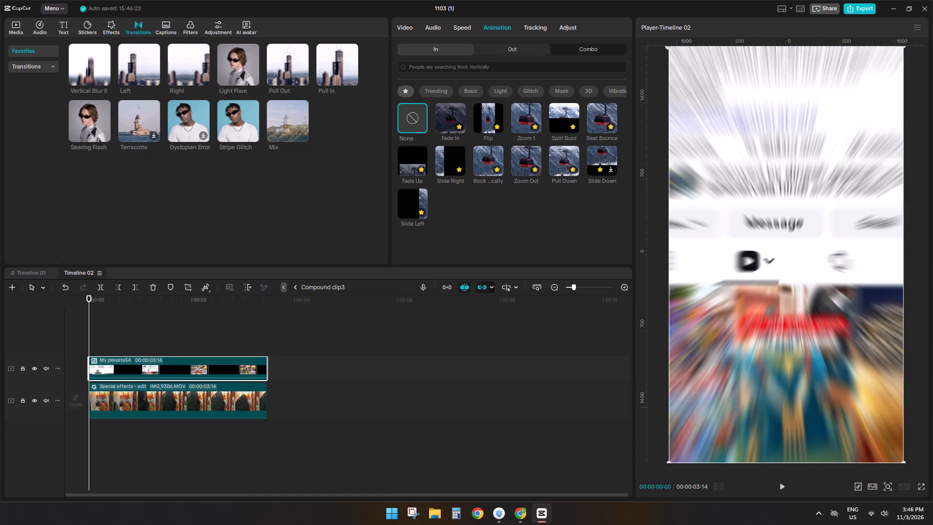
left_click(412, 30)
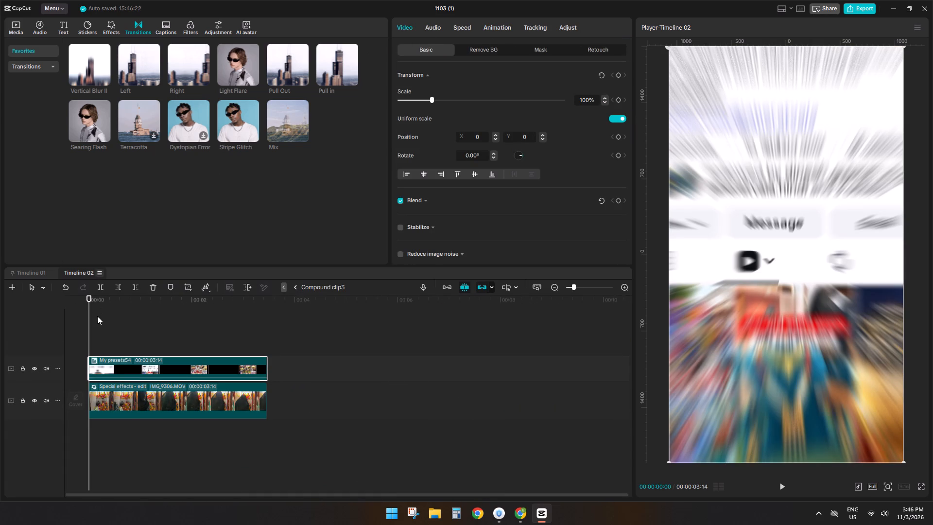
double_click(107, 368)
left_click(107, 365)
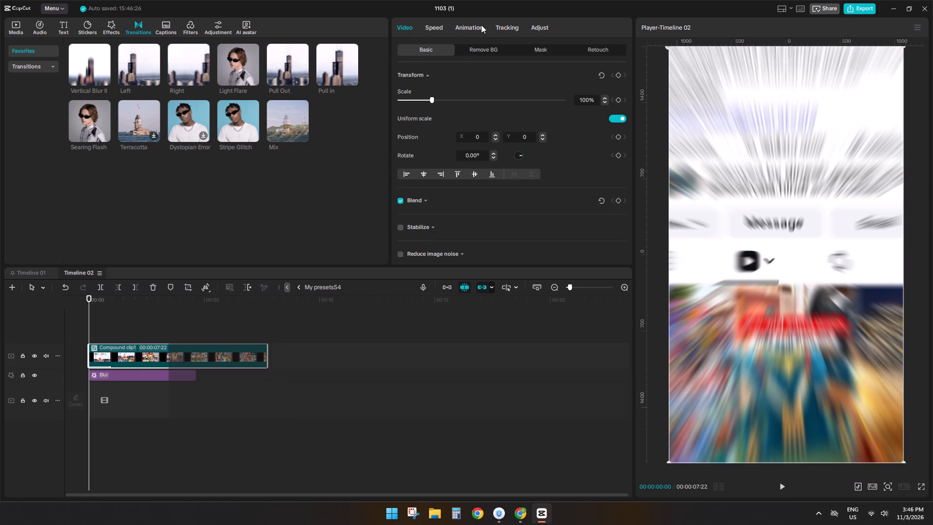
left_click(481, 25)
left_click(406, 122)
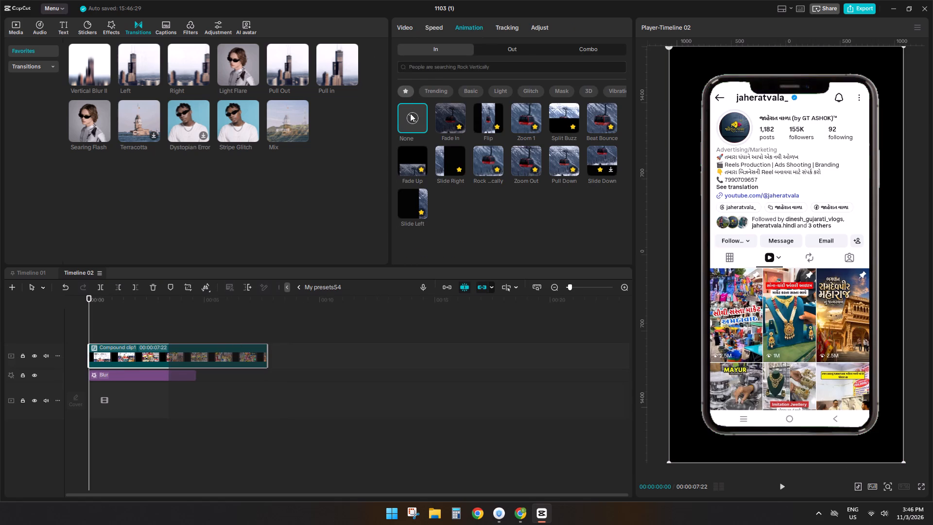
left_click(302, 287)
left_click(294, 287)
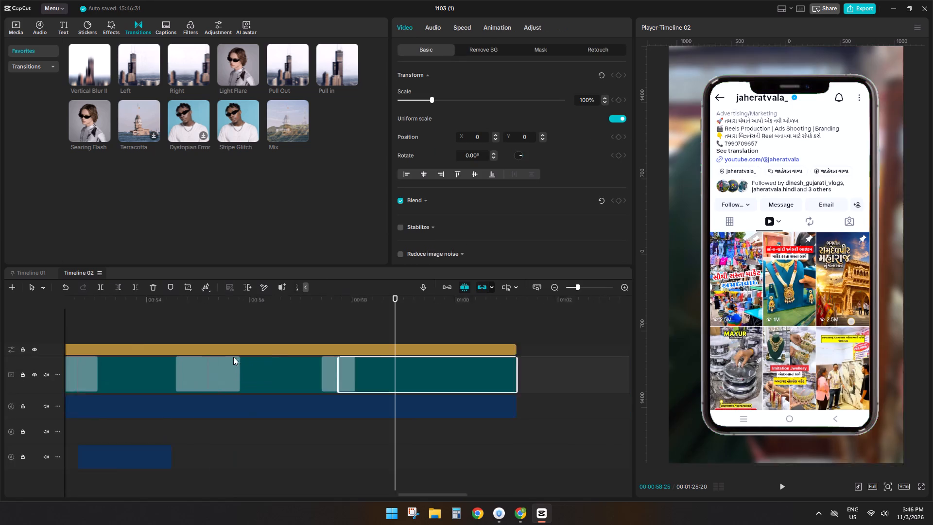
Play the last seconds from about 00:57 to the end to check the transition into the ending compound clip.
left_click(370, 325)
key("space")
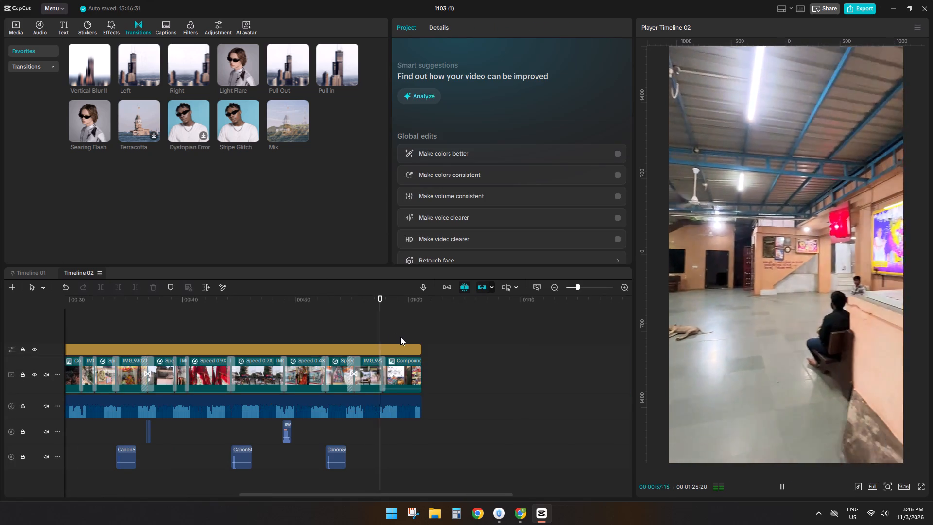
scroll(436, 355, "up", 5, "ctrl")
scroll(442, 362, "down", 1, "ctrl")
scroll(442, 362, "up", 6, "ctrl")
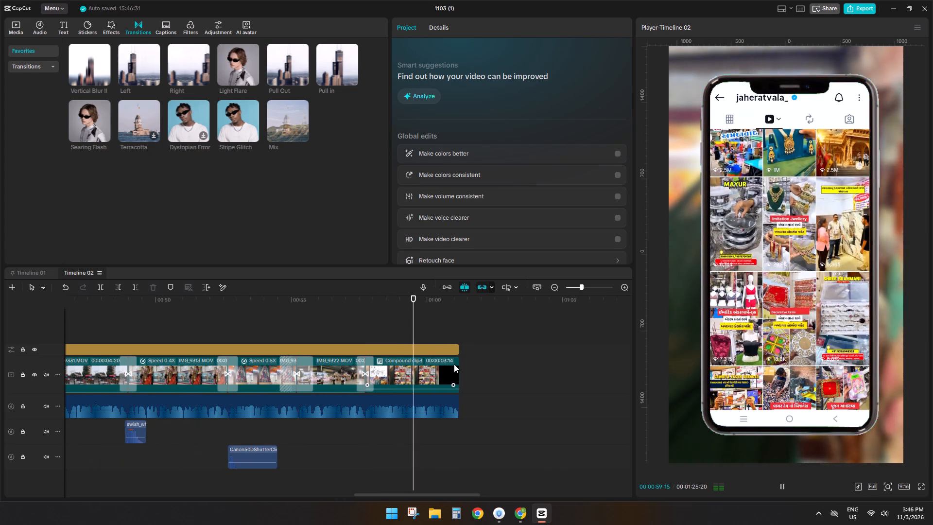
scroll(417, 356, "down", 4, "ctrl")
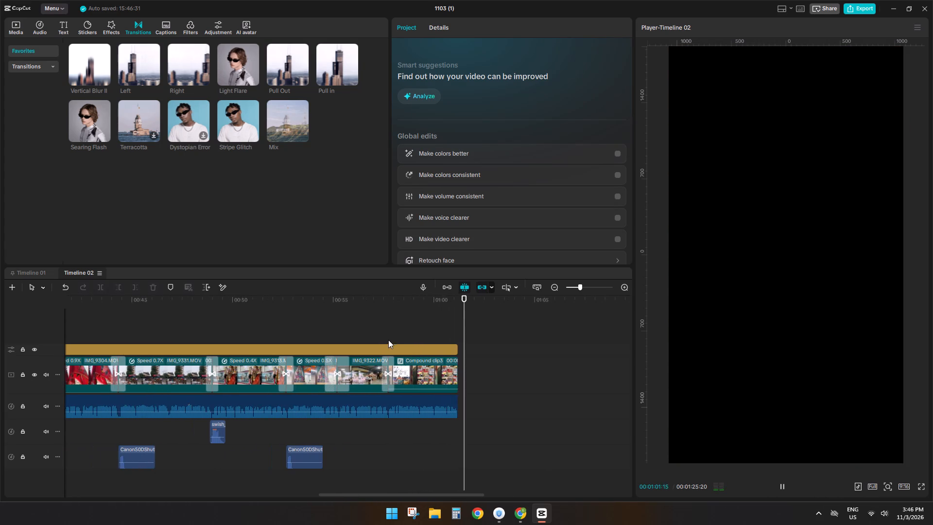
Paste the two Apple Phone Typing Sound segments at 00:57:22, under the transition into the ending compound clip.
left_click(386, 339)
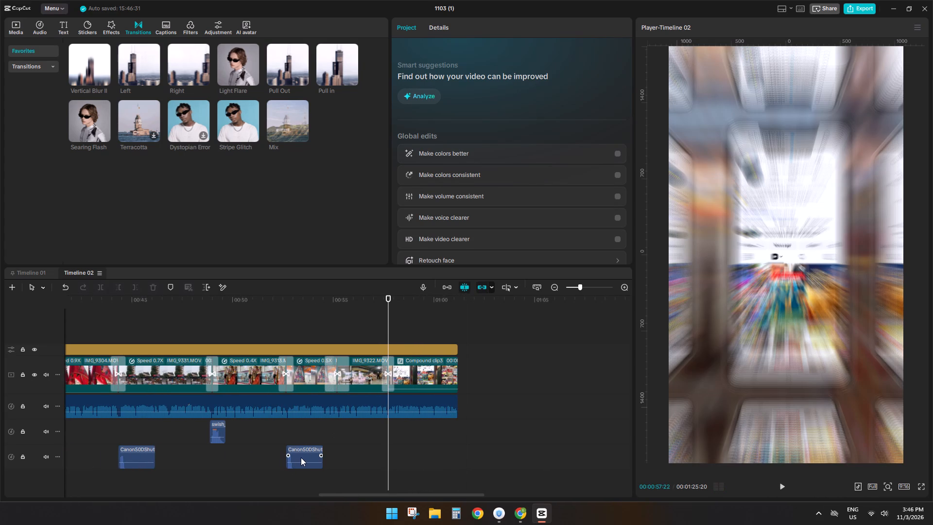
left_click(301, 457)
key("ctrl+v")
Delete the stray sound left beyond the video's end at 01:01:06 on the sound-effect tracks.
left_click(460, 339)
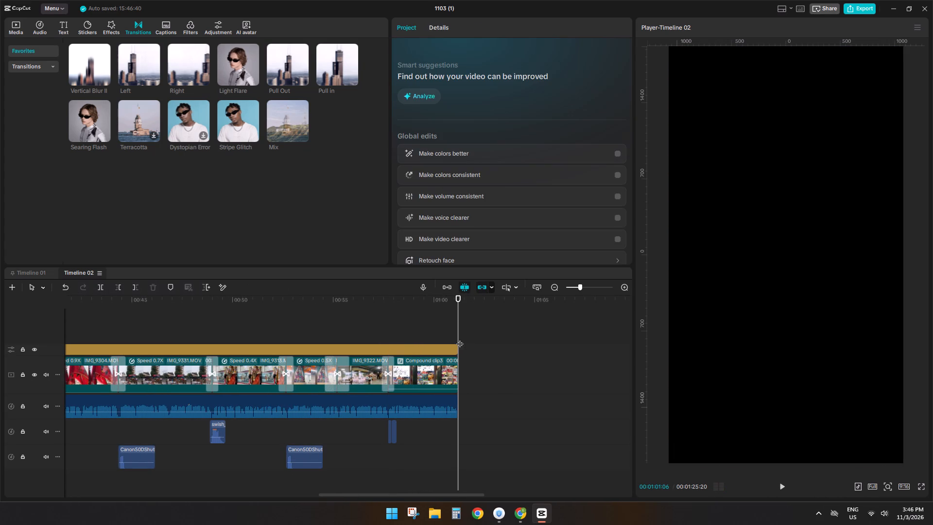
scroll(461, 355, "up", 8)
key("space")
scroll(459, 336, "down", 2, "ctrl")
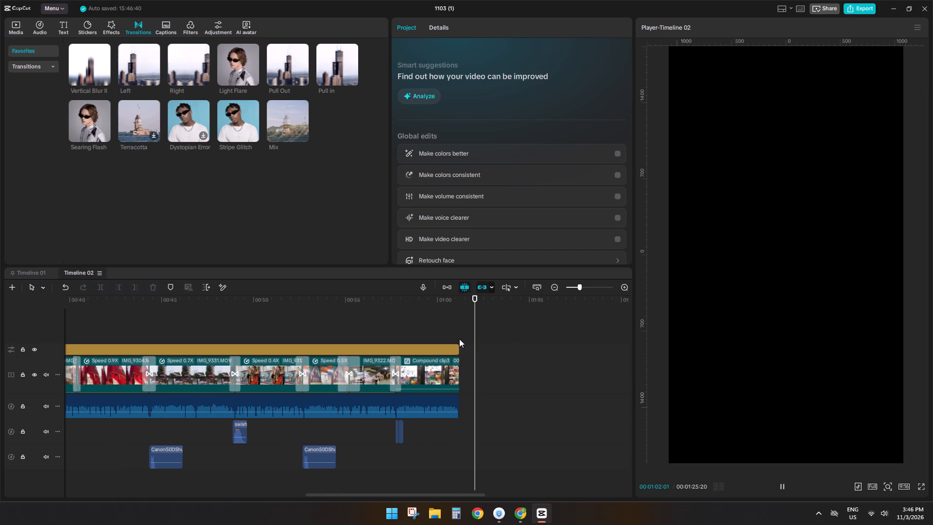
scroll(459, 339, "down", 19, "ctrl")
left_click_drag(349, 453, 274, 453)
left_click_drag(357, 477, 277, 454)
key("d")
Play Timeline 02 from the beginning for several seconds to review the opening, and return the playhead to 00:00.
left_click(295, 402)
left_click_drag(295, 402, 8, 402)
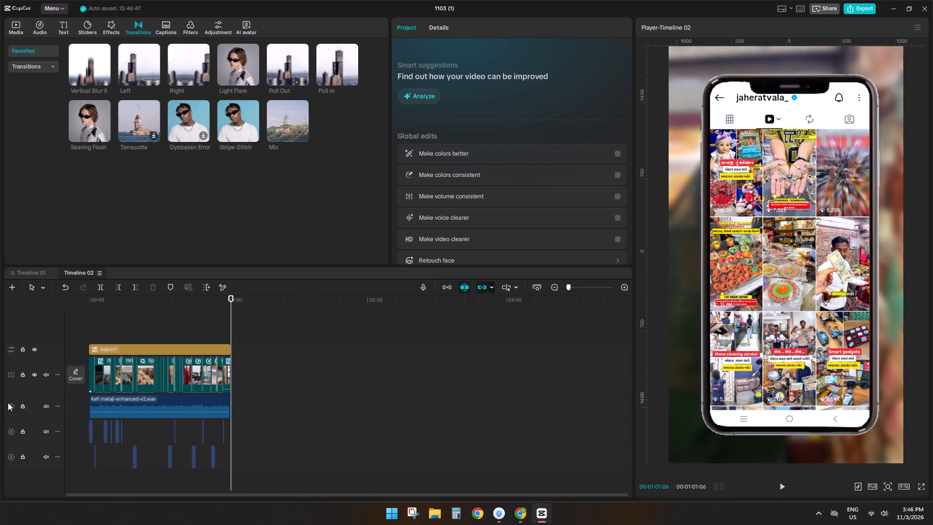
left_click_drag(8, 402, 0, 402)
left_click(125, 316)
left_click_drag(125, 316, 0, 288)
key("space")
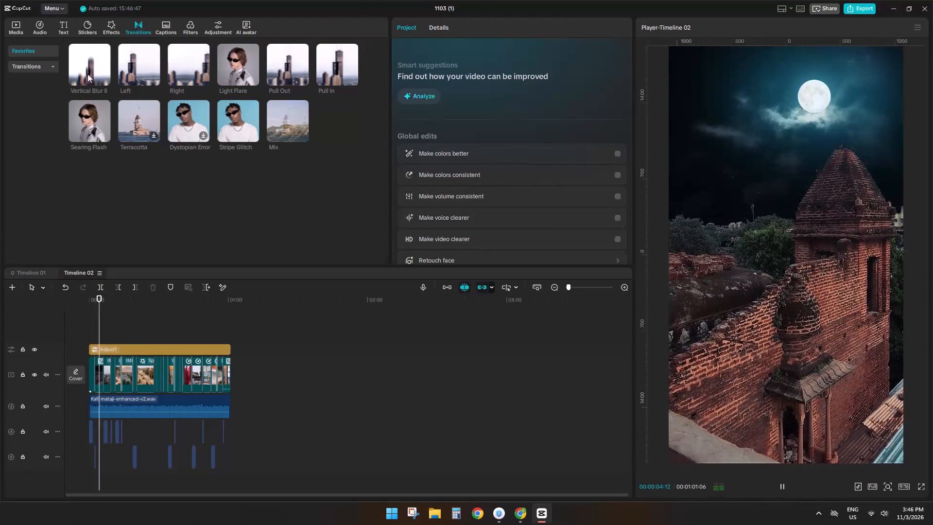
scroll(189, 421, "up", 13, "ctrl")
scroll(186, 436, "down", 1, "ctrl")
scroll(186, 436, "up", 2, "ctrl")
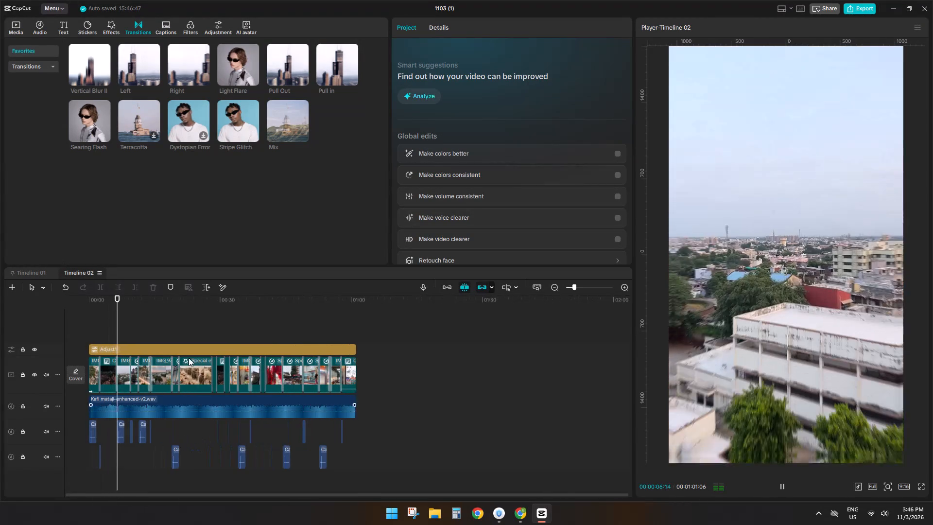
left_click_drag(170, 321, 35, 325)
left_click(155, 322)
left_click_drag(155, 322, 16, 321)
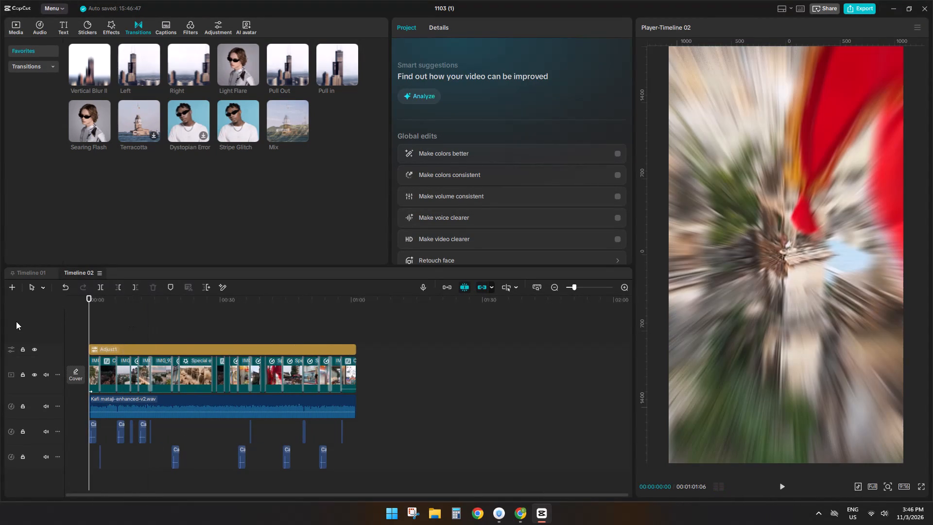
left_click_drag(16, 321, 17, 321)
Switch to Google Chrome and open YouTube in a new tab.
left_click(518, 511)
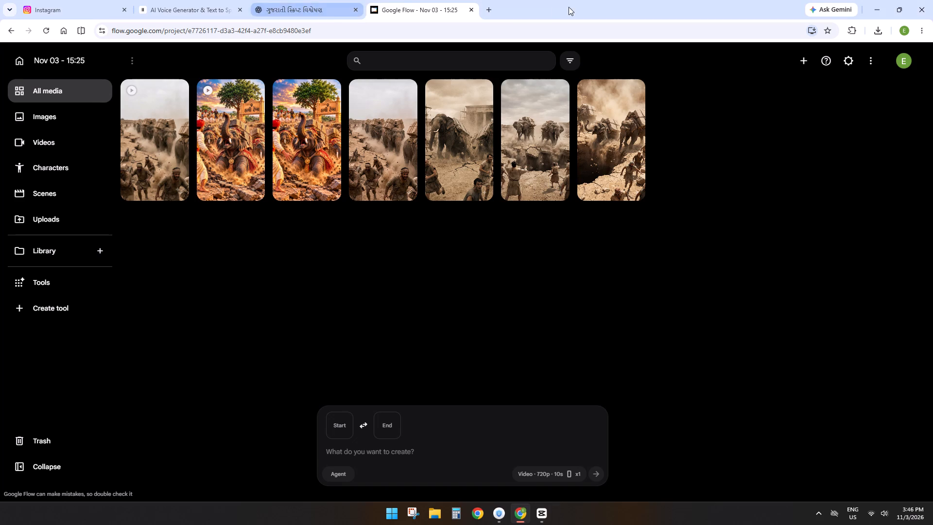
left_click(484, 15)
triple_click(216, 281)
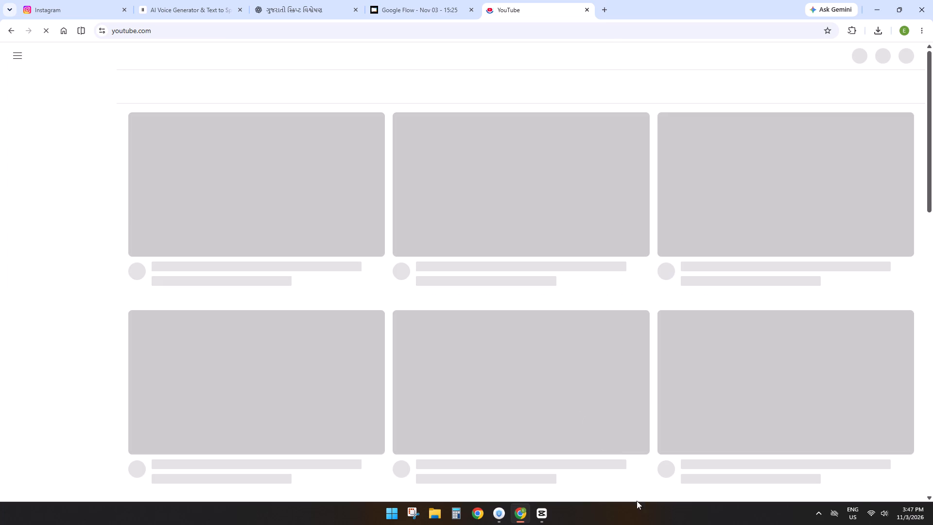
Disconnect Urban VPN and close its window.
left_click(500, 513)
left_click(397, 177)
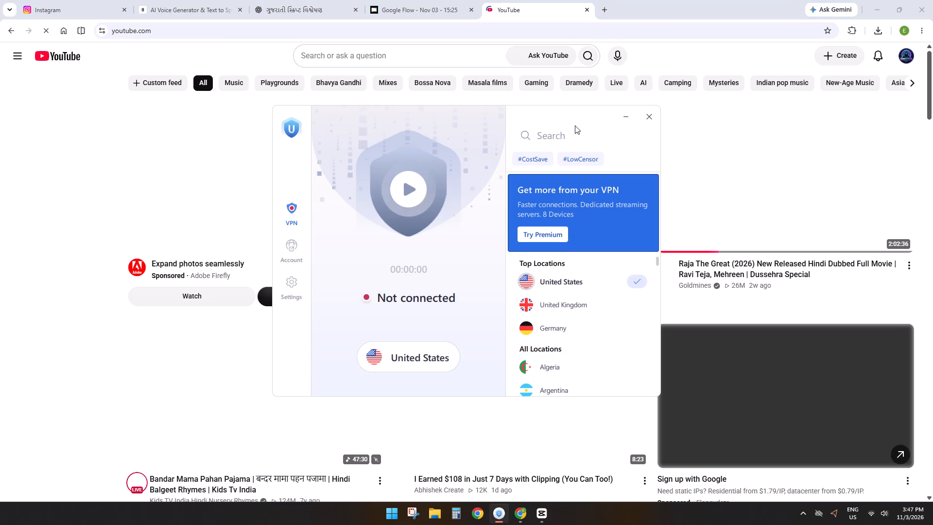
left_click(642, 120)
Search YouTube for "horror background music".
left_click(453, 62)
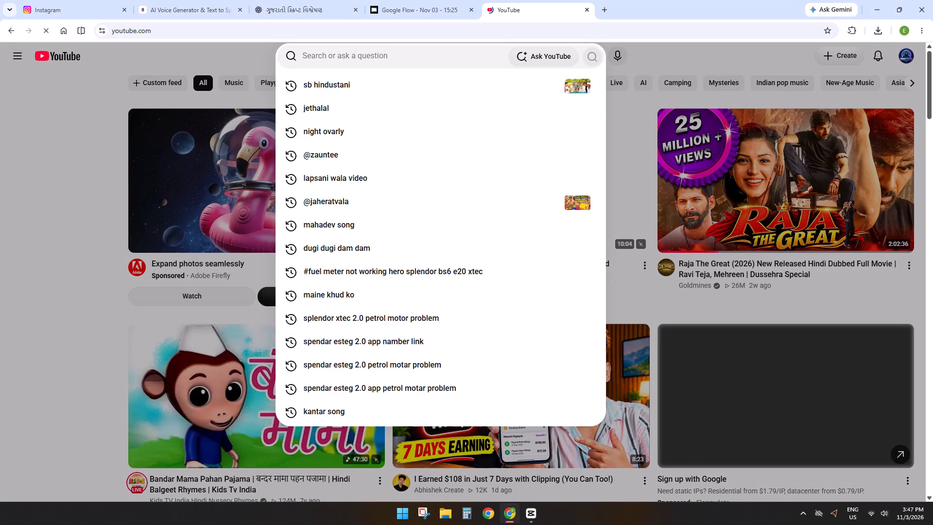
type("horrar")
key("space")
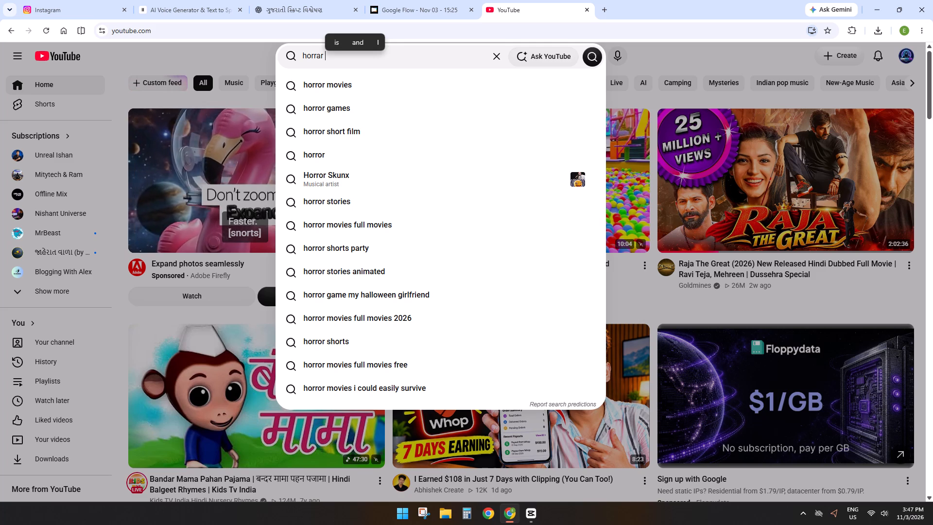
type("begraund muci")
key("s")
key("Return")
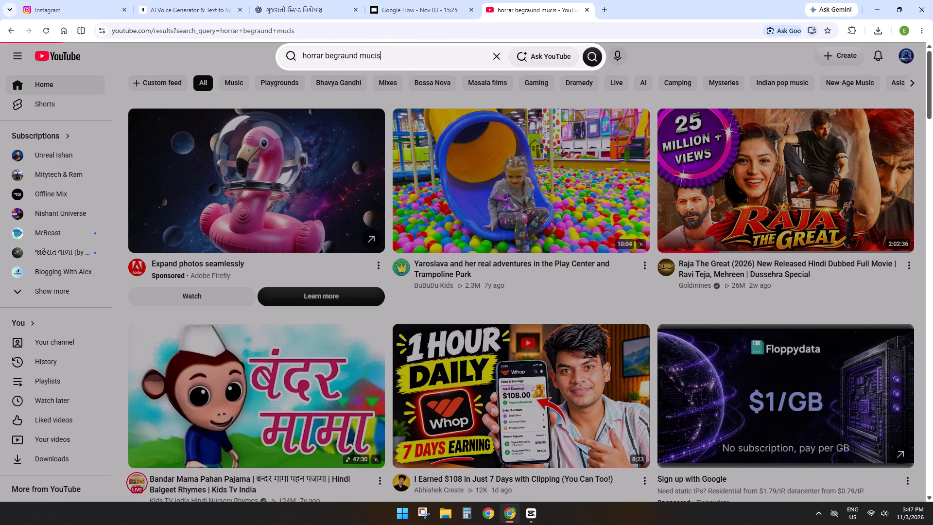
left_click(400, 88)
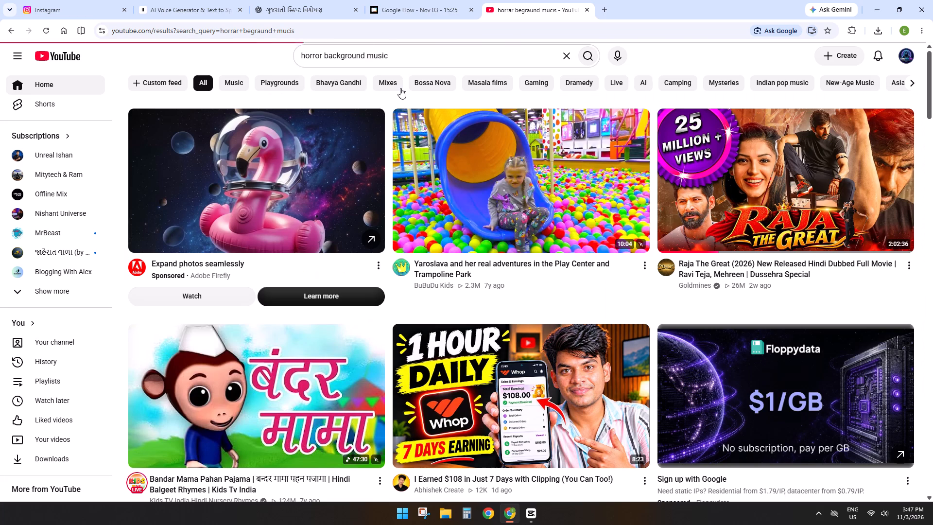
Listen to "Horror background video l Horror background Music no copyright" past its ad, and return to the search results.
scroll(339, 303, "down", 4)
scroll(392, 355, "down", 3)
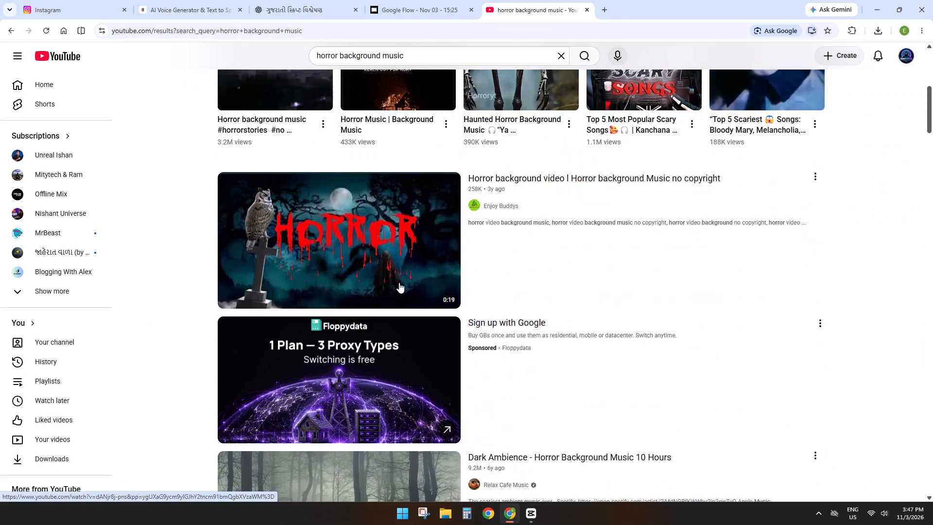
left_click(399, 282)
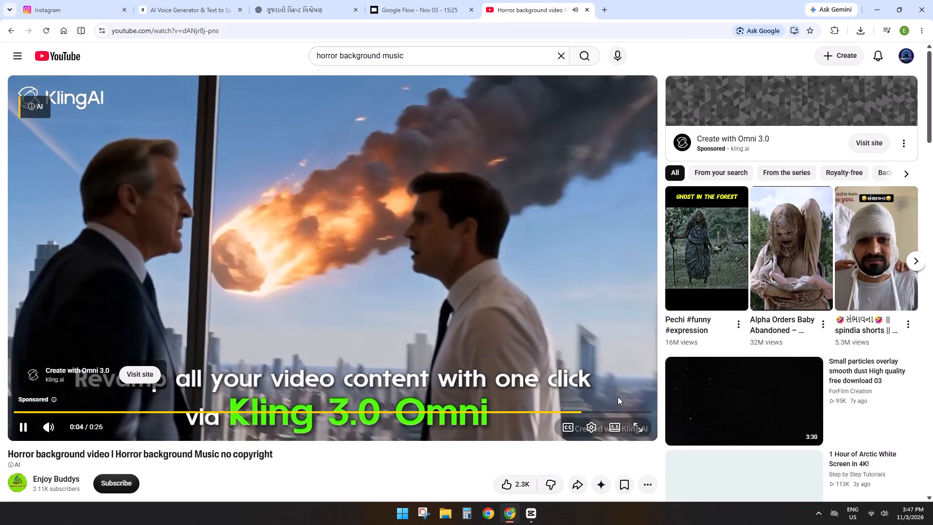
left_click(626, 397)
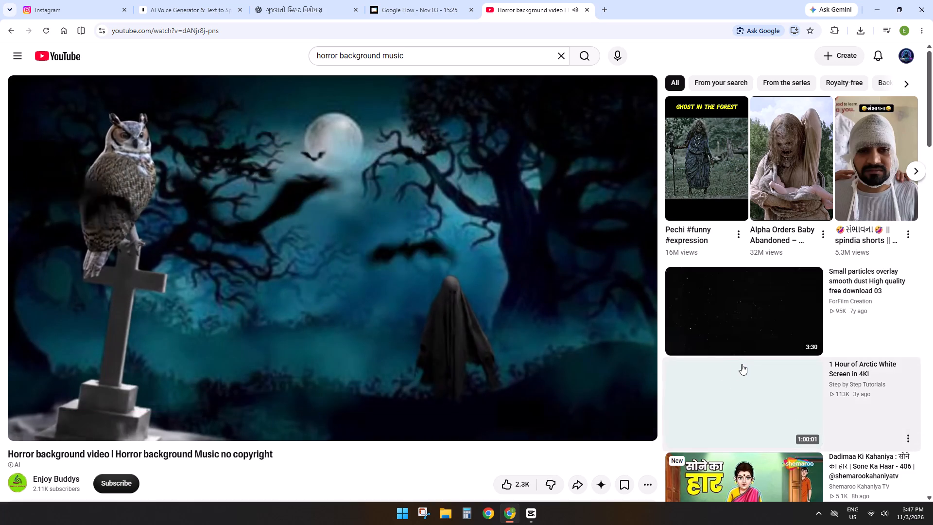
left_click(10, 29)
Open the "Aahat Background Music No Copyright" horror story video from the results and copy its share link.
scroll(310, 236, "down", 5)
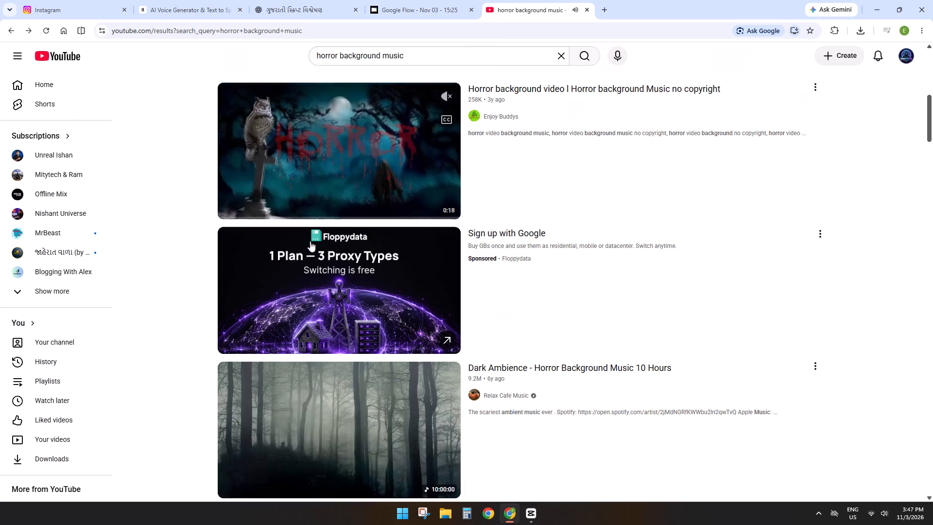
scroll(310, 241, "down", 7)
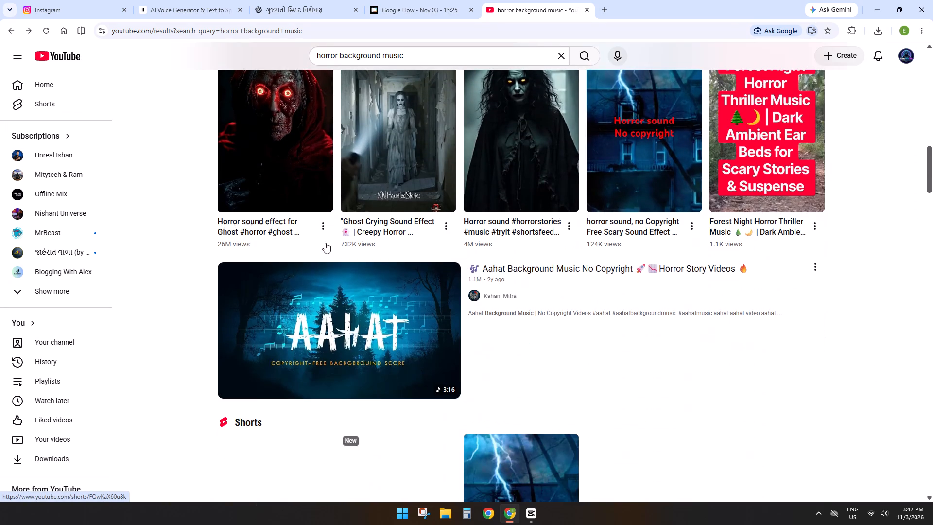
scroll(325, 243, "down", 4)
left_click(325, 165)
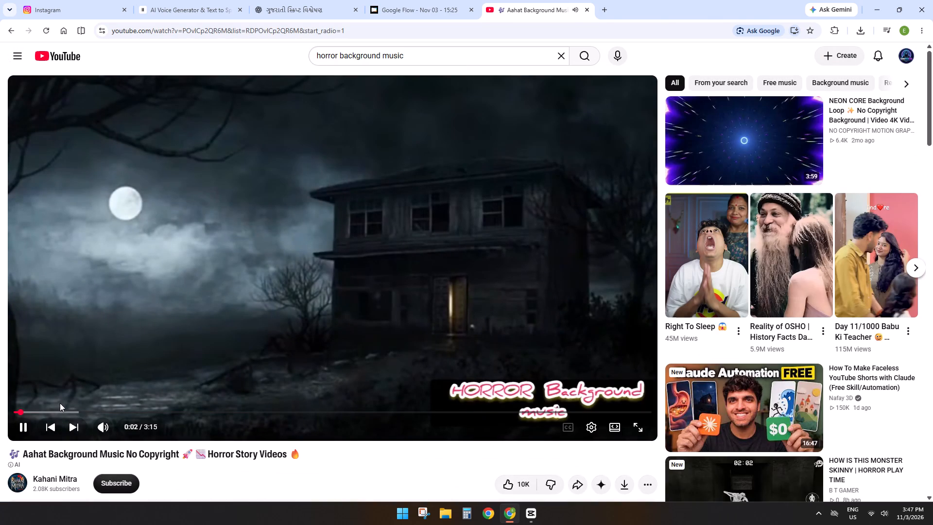
left_click(574, 488)
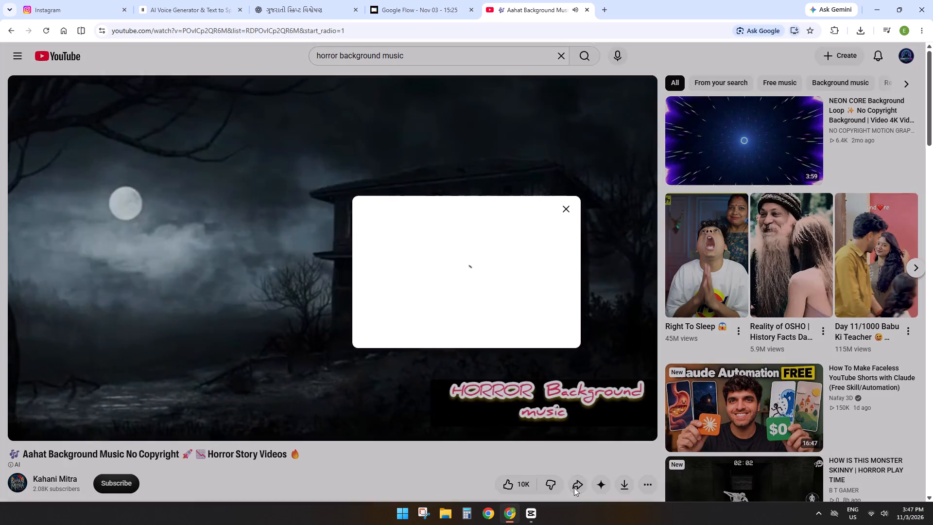
left_click(547, 325)
left_click(565, 168)
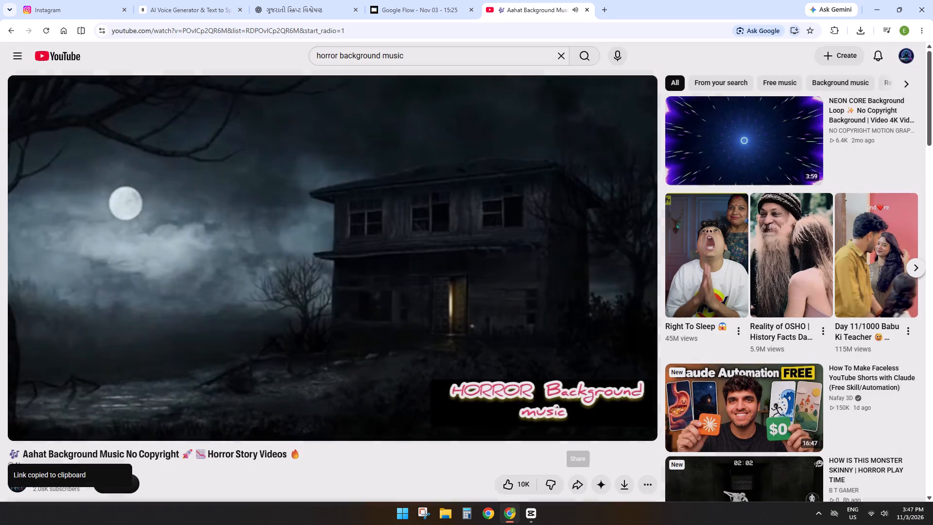
Open the vd6s.net YouTube downloader in a new tab and submit the copied Aahat video link.
left_click(602, 6)
double_click(586, 287)
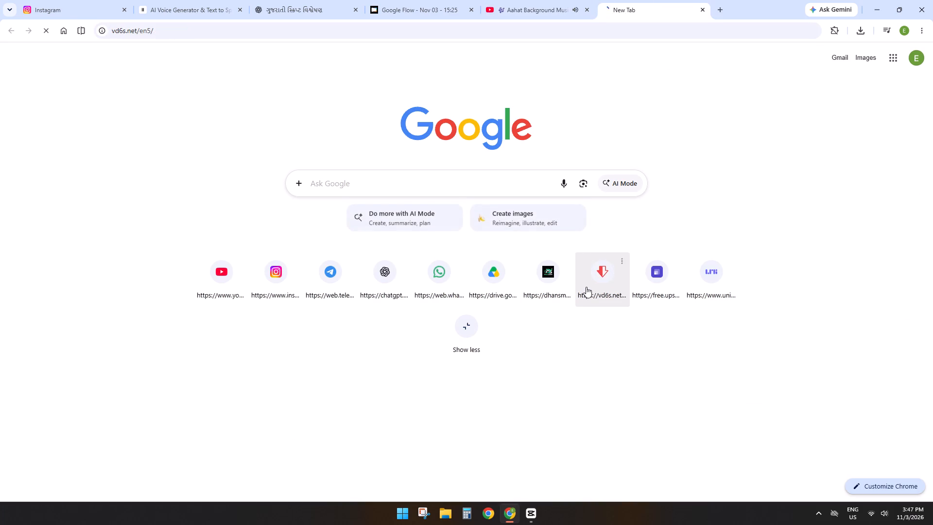
left_click(399, 224)
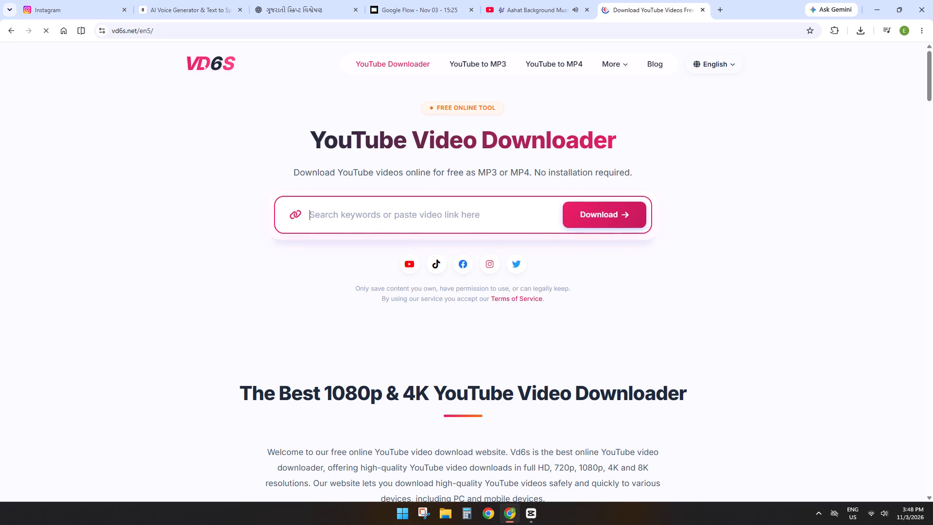
key("ctrl+v")
left_click(612, 221)
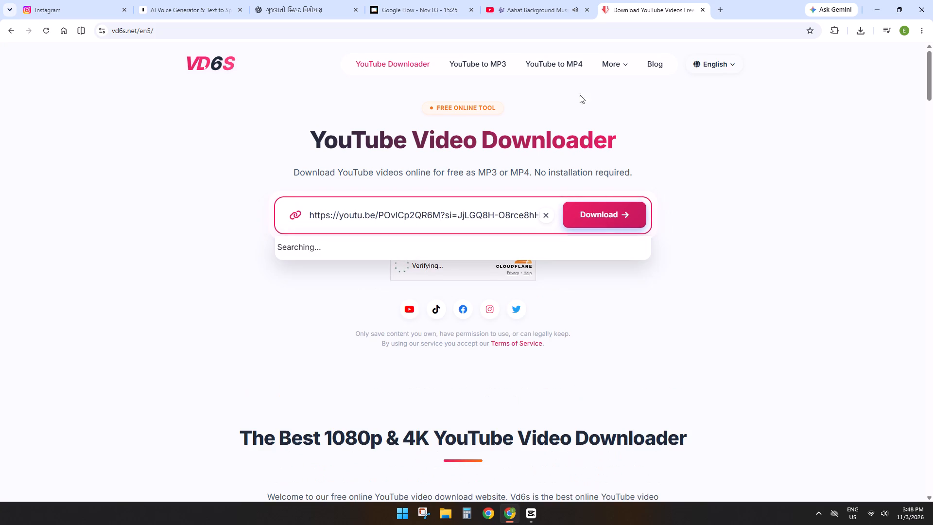
left_click(533, 0)
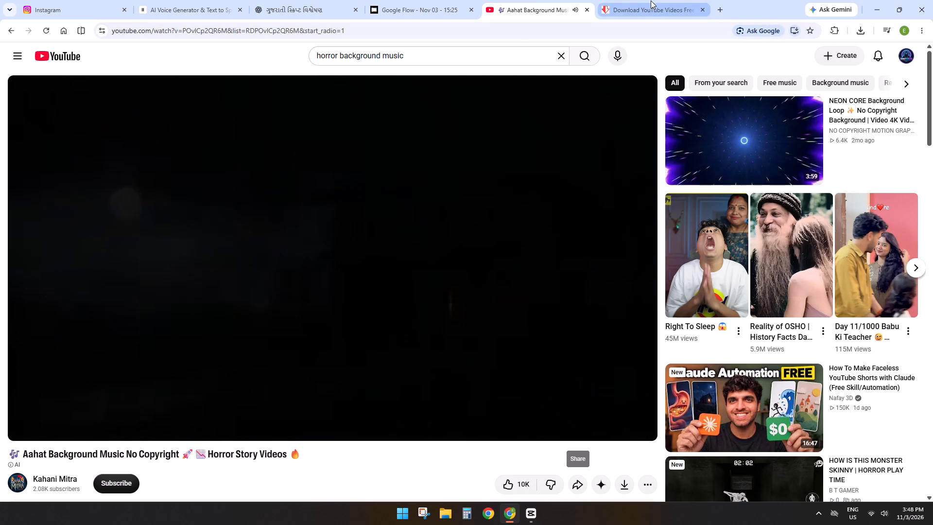
left_click(649, 10)
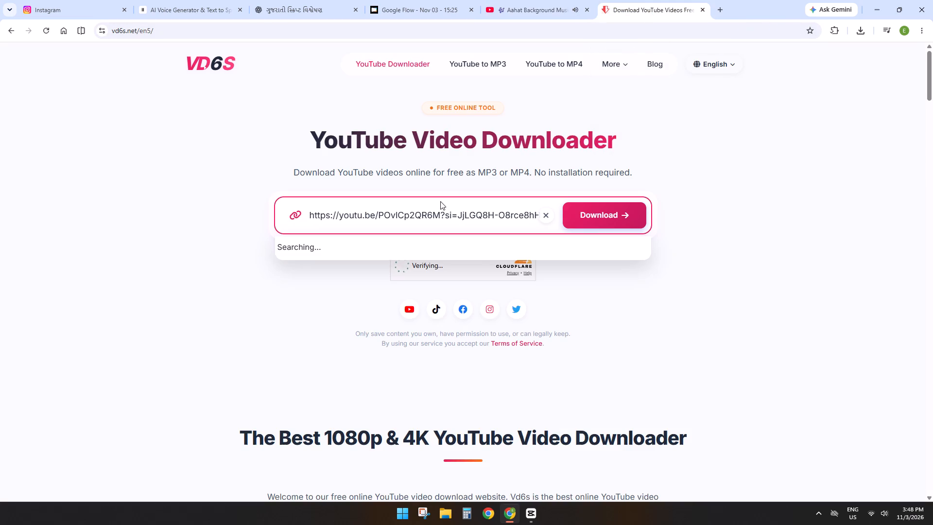
left_click(528, 3)
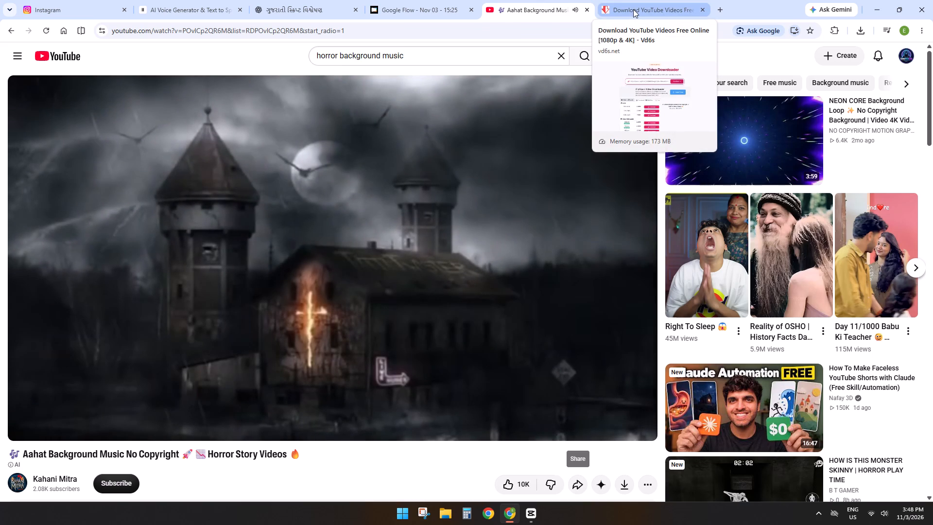
left_click(633, 9)
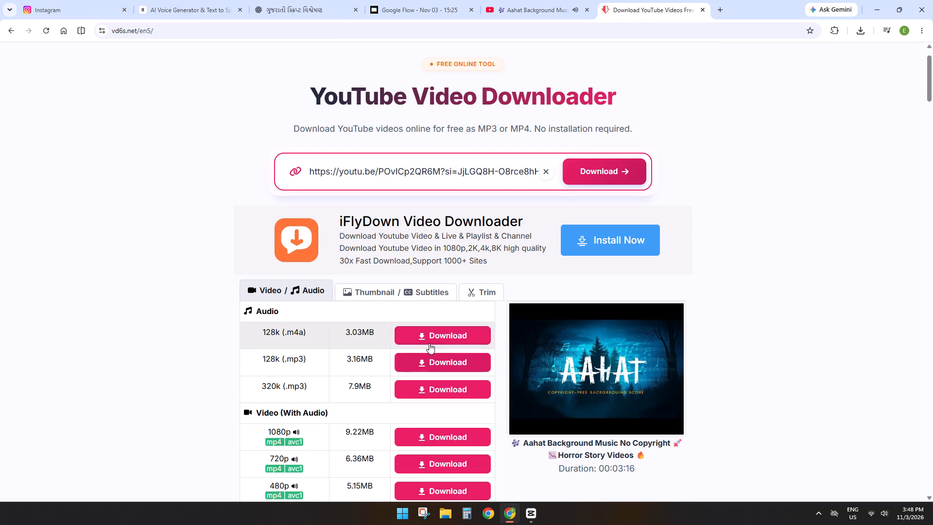
Download the Aahat background music video in 1080p and pause its playback on YouTube.
scroll(406, 423, "down", 2)
left_click(436, 337)
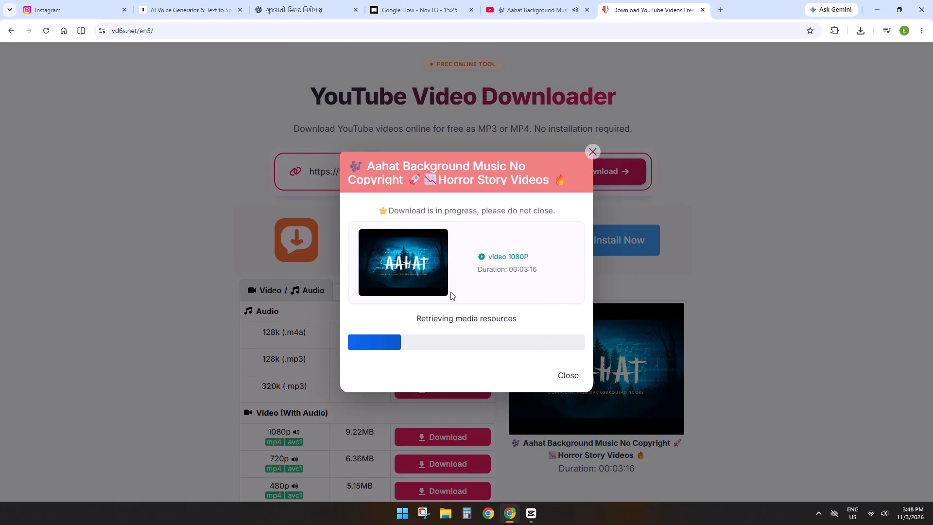
left_click(458, 262)
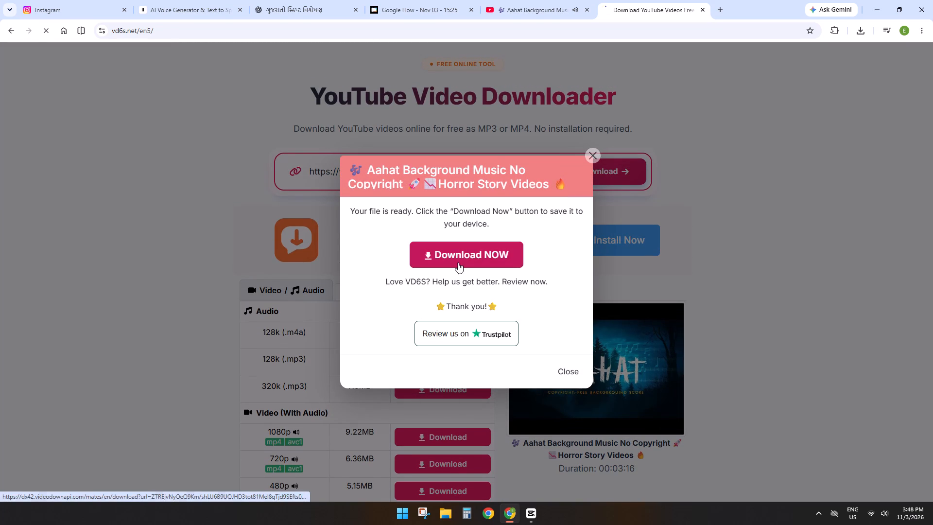
left_click(547, 5)
left_click(275, 236)
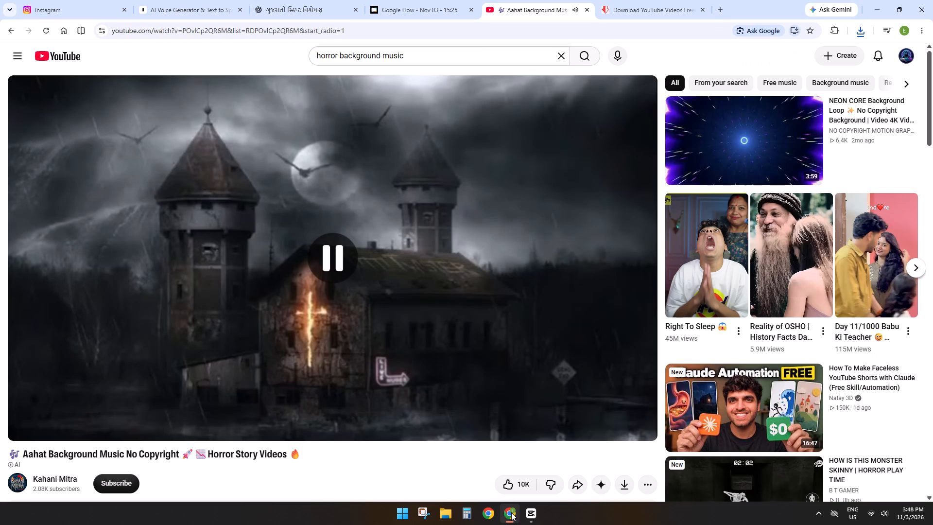
Switch back to CapCut and import the downloaded 1080p Aahat Background Music video from Downloads into the Kadi media folder.
left_click(521, 512)
left_click(257, 315)
left_click_drag(257, 315, 0, 309)
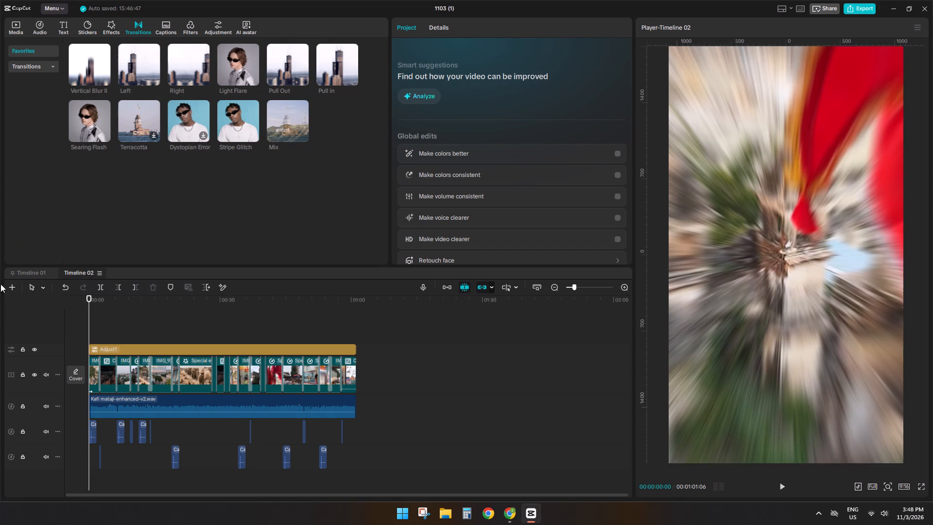
left_click(7, 27)
left_click(28, 56)
left_click(98, 58)
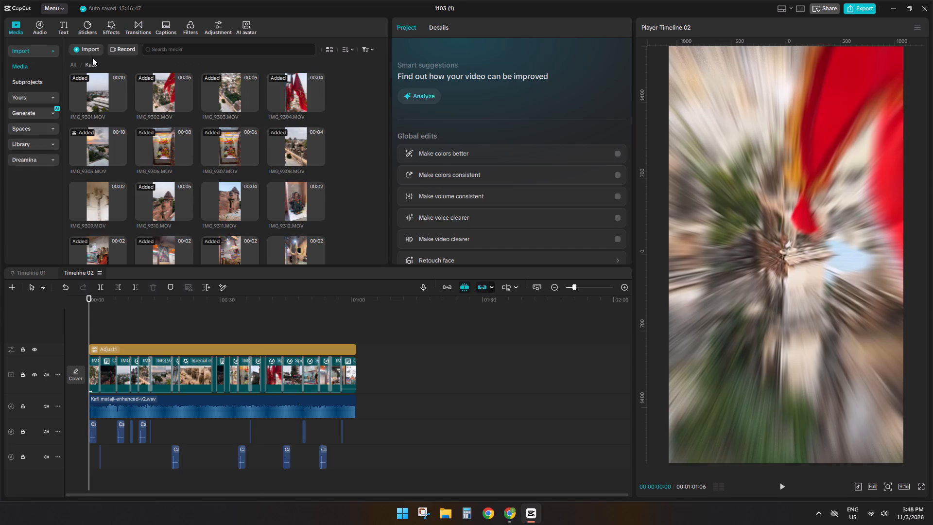
left_click(91, 57)
left_click(91, 54)
left_click(95, 66)
double_click(104, 91)
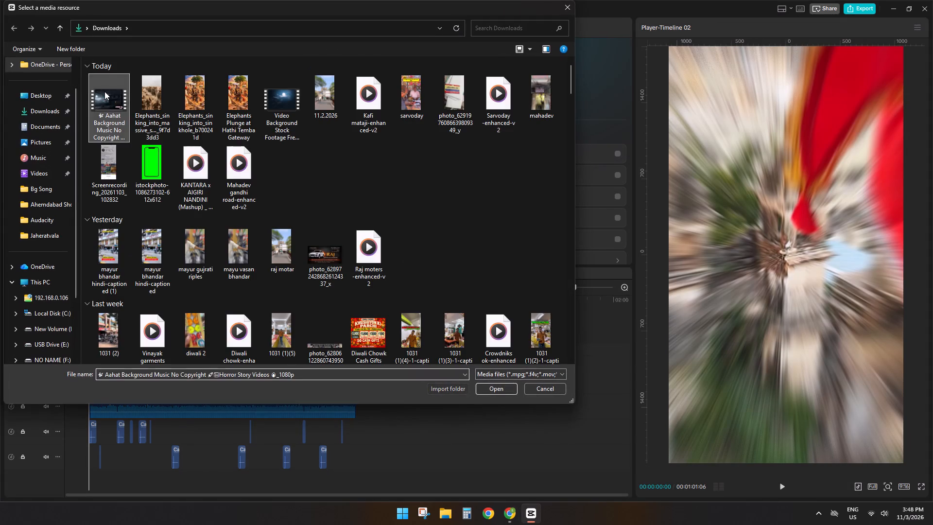
Place the Aahat background music video on a new track above the adjustment layer at the start of Timeline 02.
scroll(240, 225, "down", 14)
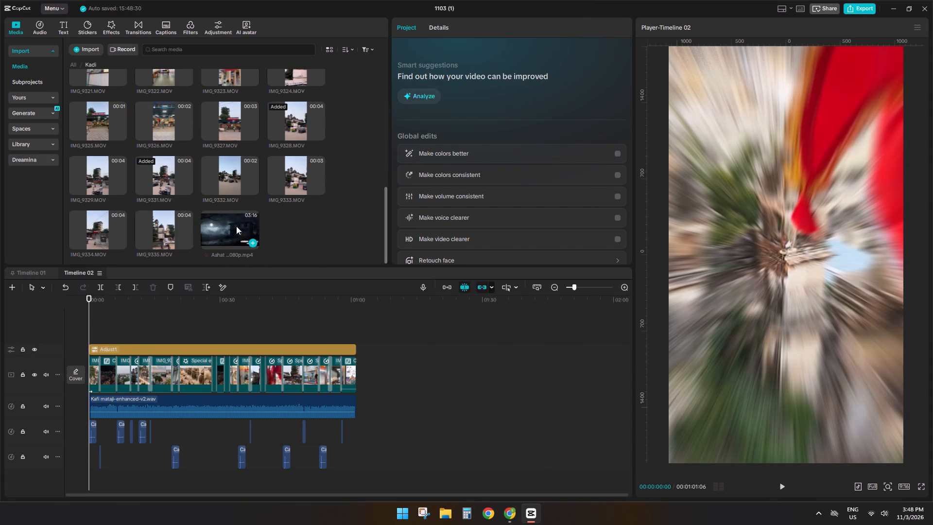
left_click_drag(236, 226, 84, 322)
Extract the audio from the Aahat background music clip and delete its video part from the timeline.
right_click(160, 341)
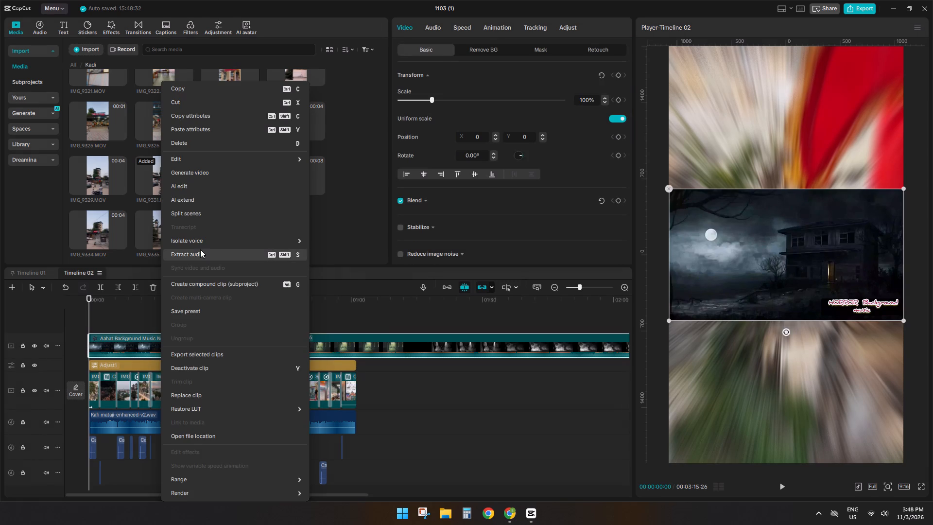
left_click(195, 257)
key("d")
Play back the opening of Timeline 02 to hear the Aahat background music against the narration.
key("space")
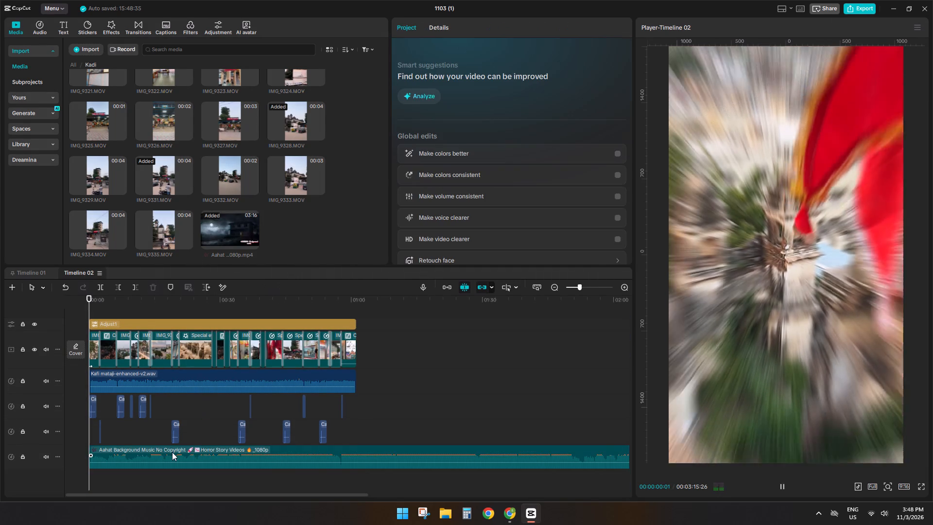
scroll(125, 450, "down", 2, "ctrl")
scroll(125, 450, "up", 8, "ctrl")
scroll(286, 467, "down", 4, "ctrl")
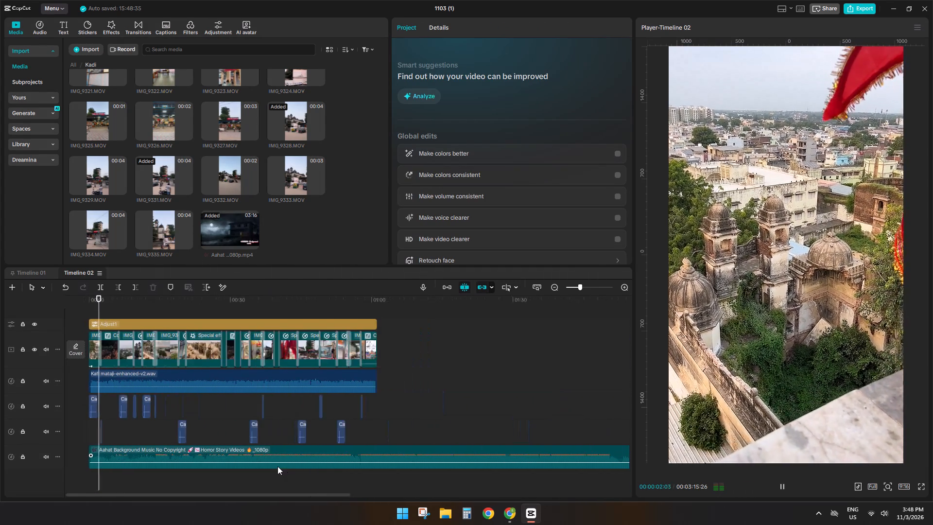
scroll(277, 466, "down", 4, "ctrl")
scroll(178, 463, "up", 10, "ctrl")
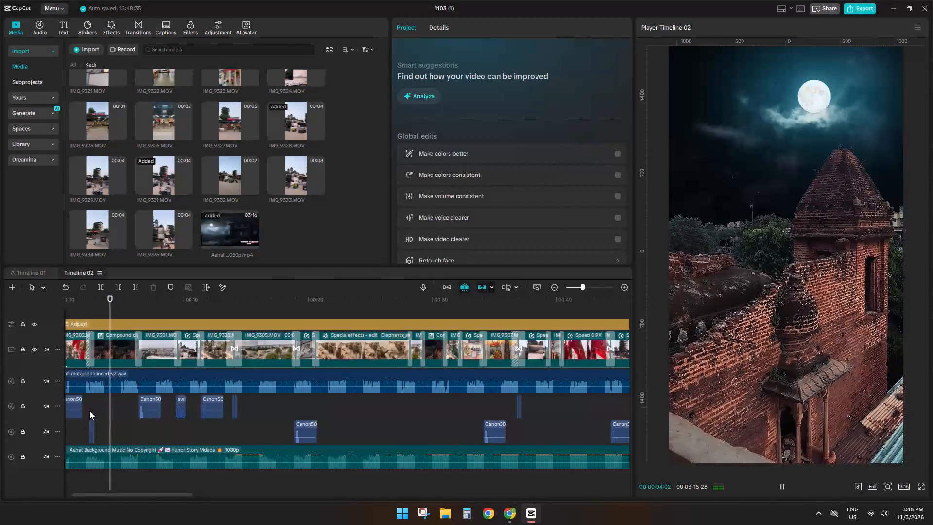
left_click(89, 411)
key("space")
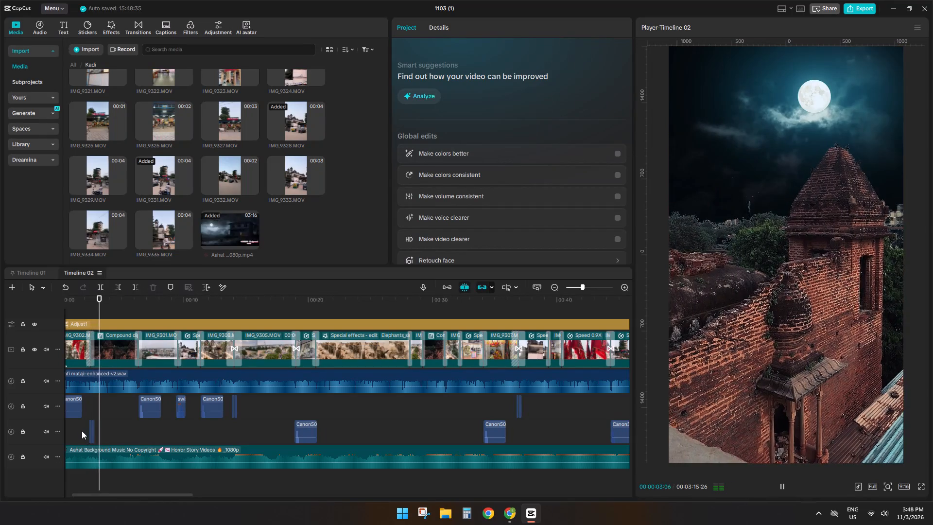
left_click(81, 431)
left_click_drag(81, 431, 69, 434)
key("space")
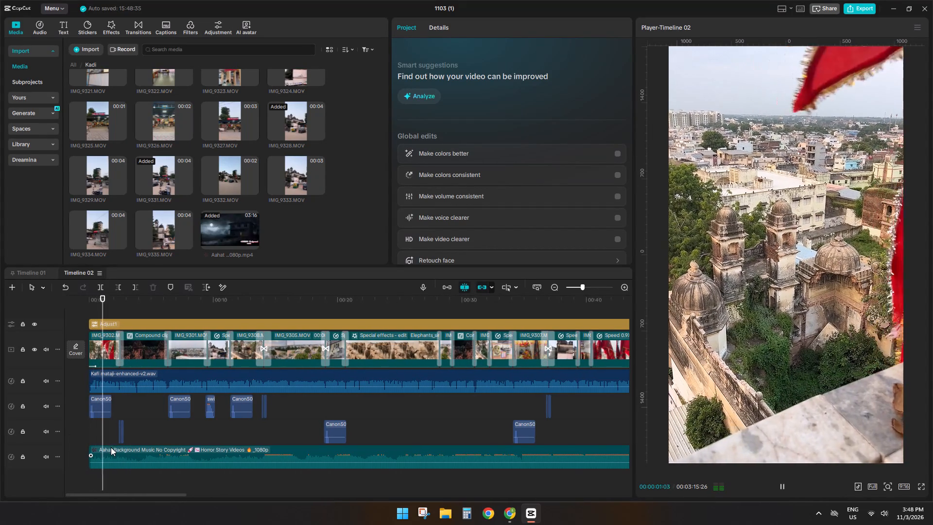
left_click(99, 432)
key("space")
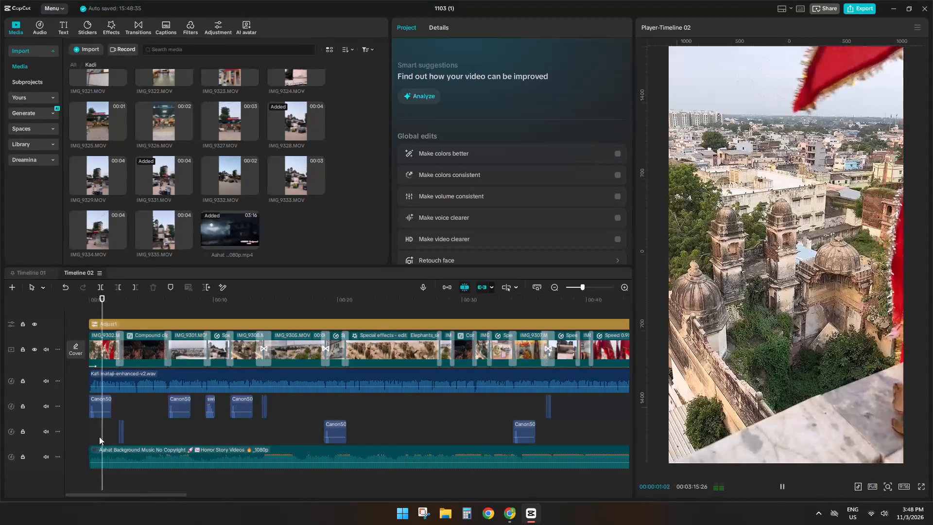
key("space")
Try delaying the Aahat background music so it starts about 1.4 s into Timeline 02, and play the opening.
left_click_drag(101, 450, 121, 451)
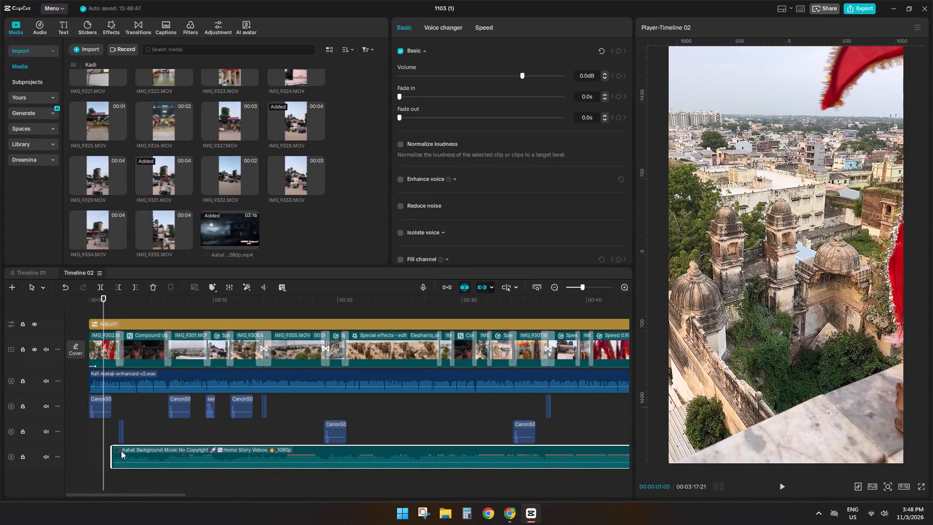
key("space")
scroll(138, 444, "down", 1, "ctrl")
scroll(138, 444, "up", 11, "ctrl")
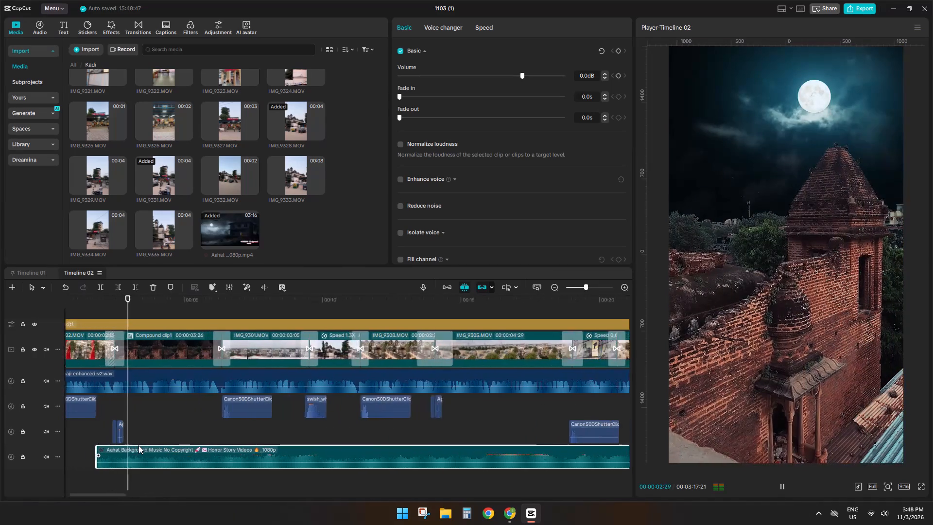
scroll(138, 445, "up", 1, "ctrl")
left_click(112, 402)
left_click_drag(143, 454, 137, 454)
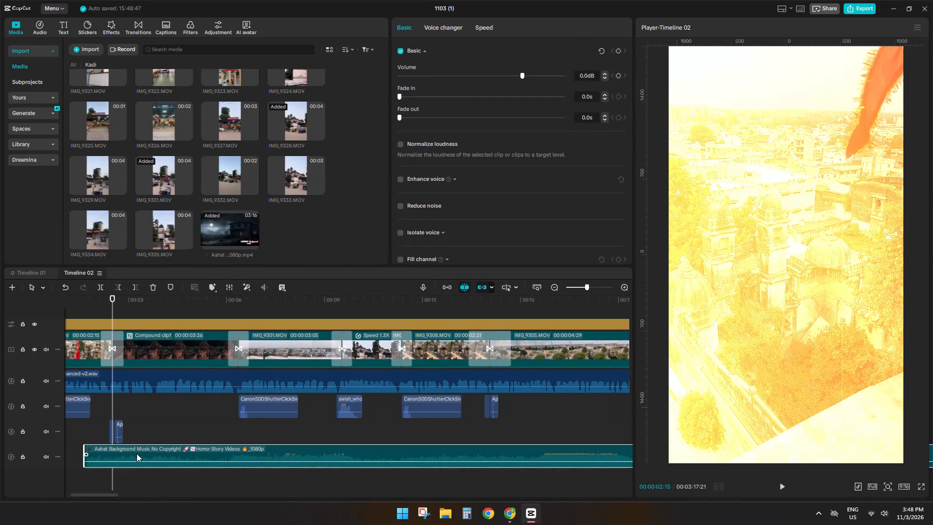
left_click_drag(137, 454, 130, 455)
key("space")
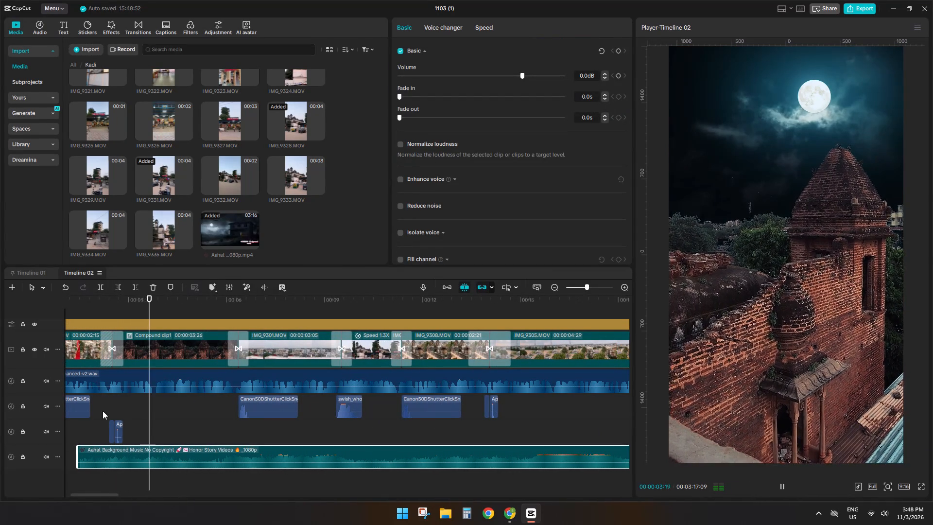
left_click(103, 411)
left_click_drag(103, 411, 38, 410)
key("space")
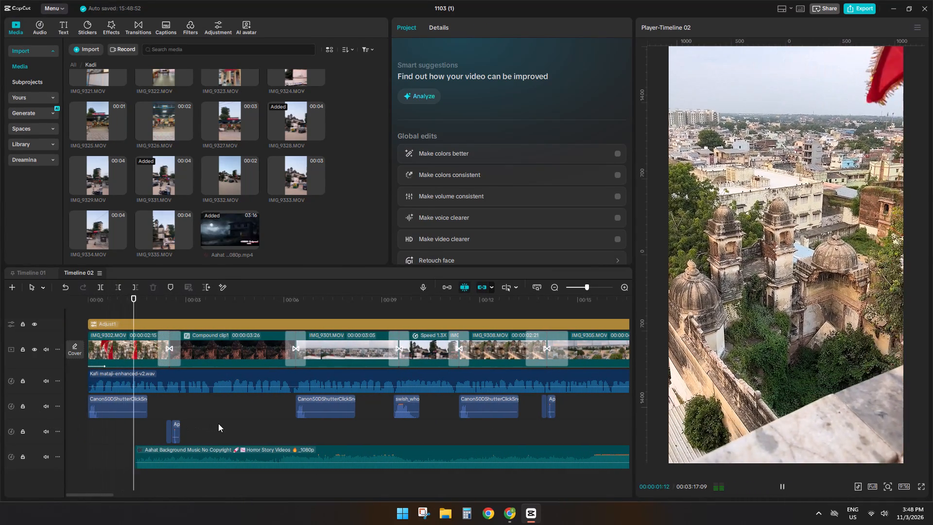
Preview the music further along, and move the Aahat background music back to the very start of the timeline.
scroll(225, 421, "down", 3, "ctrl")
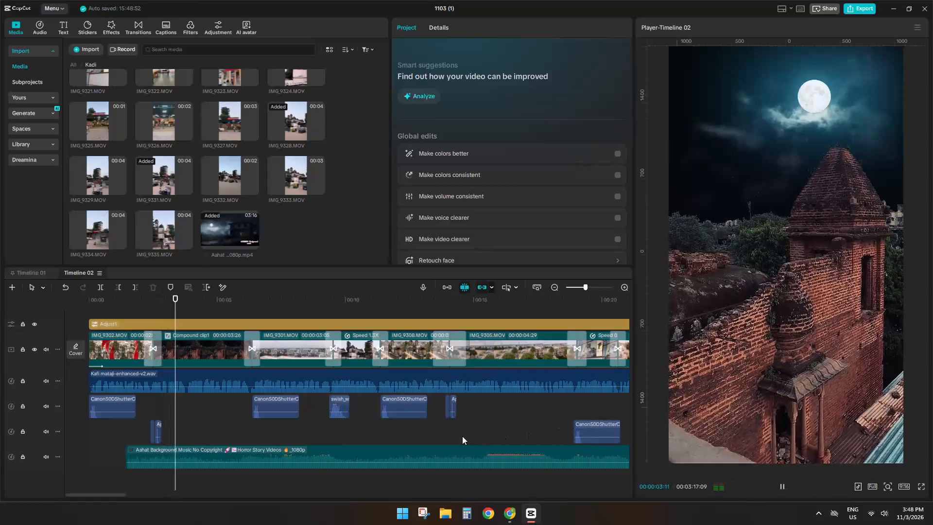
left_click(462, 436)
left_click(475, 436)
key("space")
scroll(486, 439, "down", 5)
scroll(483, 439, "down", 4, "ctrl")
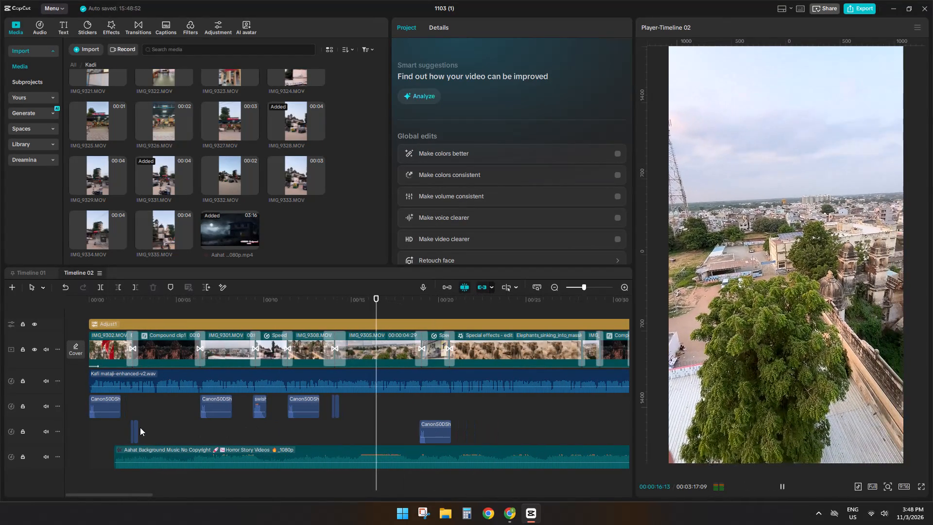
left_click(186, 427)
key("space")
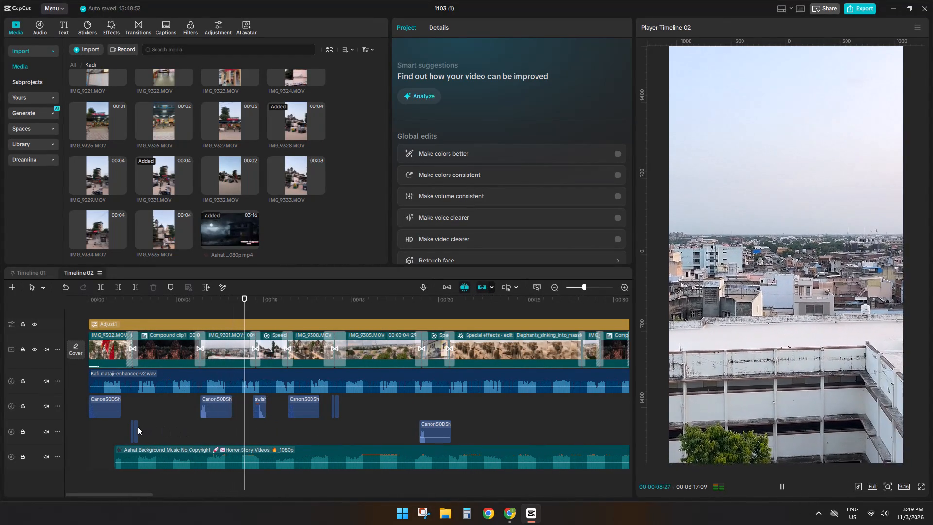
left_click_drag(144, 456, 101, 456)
Play the middle and the ending of the timeline to check the Aahat background music there.
scroll(404, 437, "down", 4, "ctrl")
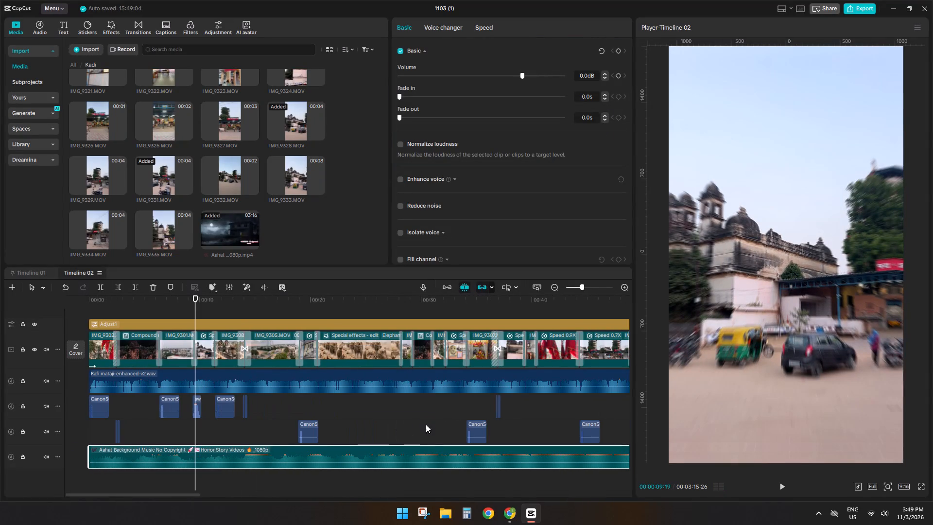
scroll(518, 396, "down", 4, "ctrl")
left_click(433, 405)
key("space")
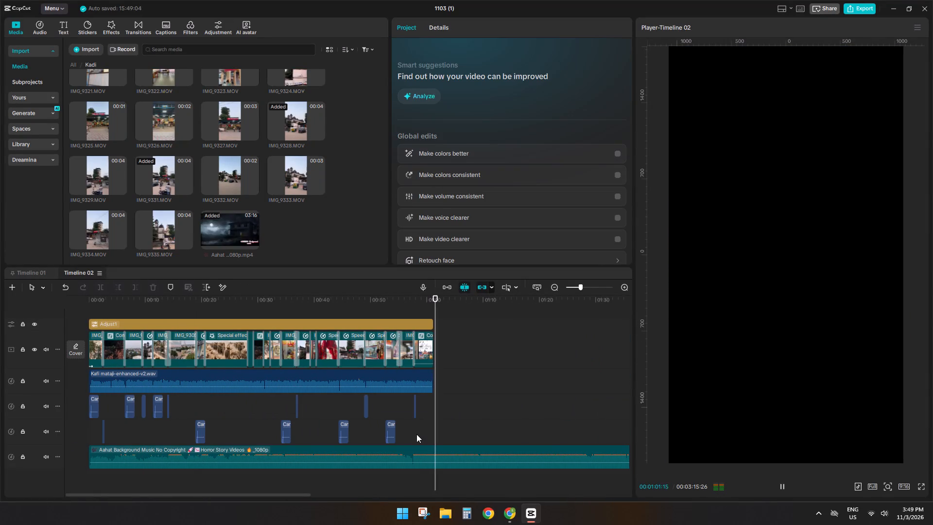
left_click(254, 433)
key("space")
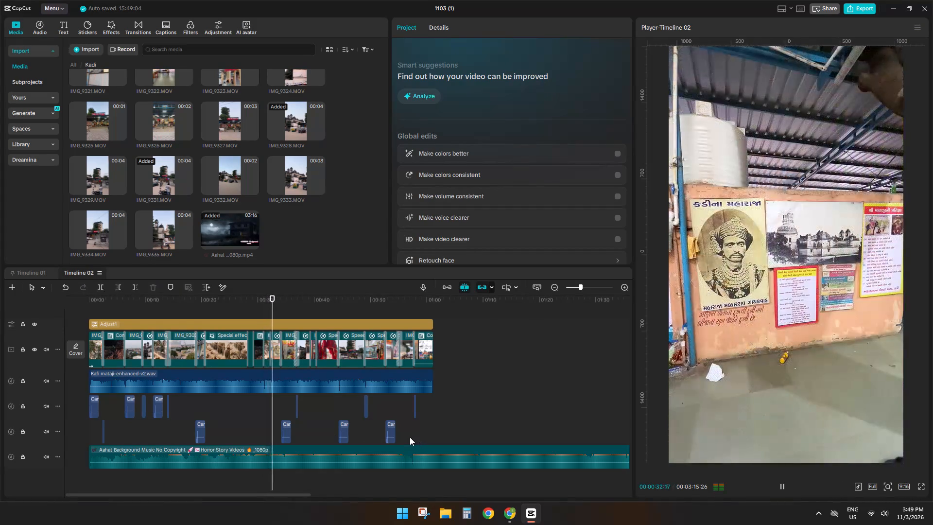
key("space")
left_click(410, 437)
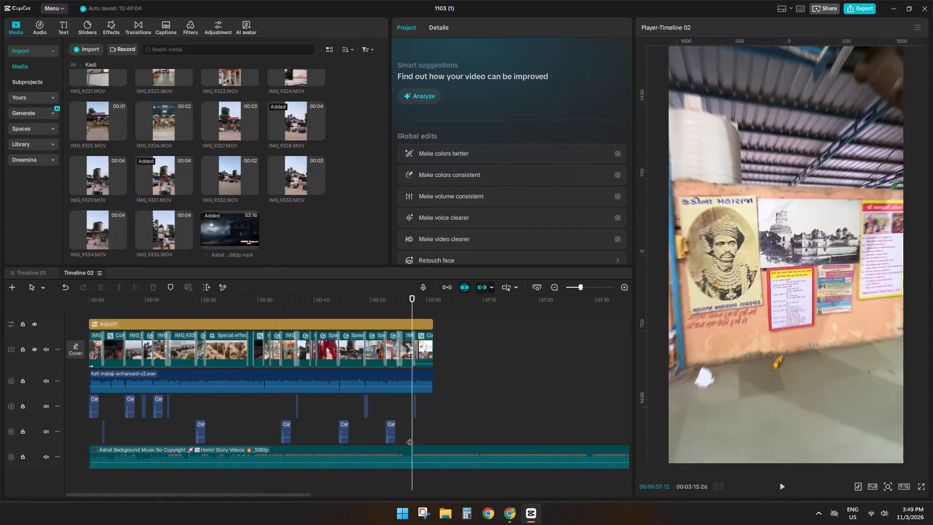
key("space")
scroll(524, 432, "down", 6, "ctrl")
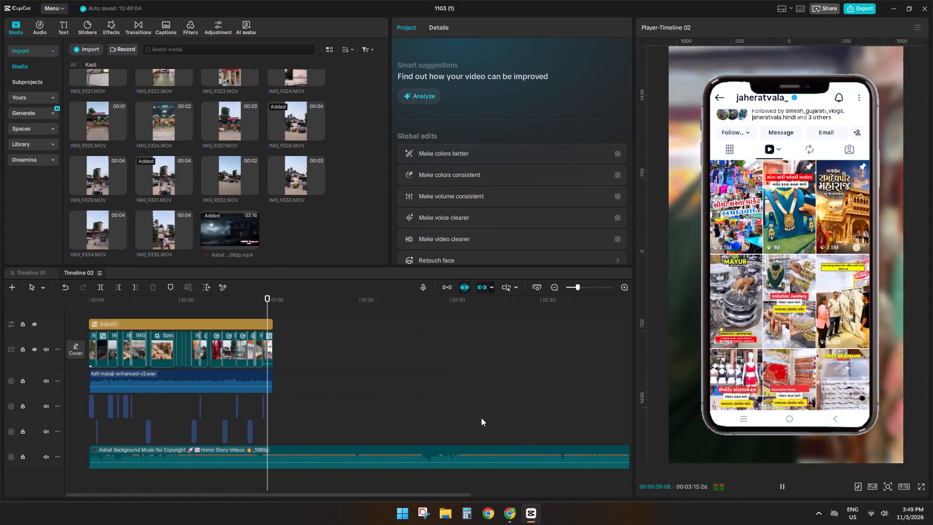
left_click(261, 415)
left_click(309, 424)
key("space")
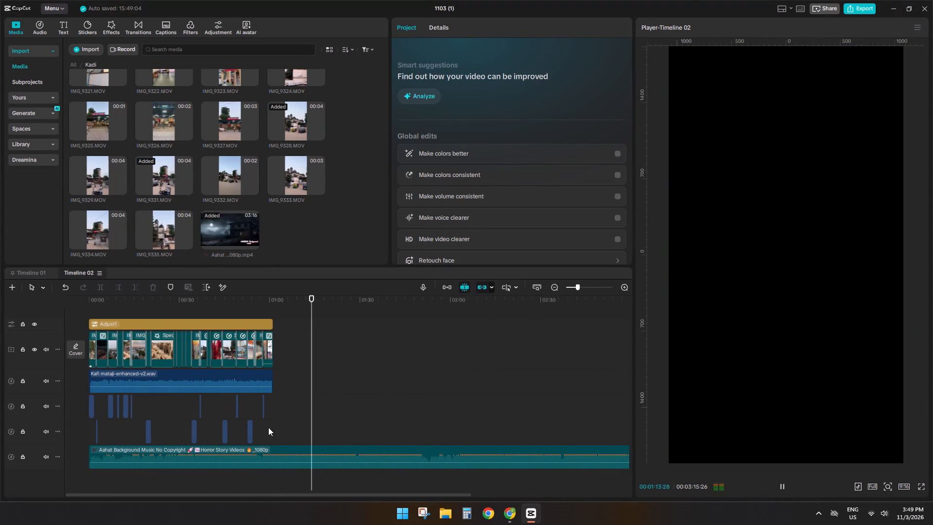
Split the Aahat background music at 00:01:00:06 near the end of the video and delete the part after it.
left_click(270, 423)
left_click(270, 468)
key("s")
key("d")
Lower the volume of the trimmed Aahat background music to -19.2 dB.
left_click(244, 460)
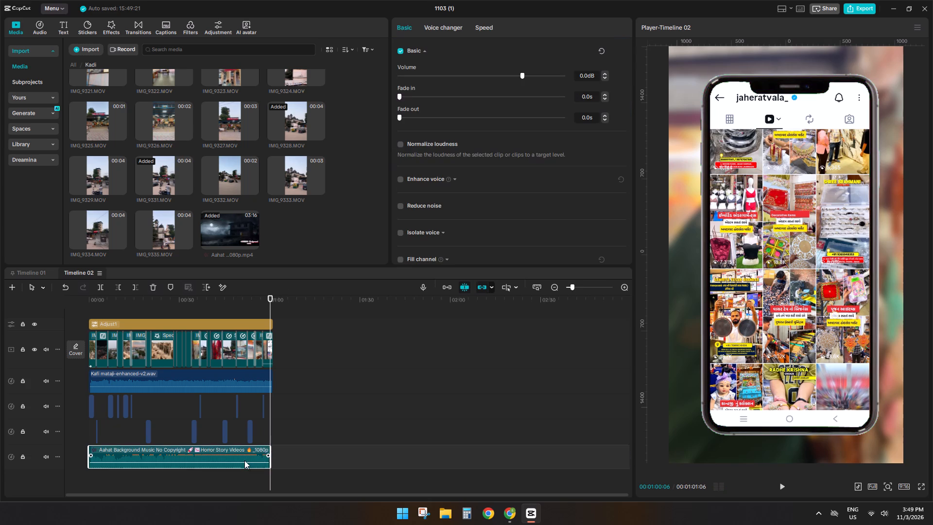
double_click(481, 74)
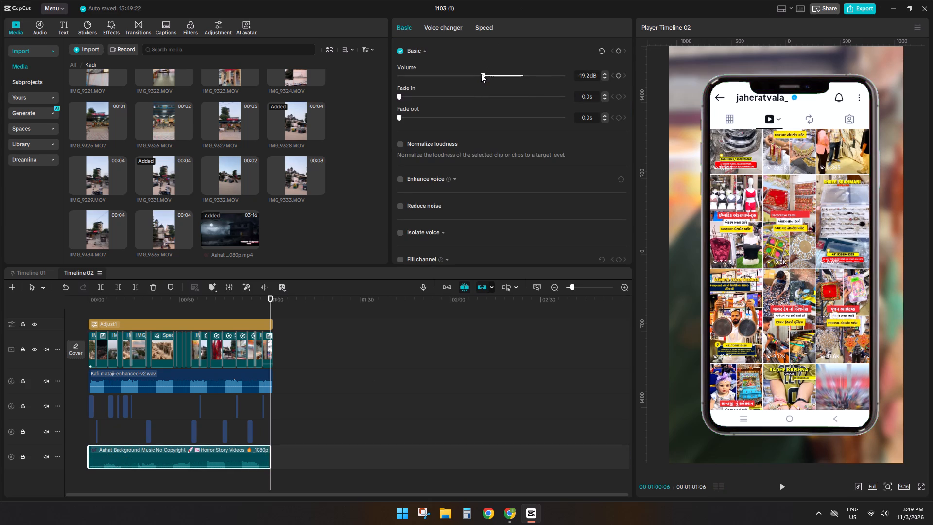
Split the Aahat background music at 00:00:34:03 and at 00:00:14:02 to make three parts.
left_click(191, 413)
left_click(194, 455)
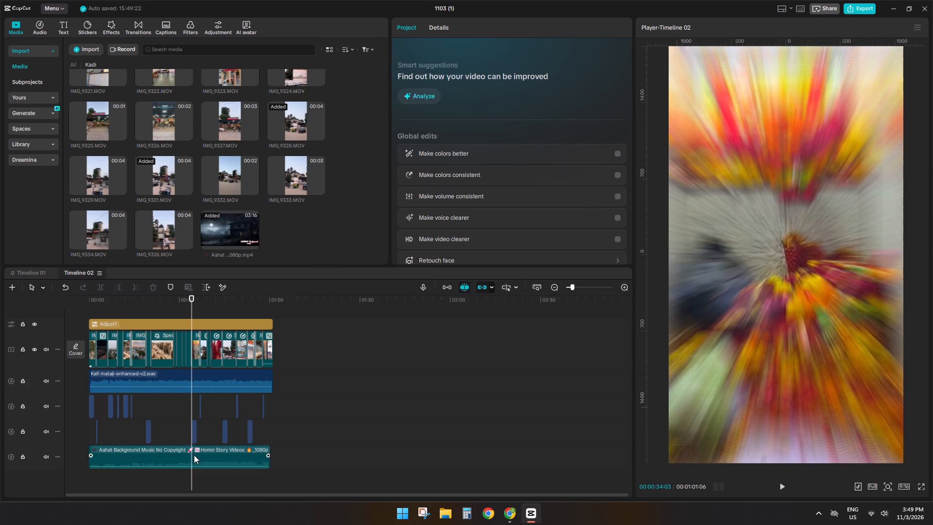
key("s")
left_click(132, 435)
key("s")
left_click(135, 455)
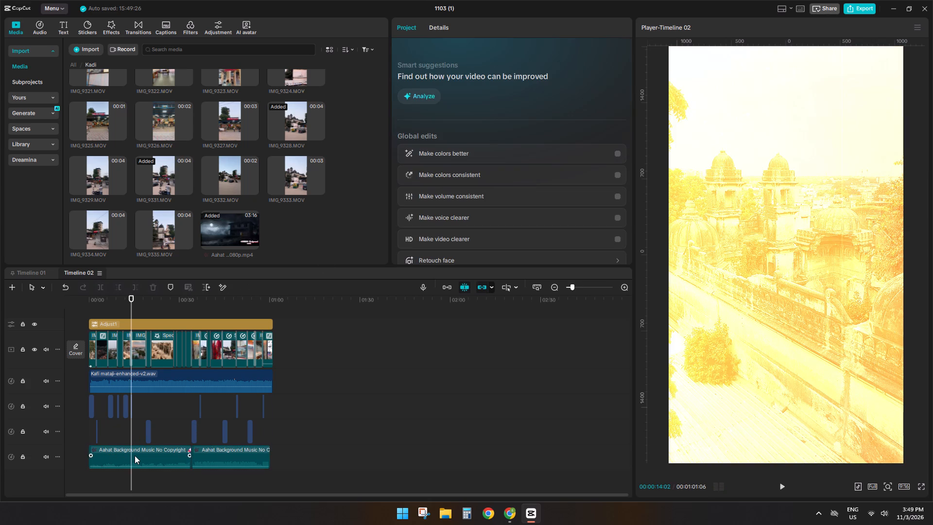
key("s")
Set the volume of the first Aahat background music part to -15.4 dB.
left_click(120, 455)
double_click(489, 74)
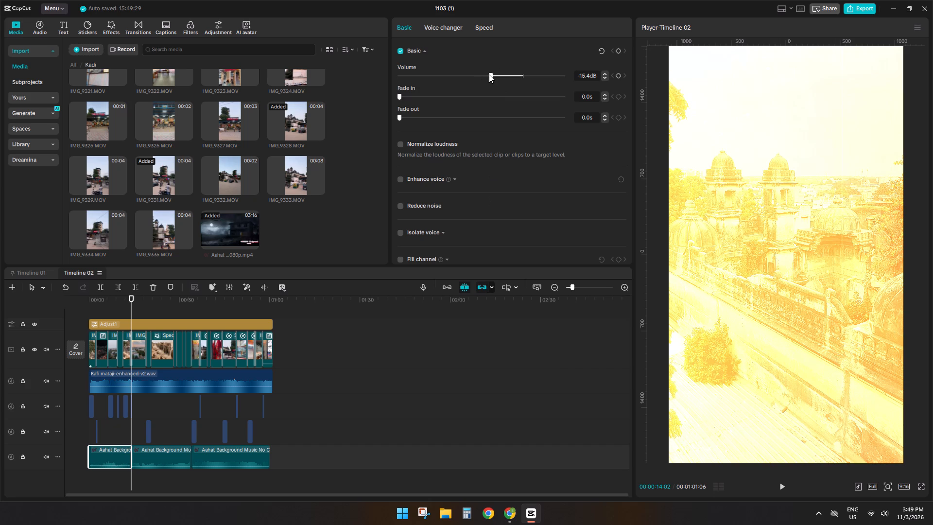
Lower the volume of the last Aahat background music part further below -19.2 dB.
left_click(219, 454)
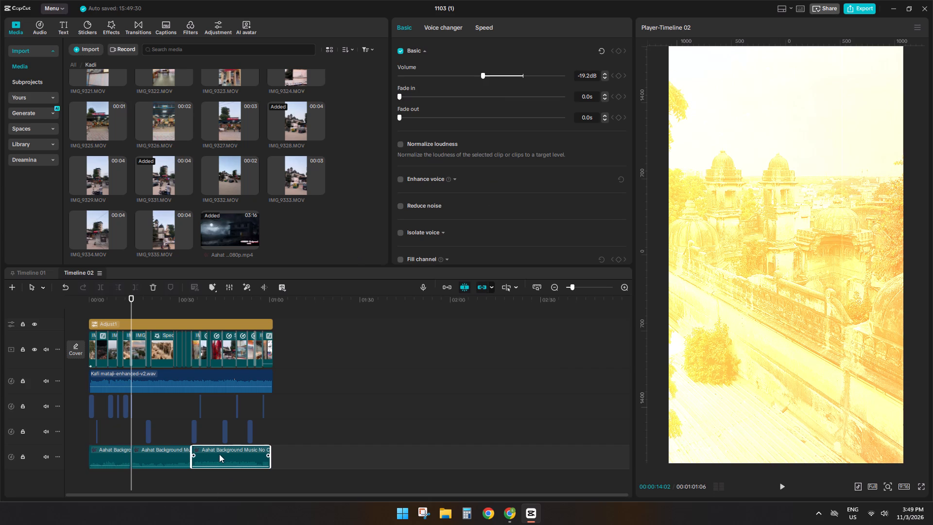
left_click_drag(481, 76, 472, 78)
double_click(472, 78)
Raise the Kafi mataji-enhanced-v2.wav narration to 3.5 dB, checking the mix from the start of the timeline.
left_click(206, 386)
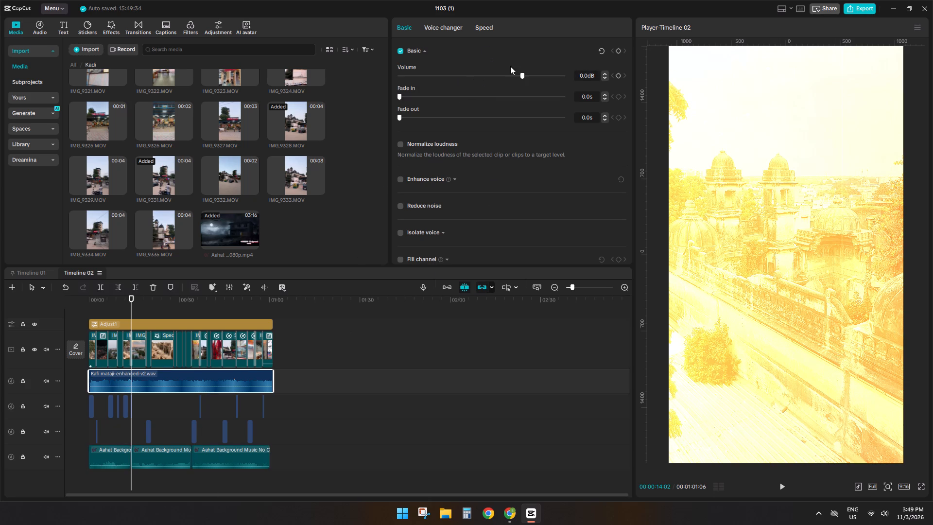
left_click(524, 75)
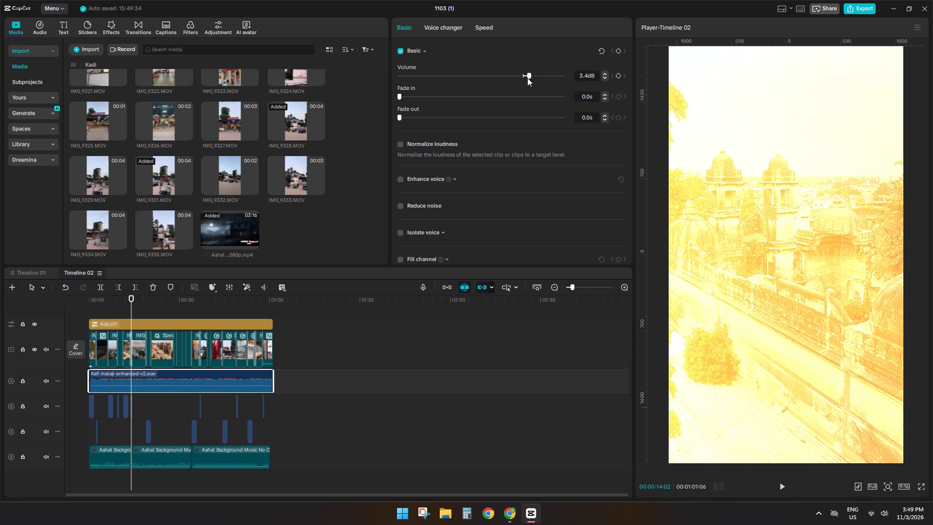
left_click(199, 297)
left_click_drag(199, 297, 0, 297)
key("space")
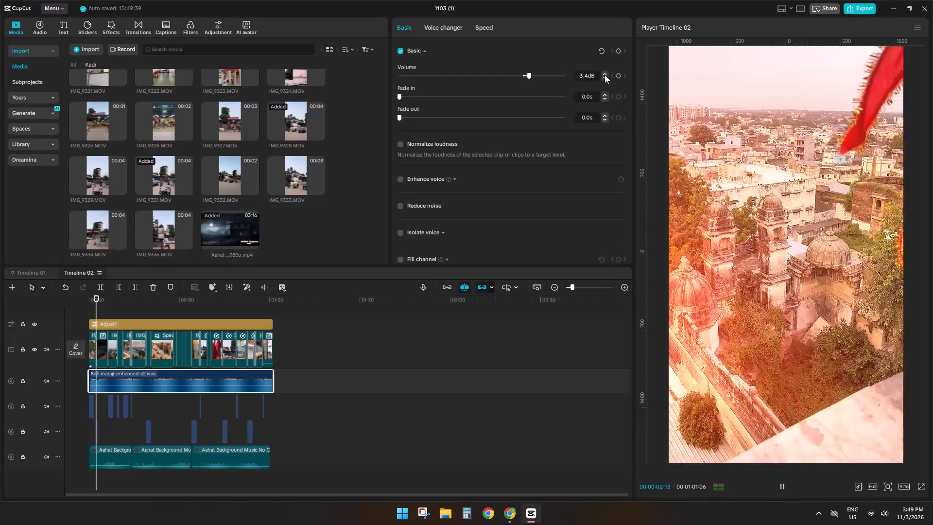
left_click(604, 74)
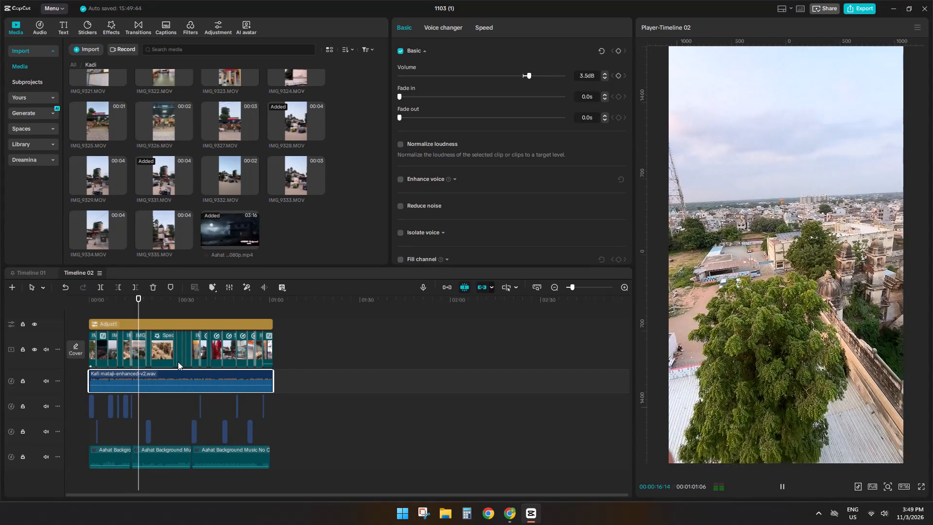
Replay the section around 10 to 18 seconds to check the narration, sound effects and music balance near the first music split.
scroll(174, 361, "up", 9, "ctrl")
scroll(174, 361, "down", 2, "ctrl")
scroll(174, 361, "up", 5, "ctrl")
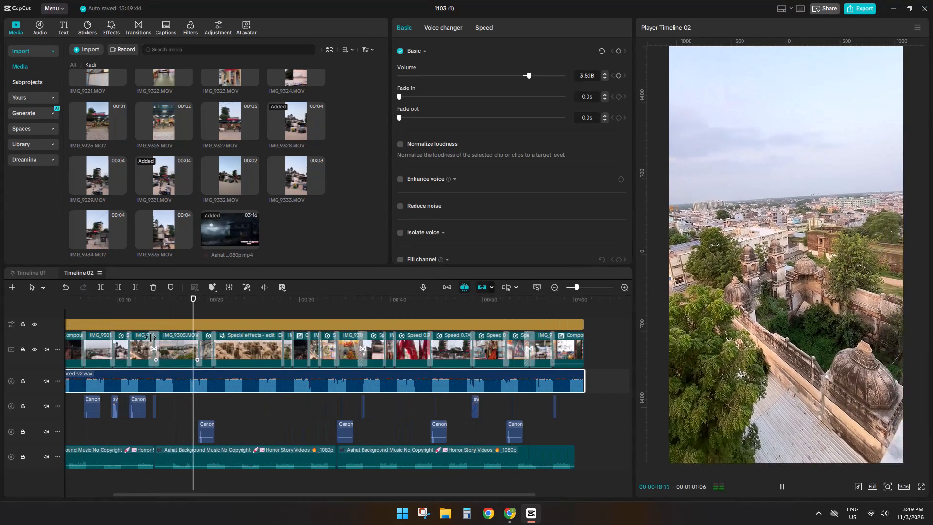
left_click(96, 300)
key("space")
left_click(114, 308)
key("space")
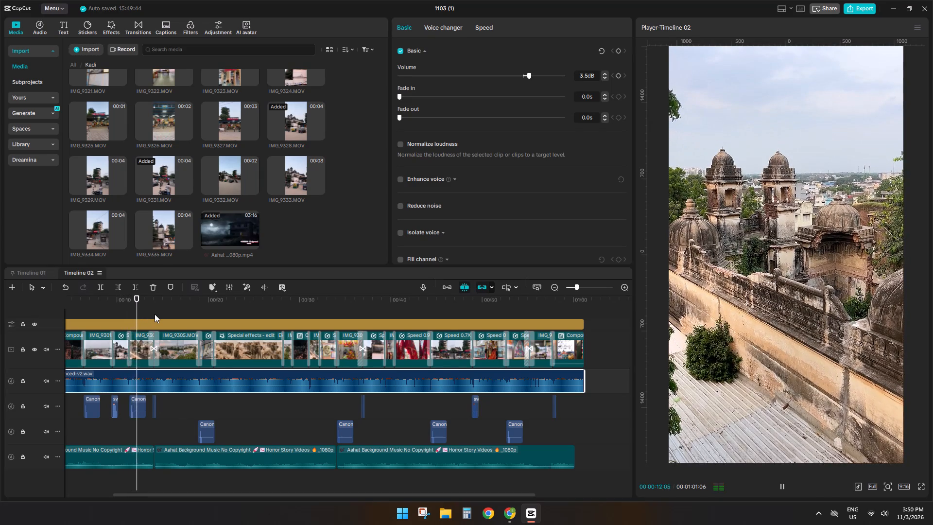
scroll(155, 314, "up", 7, "ctrl")
scroll(155, 314, "down", 1, "ctrl")
scroll(155, 314, "up", 2, "ctrl")
left_click(109, 314)
key("space")
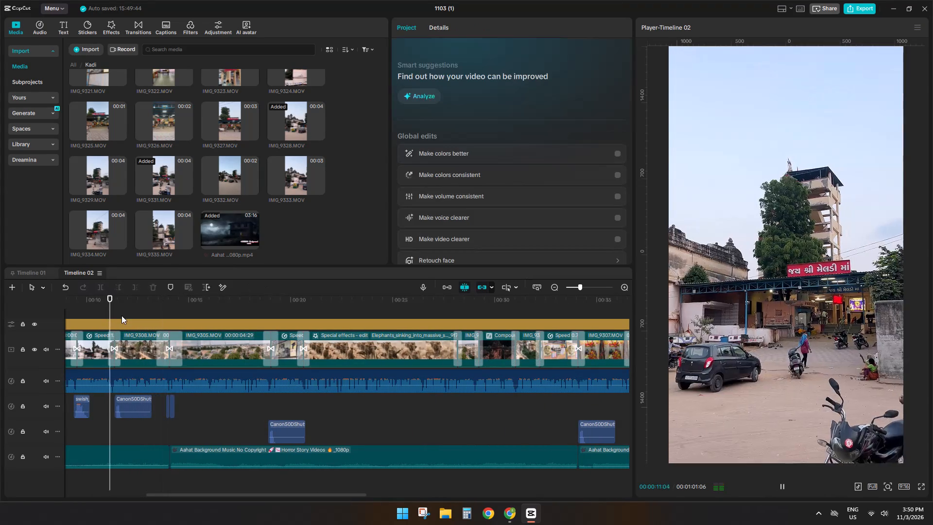
key("space")
key("space")
key("space")
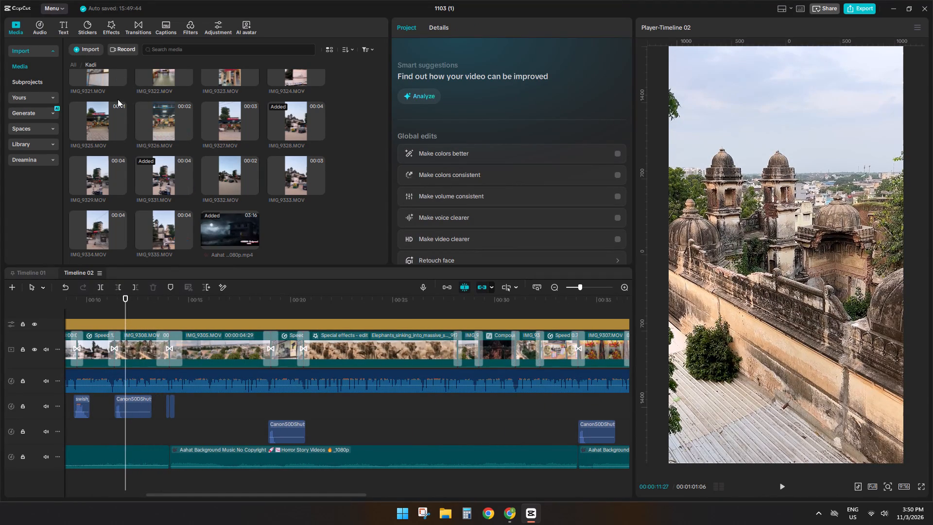
key("space")
key("space")
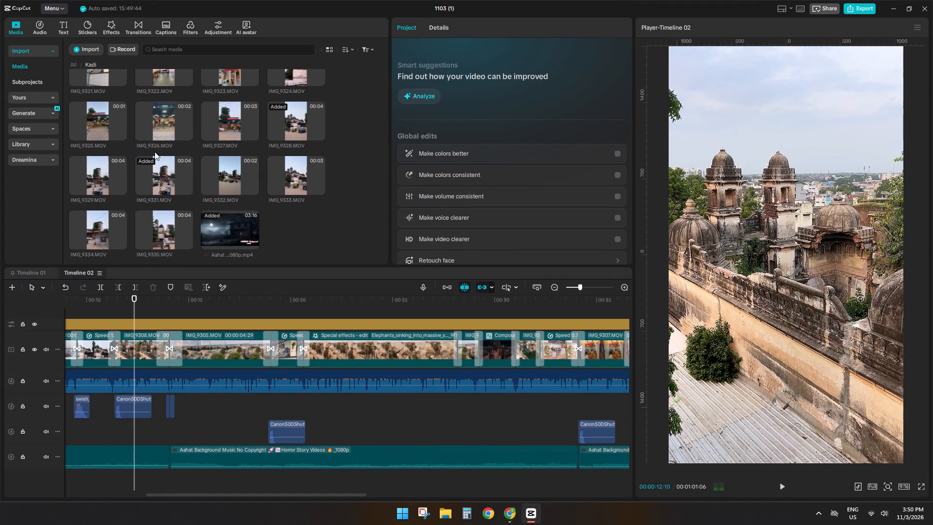
scroll(169, 133, "up", 8)
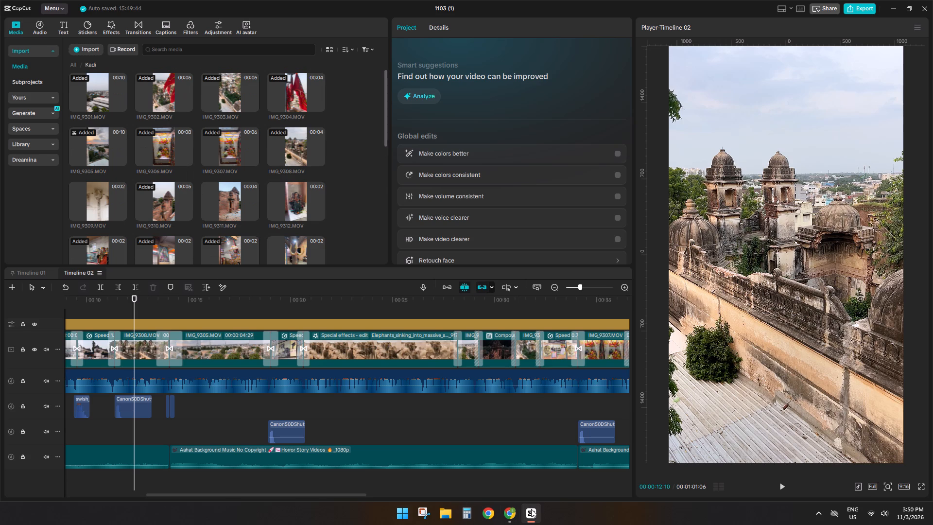
left_click(507, 515)
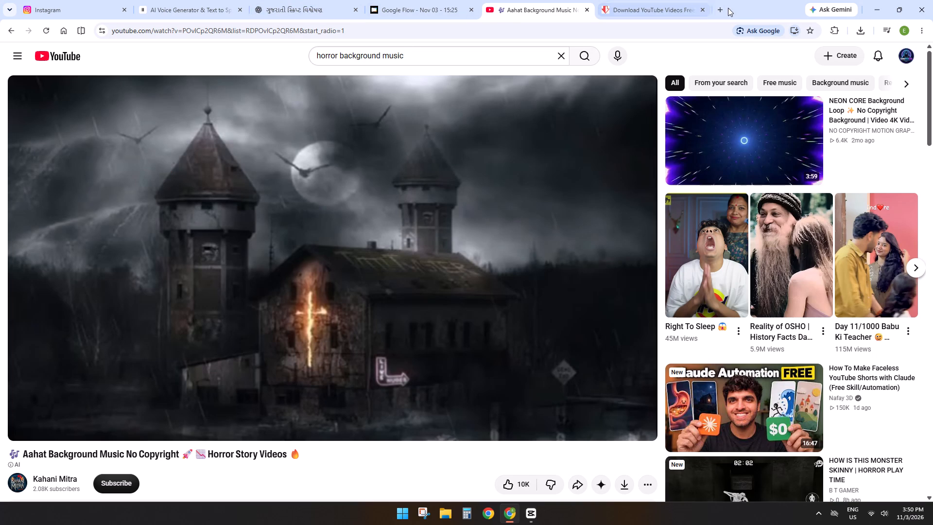
left_click(728, 8)
left_click(722, 10)
left_click(404, 185)
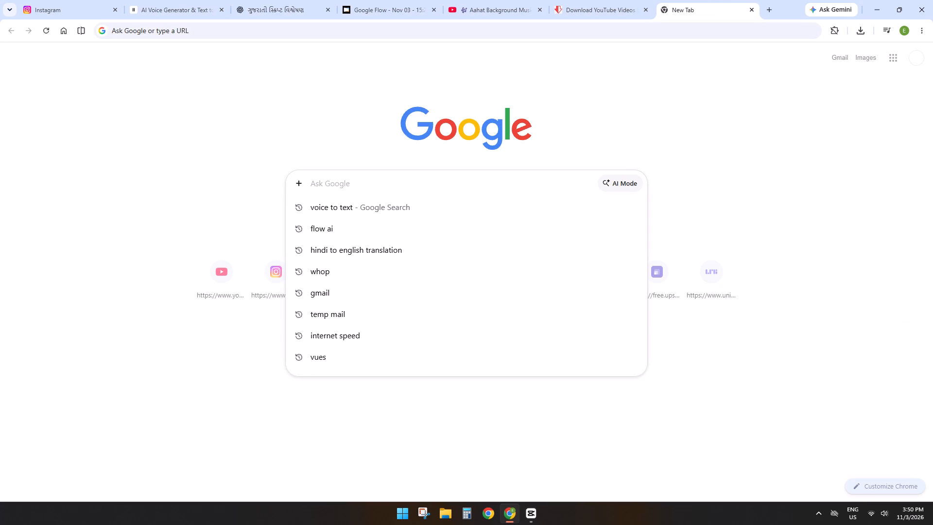
type("kadi")
key("space")
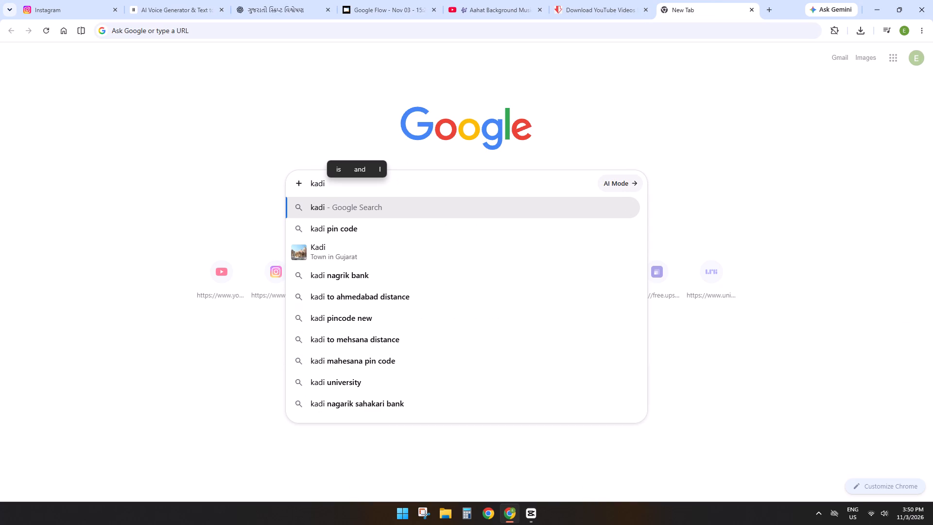
type("na raja imej")
key("Return")
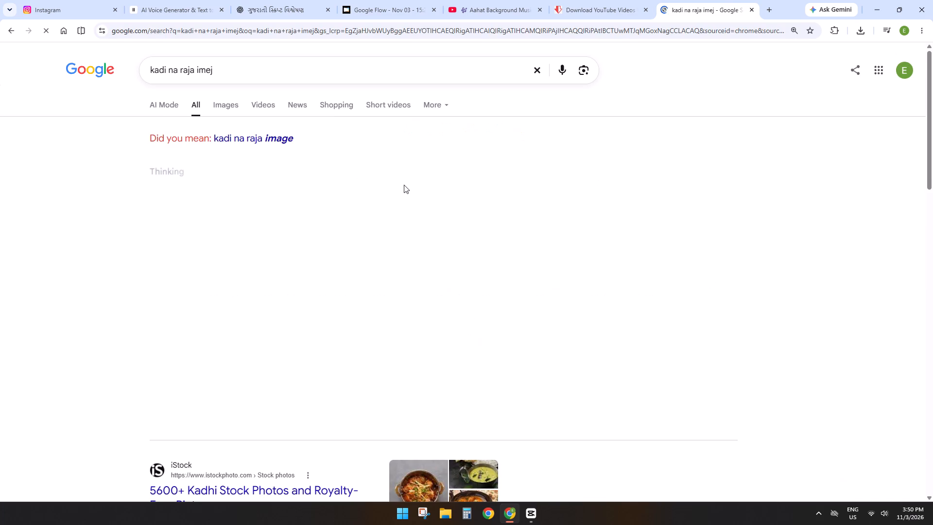
left_click(225, 103)
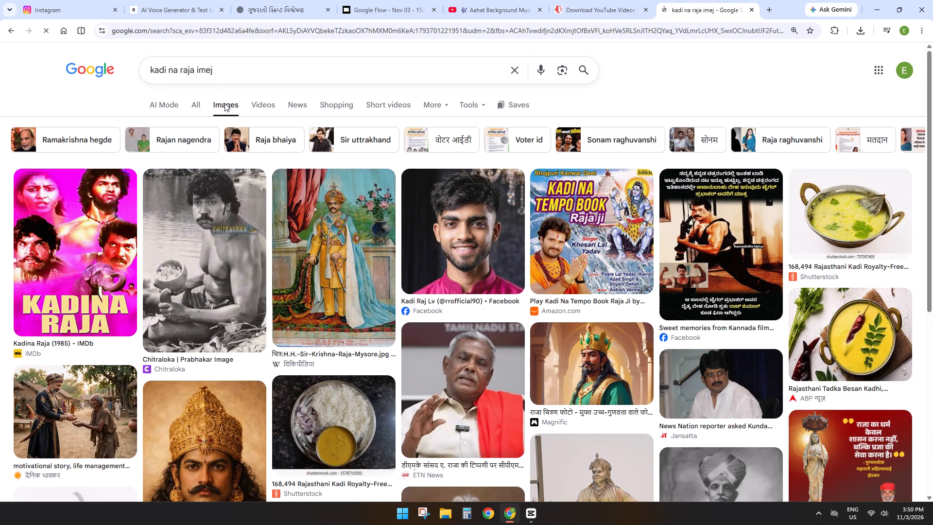
scroll(233, 291, "down", 4)
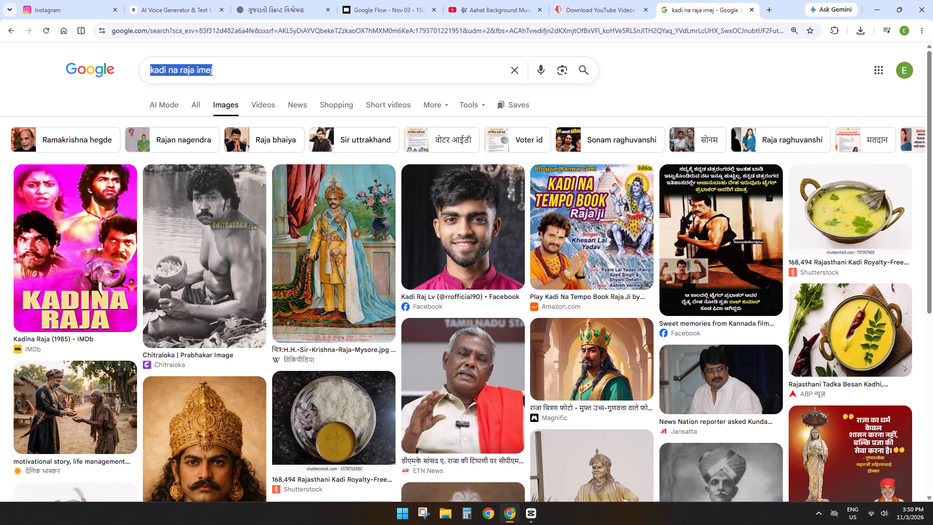
left_click_drag(230, 71, 37, 70)
key("ctrl+v")
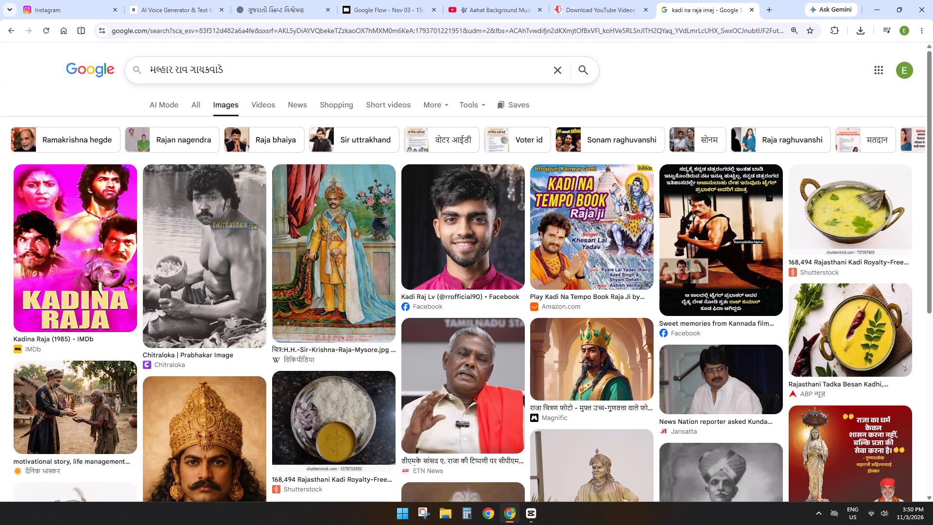
key("BackSpace")
key("Return")
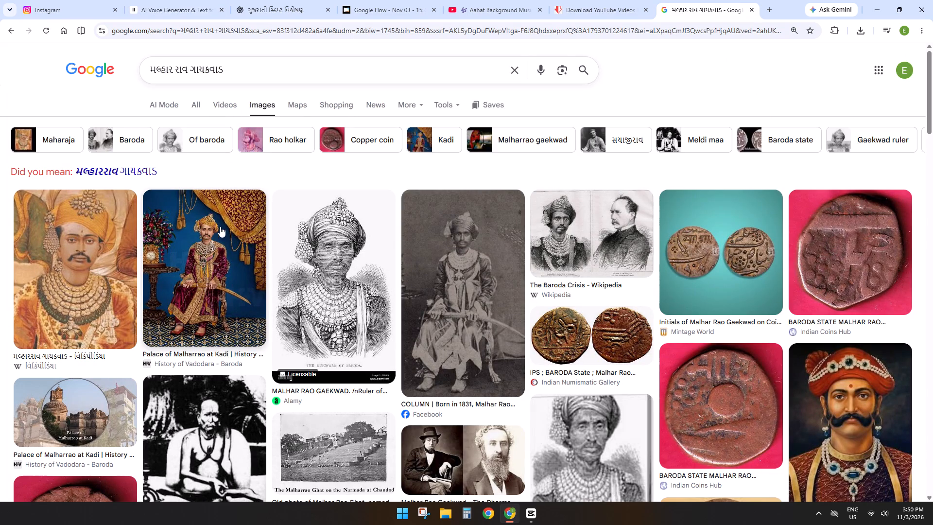
Save the old black-and-white Facebook portrait of the seated Malhar Rao Gaekwad with a sword as a JPEG in Downloads.
left_click(465, 281)
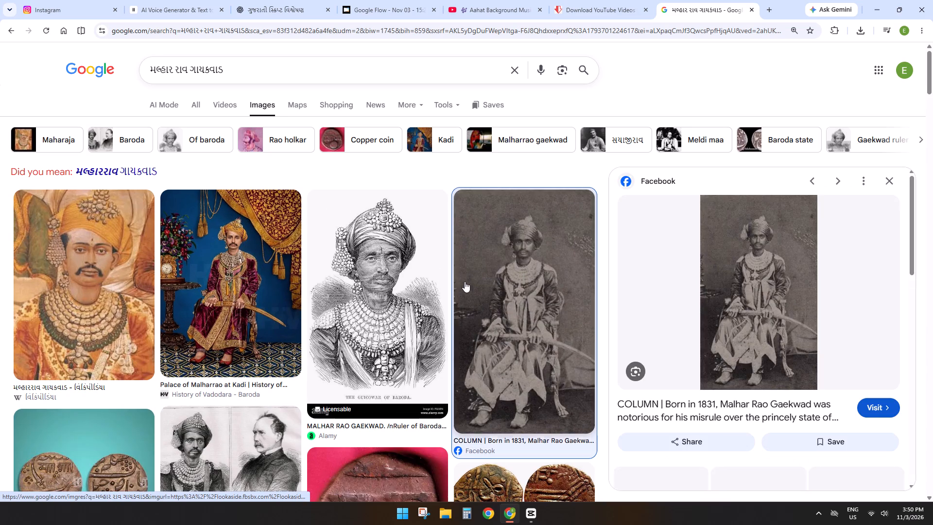
right_click(773, 288)
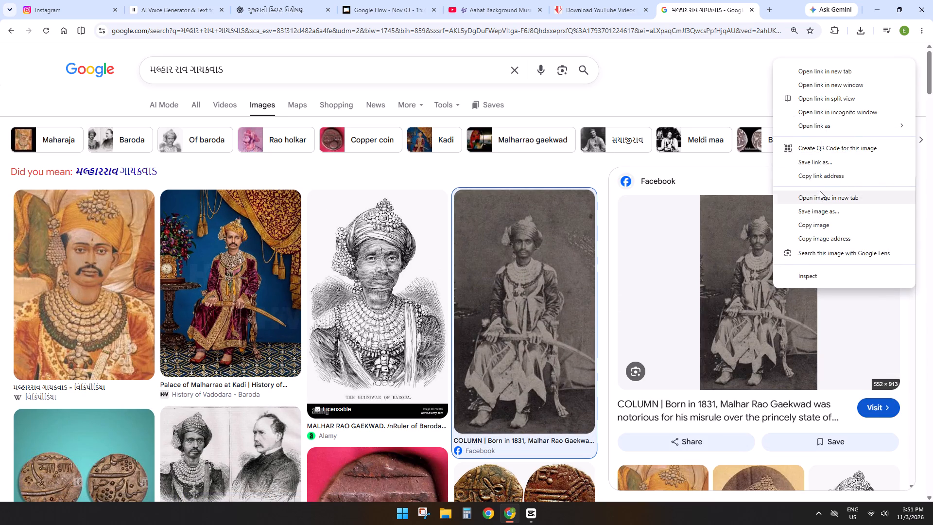
left_click(821, 209)
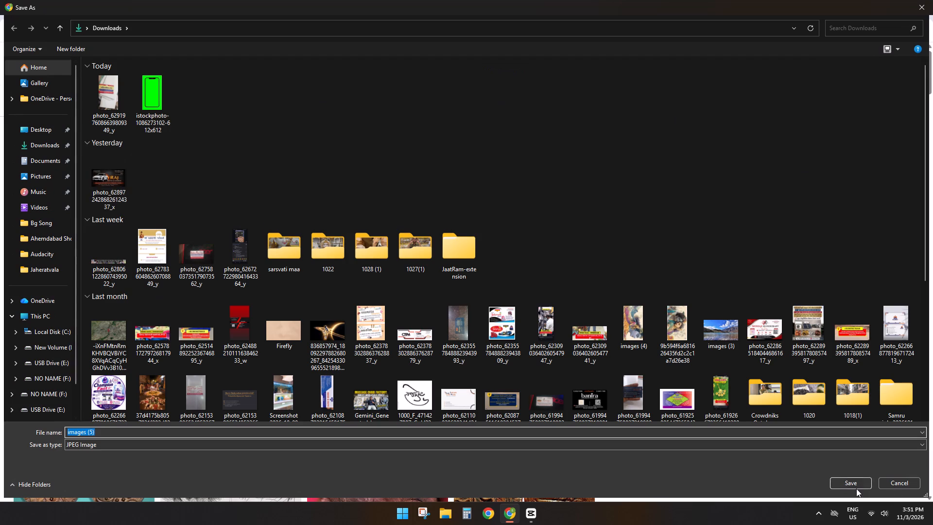
left_click(852, 488)
Switch back to CapCut and import the saved Malhar Rao portrait into the Kadi media folder.
left_click(533, 520)
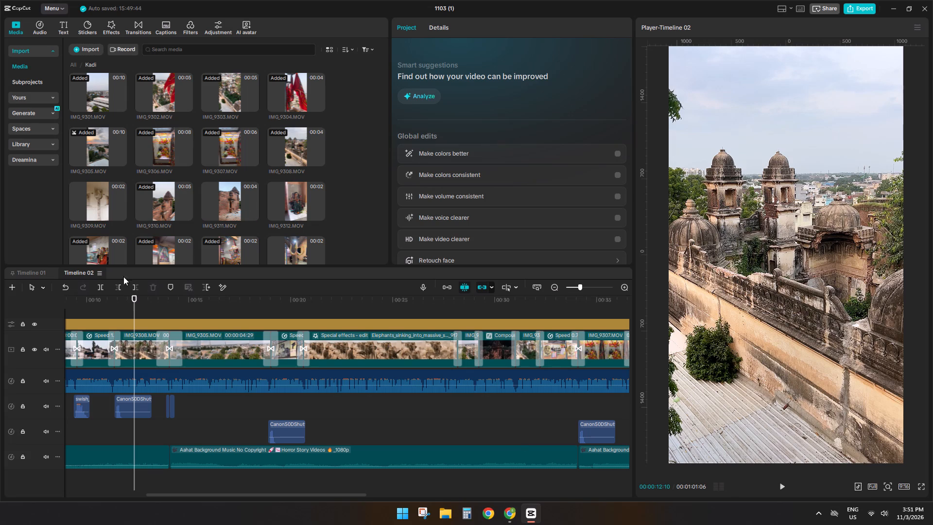
left_click(84, 52)
left_click(96, 63)
double_click(110, 95)
Place the portrait image on a track above the IMG_9308.MOV clip, starting at 00:00:12:10.
scroll(143, 262, "down", 5)
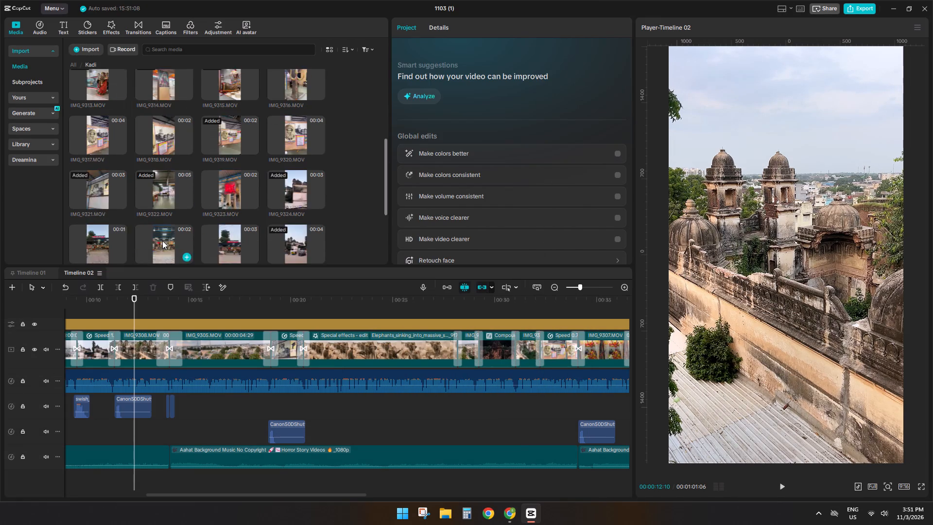
scroll(162, 241, "down", 12)
left_click_drag(299, 225, 135, 333)
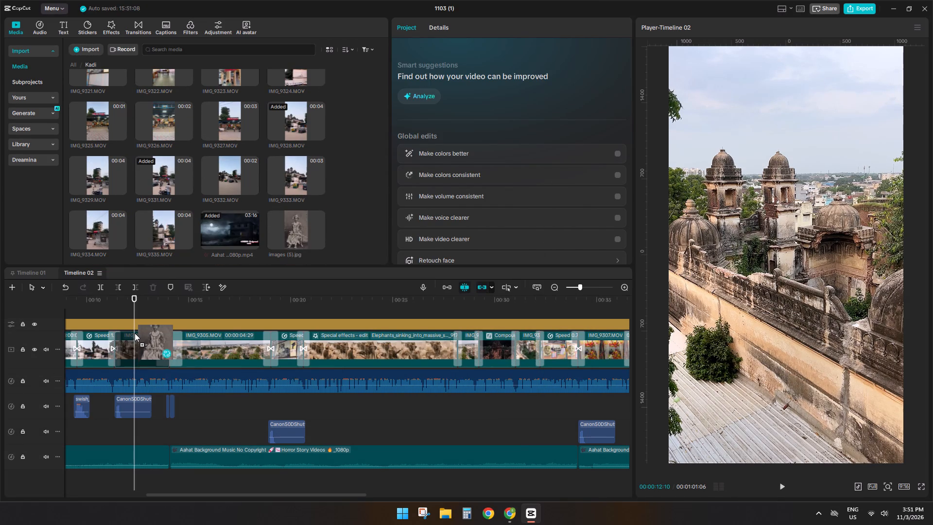
left_click_drag(135, 333, 134, 327)
left_click_drag(148, 350, 148, 320)
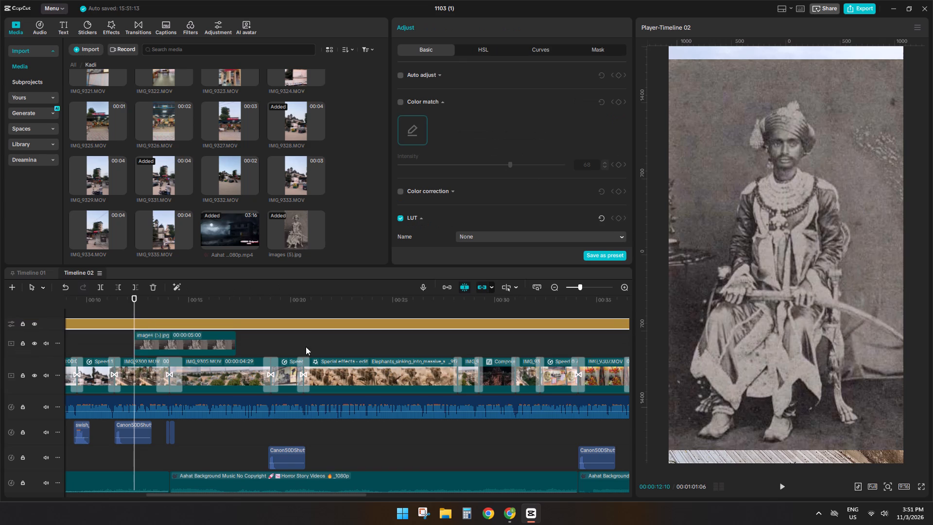
Scale the portrait clip to 111% so it fills the vertical frame.
left_click(189, 345)
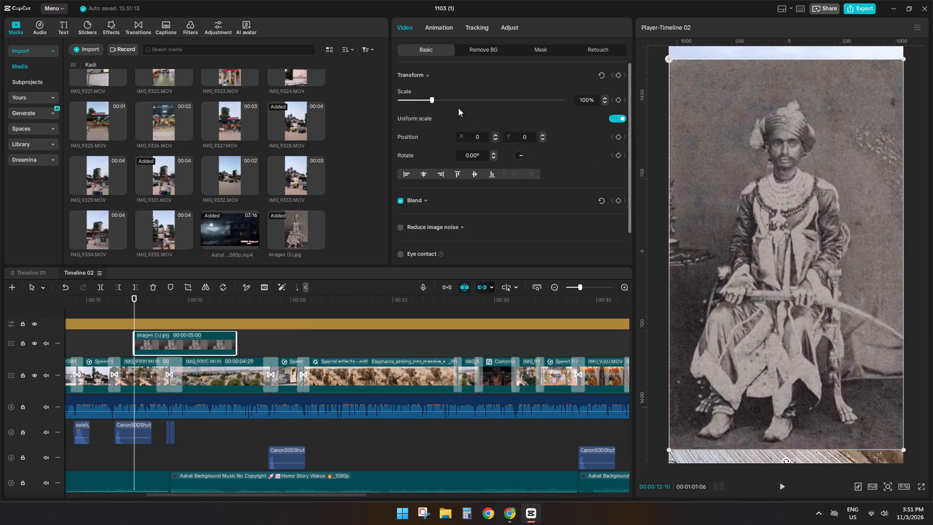
left_click_drag(429, 99, 435, 98)
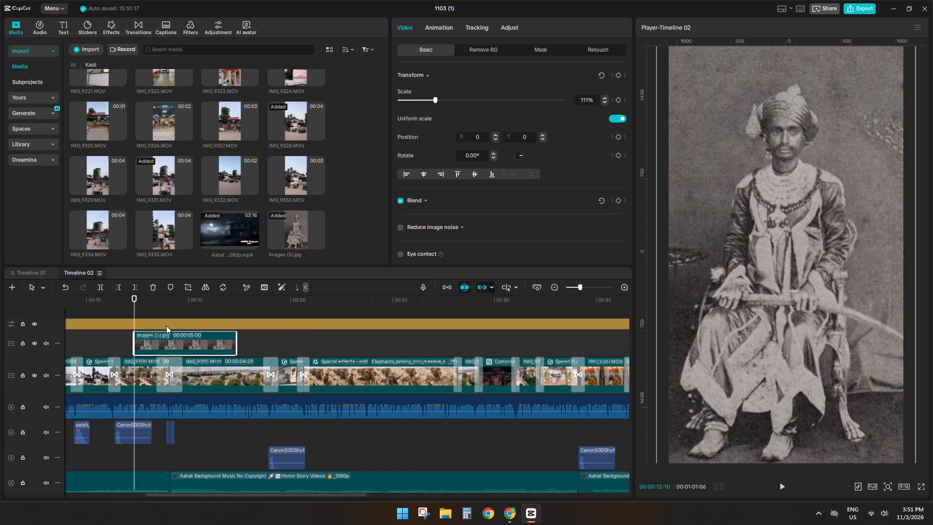
Play back the portrait section, split the portrait clip at 00:00:14:02 and delete the part after the split.
key("space")
key("space")
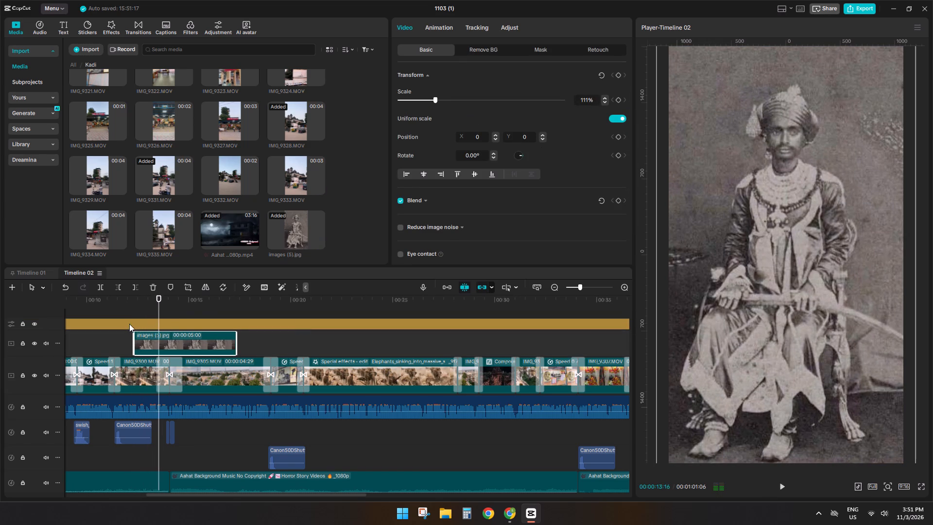
left_click(129, 317)
key("space")
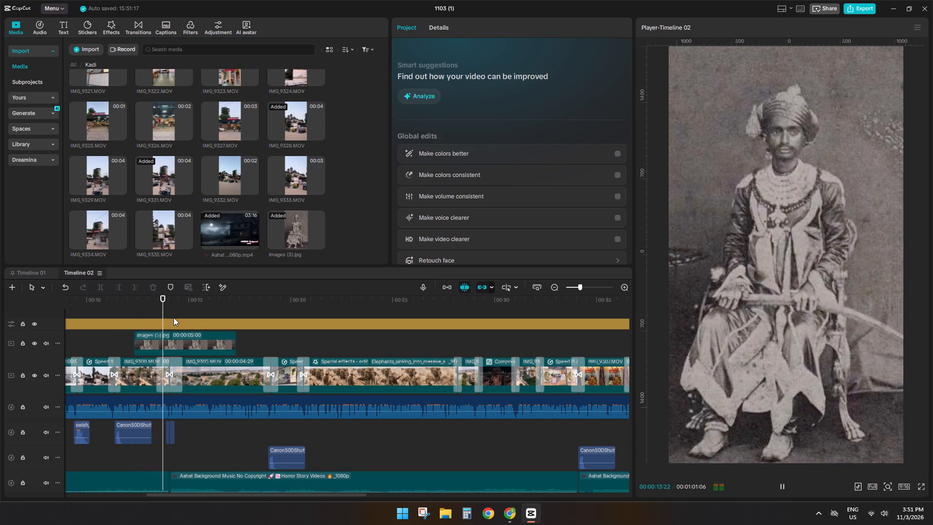
left_click(173, 317)
left_click(172, 313)
left_click(170, 343)
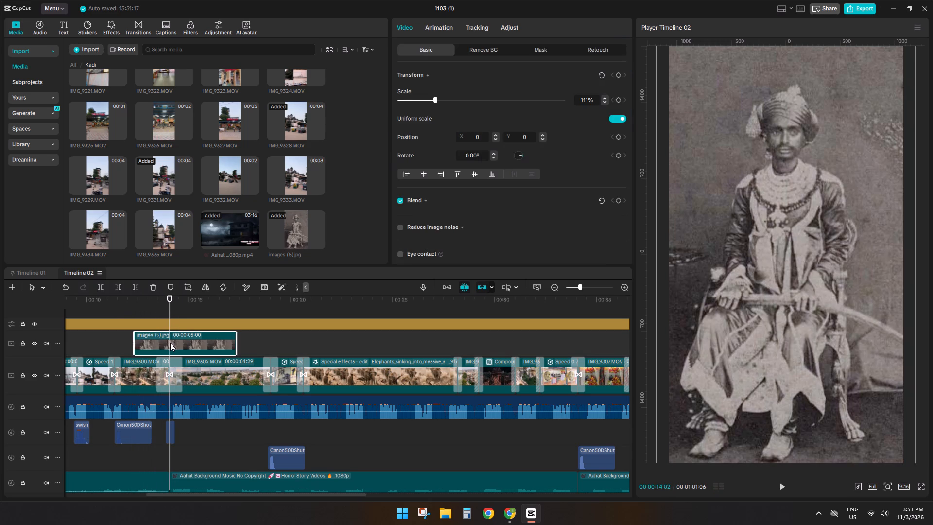
key("s")
key("d")
Preview the Flower Warp effect from the Distortion video effects with the playhead at 00:00:13:06 on the portrait clip.
left_click(133, 33)
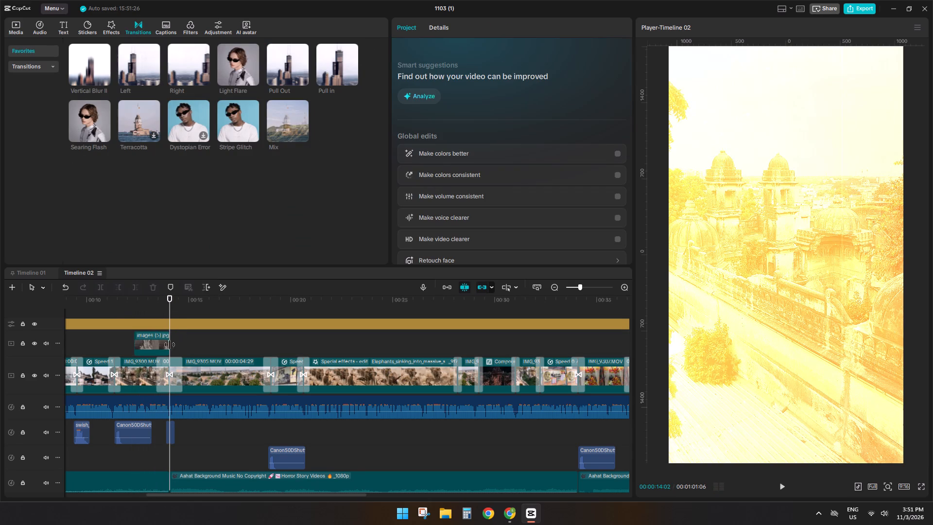
left_click(159, 345)
left_click(115, 27)
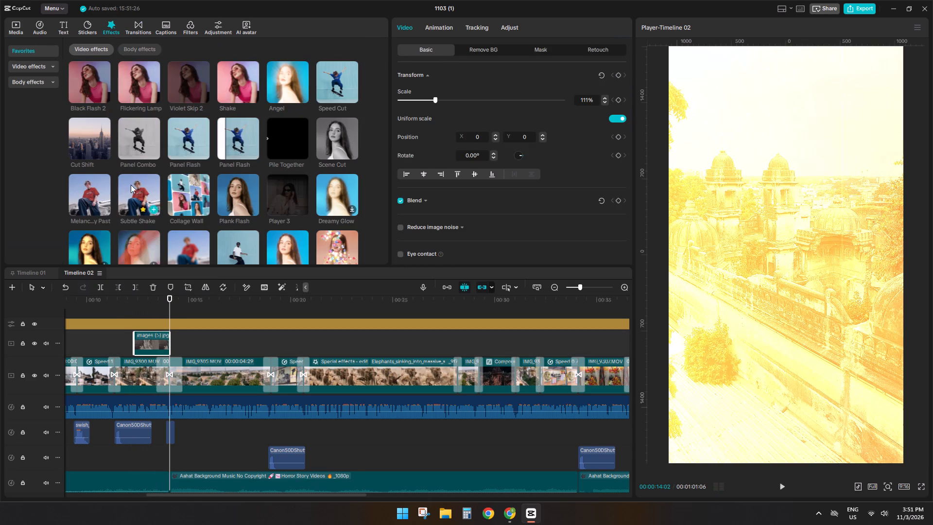
left_click(154, 299)
left_click(29, 63)
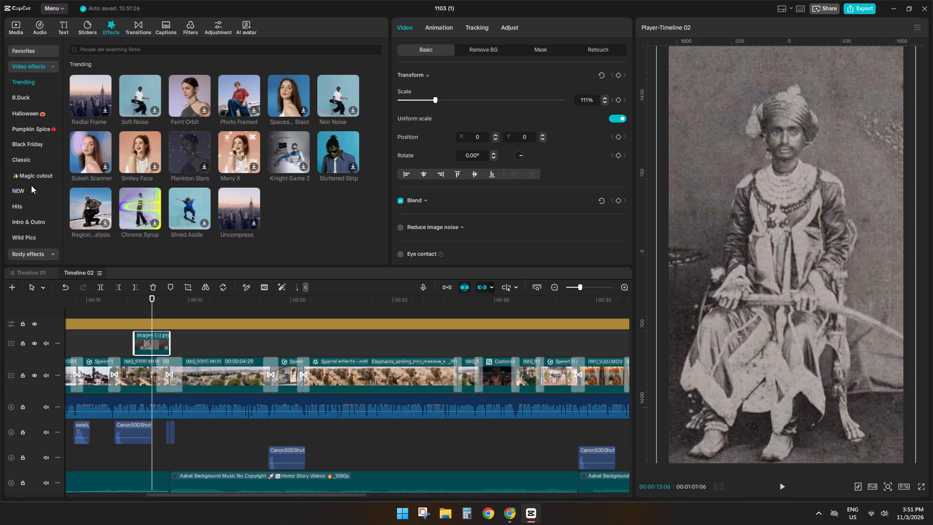
scroll(35, 201, "down", 3)
left_click(35, 228)
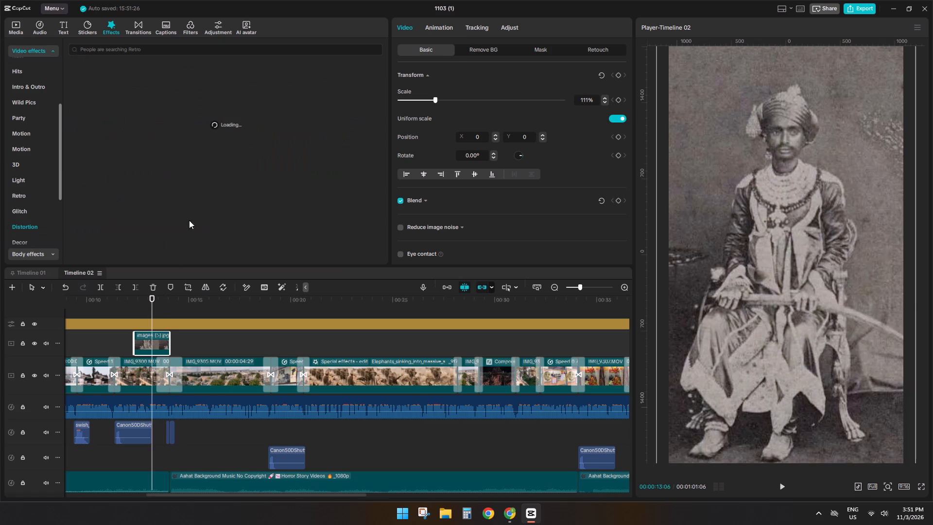
left_click(247, 91)
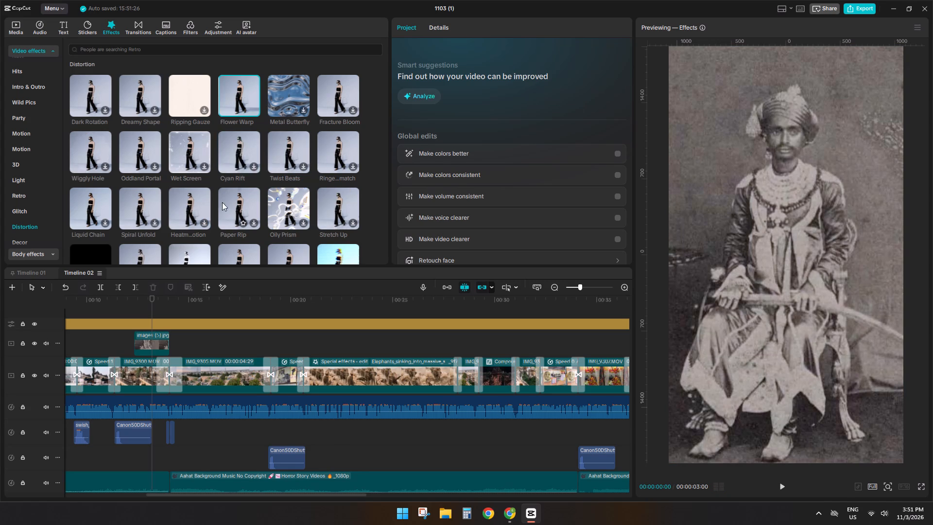
Look through the rest of the Distortion video effects for one that suits the portrait clip.
scroll(95, 208, "down", 2)
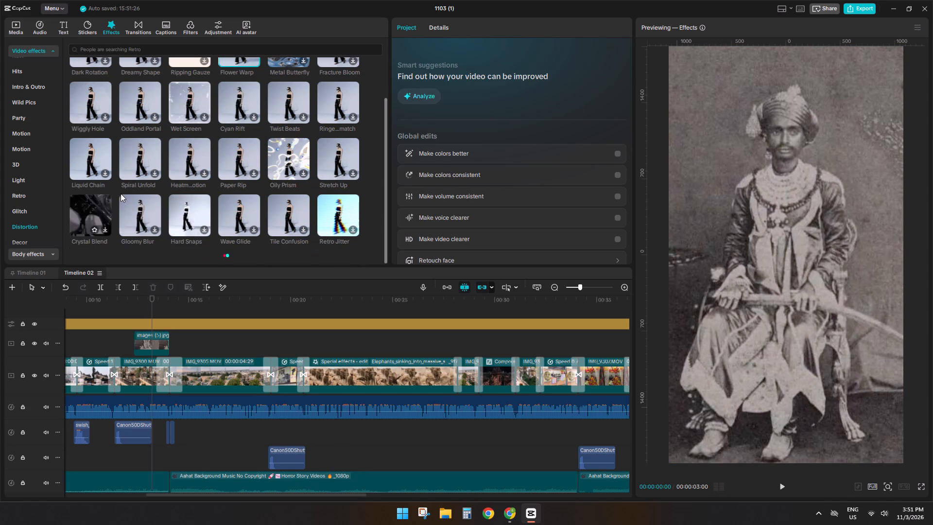
scroll(146, 216, "down", 2)
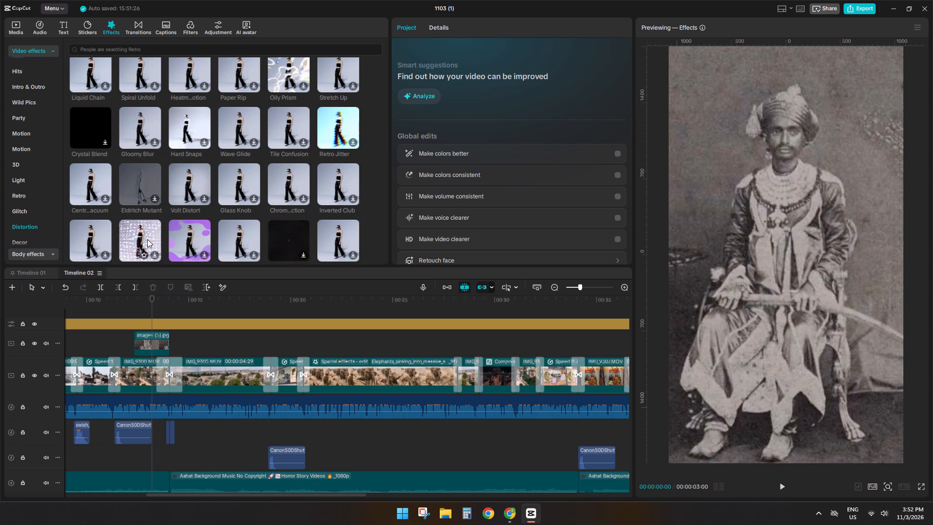
scroll(342, 235, "down", 3)
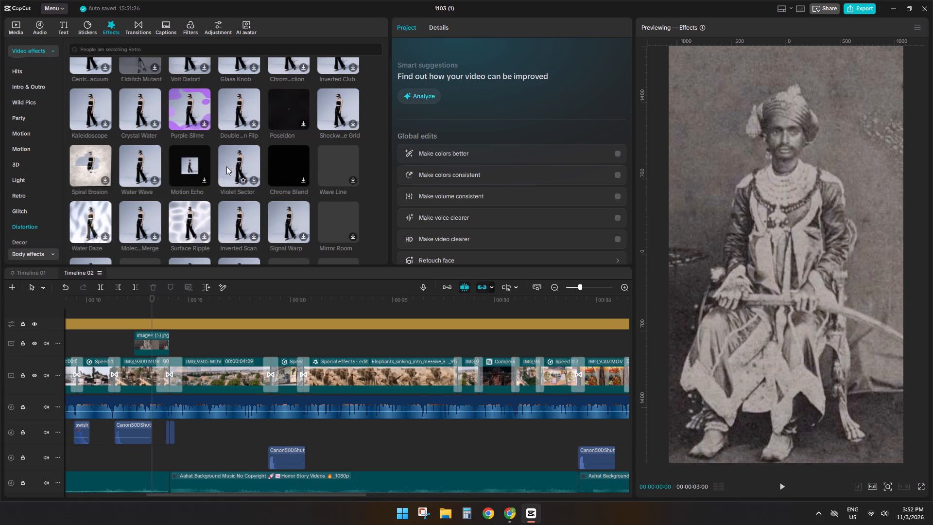
scroll(229, 169, "down", 1)
scroll(283, 175, "down", 1)
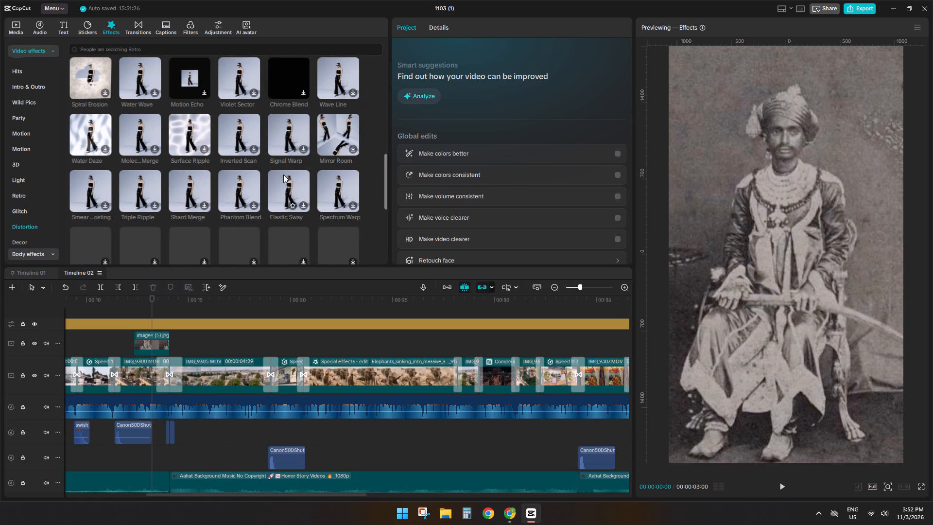
scroll(283, 175, "down", 1)
scroll(147, 178, "down", 2)
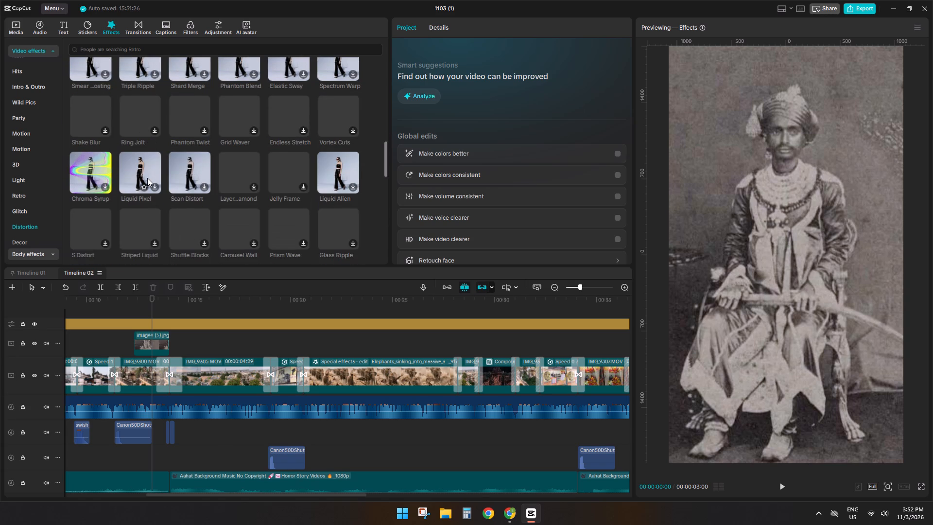
scroll(147, 178, "up", 2)
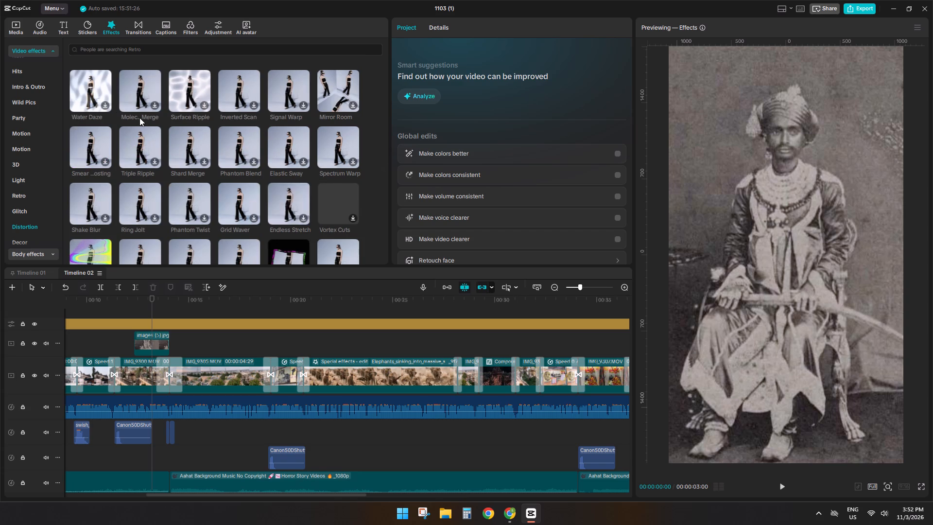
scroll(139, 119, "down", 1)
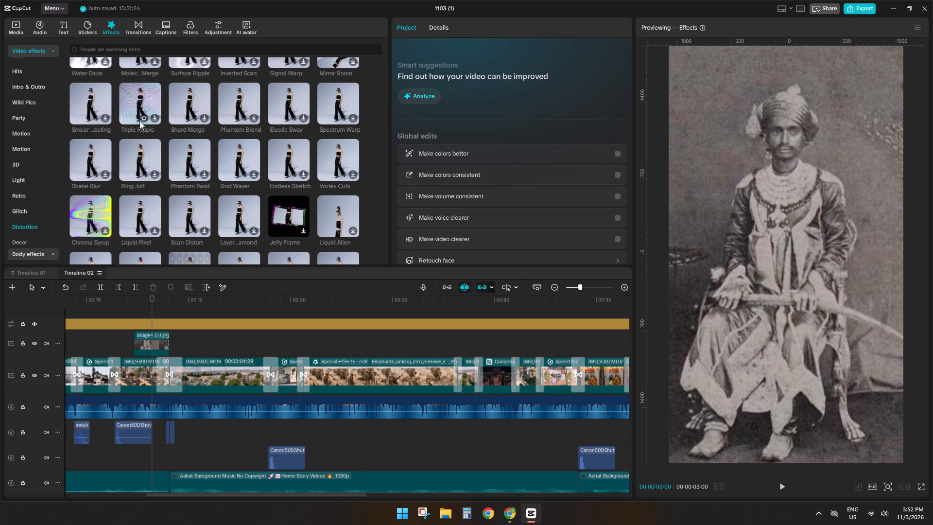
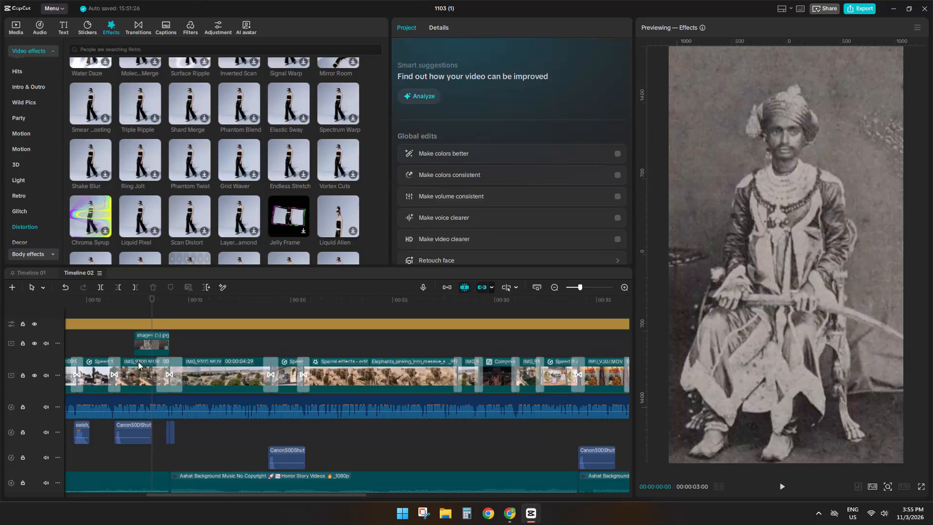
Move the playhead to just before the start of the portrait clip.
left_click(133, 303)
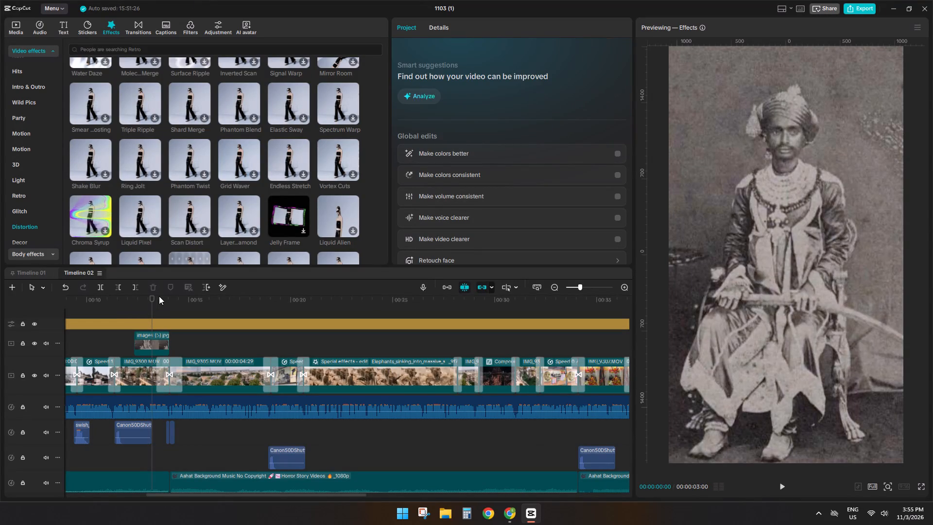
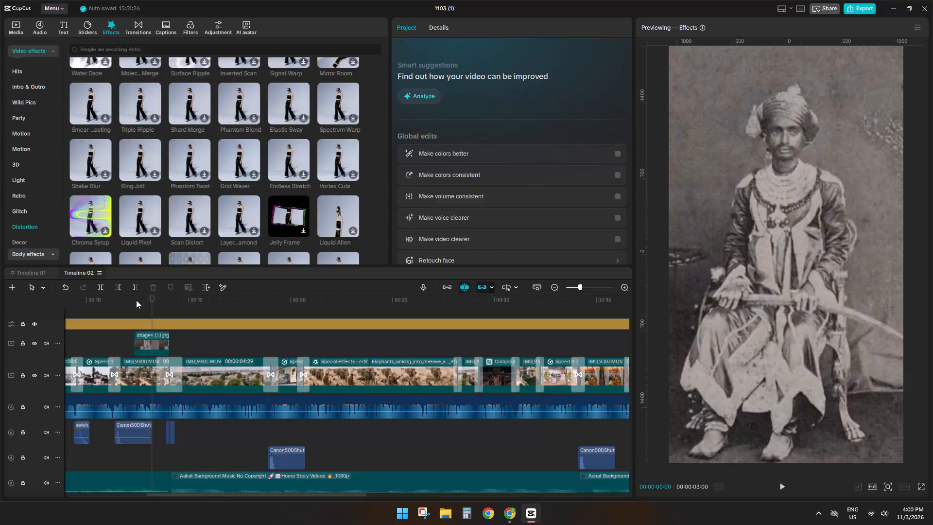
Place the playhead at the start of the portrait clip and open that clip's entrance animation options.
left_click(127, 382)
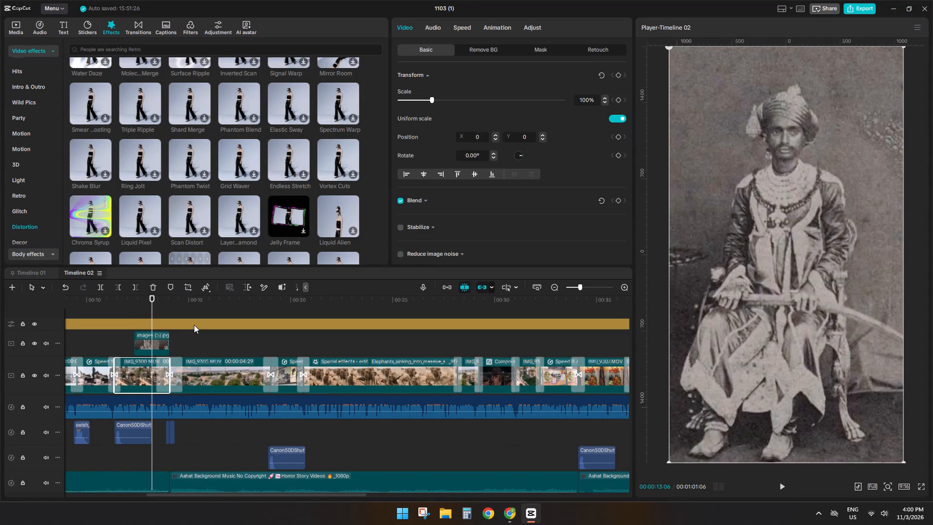
left_click(194, 325)
left_click(194, 349)
left_click_drag(194, 349, 138, 351)
left_click(138, 351)
left_click(136, 317)
left_click(136, 307)
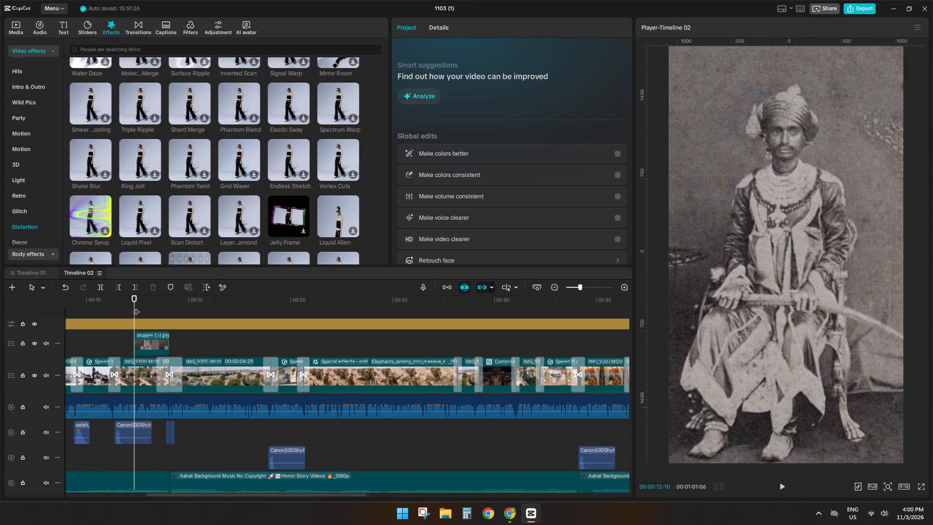
left_click(138, 333)
left_click(430, 22)
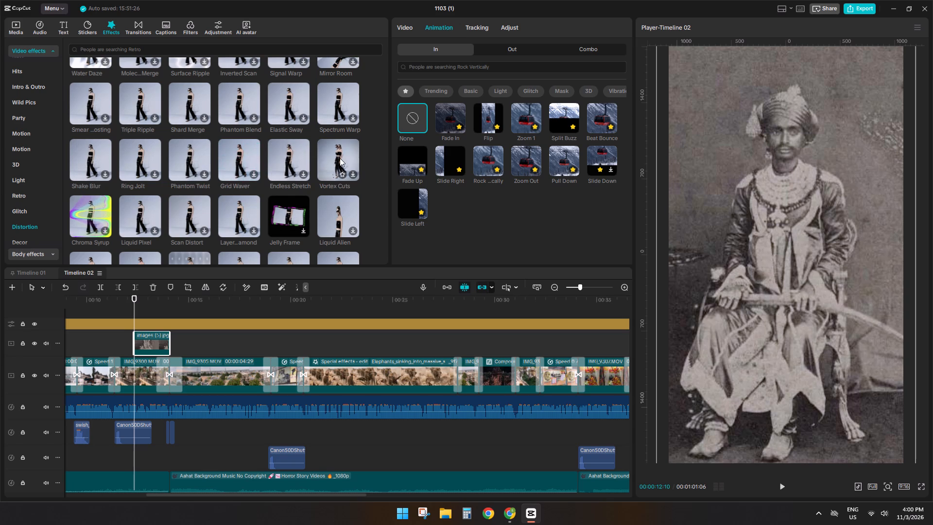
Browse the Distortion video effects for one that suits the portrait.
scroll(335, 227, "up", 4)
scroll(339, 184, "up", 4)
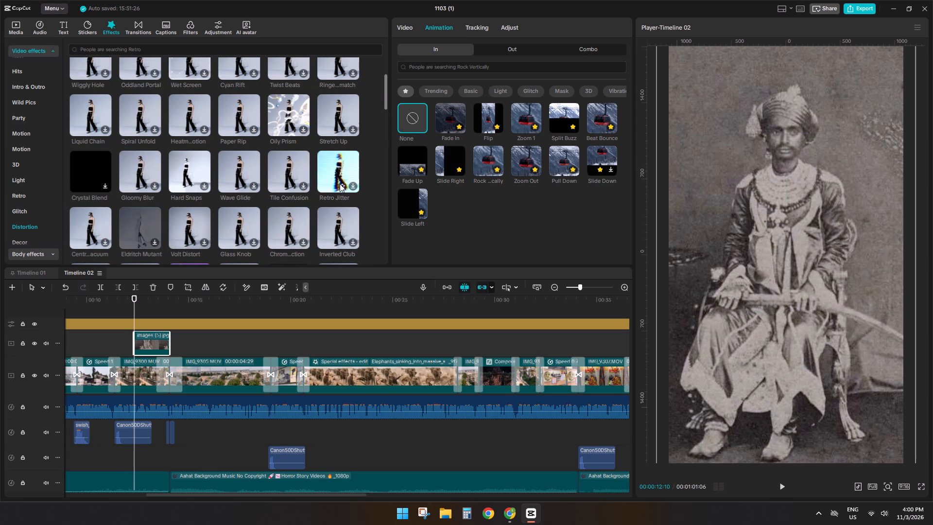
scroll(340, 184, "up", 3)
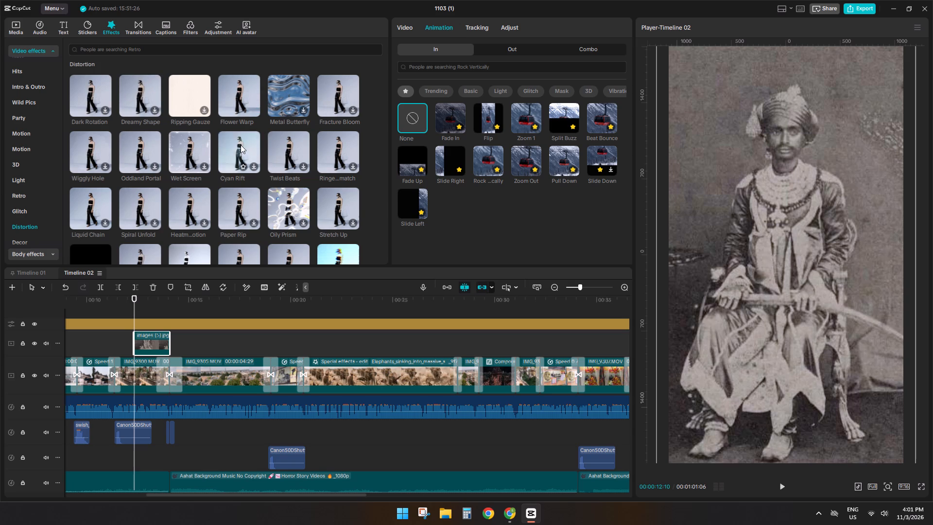
scroll(92, 149, "down", 1)
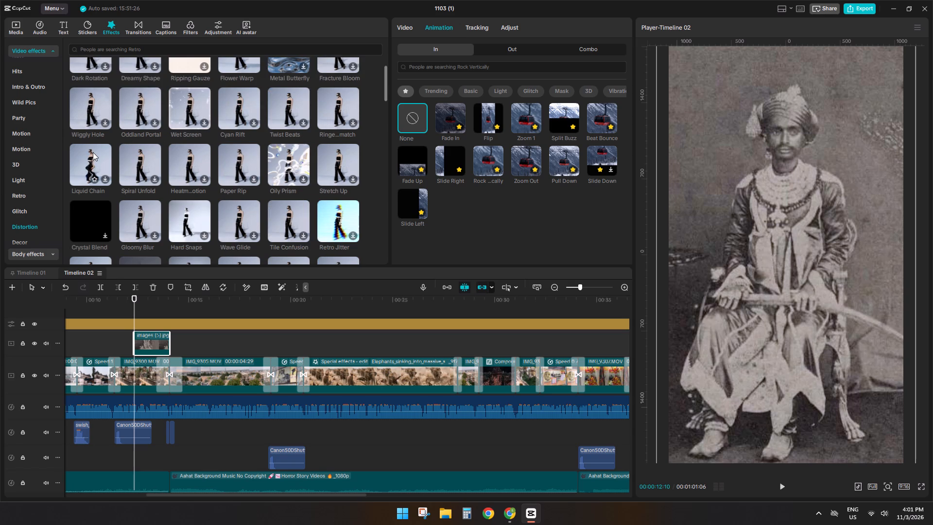
scroll(93, 152, "down", 4)
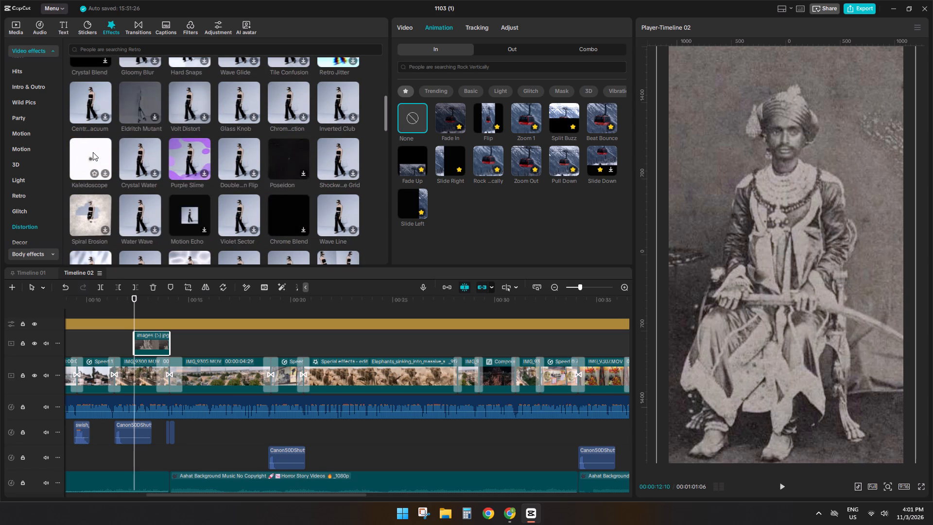
scroll(93, 152, "down", 5)
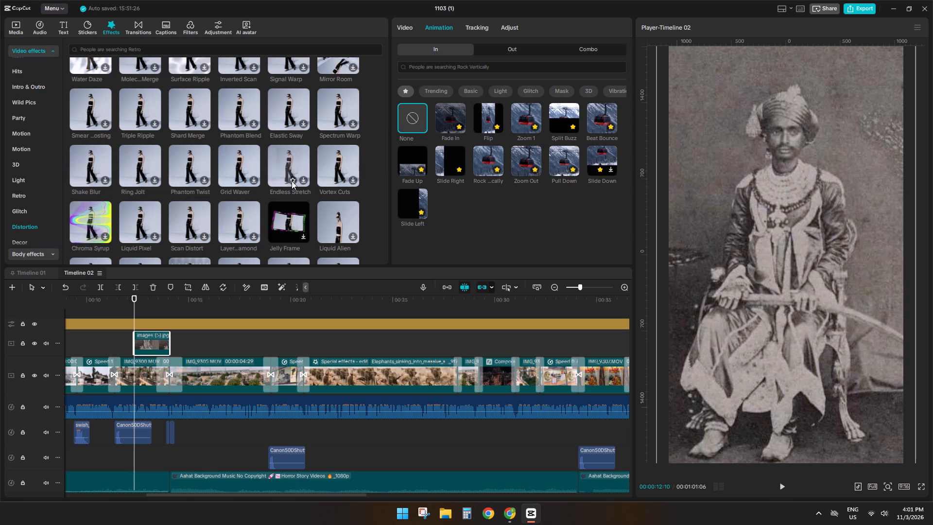
scroll(330, 176, "down", 3)
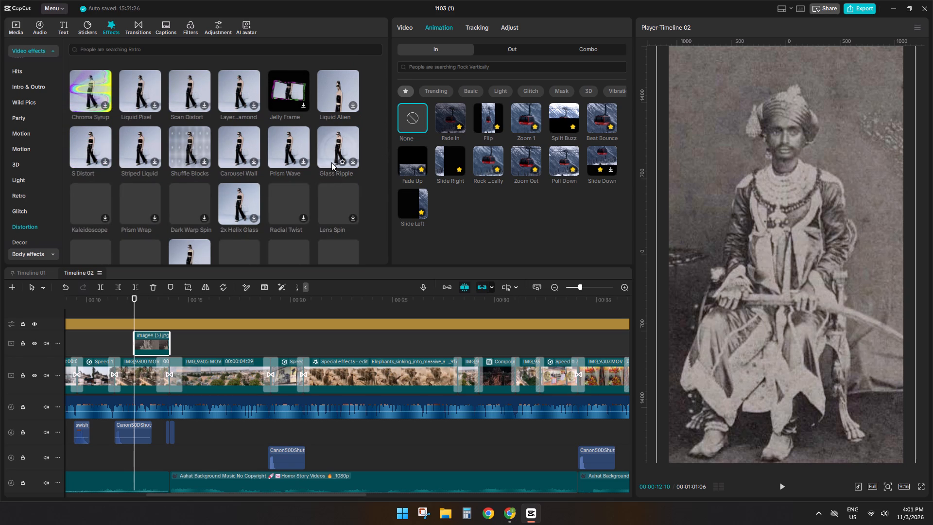
scroll(238, 152, "down", 2)
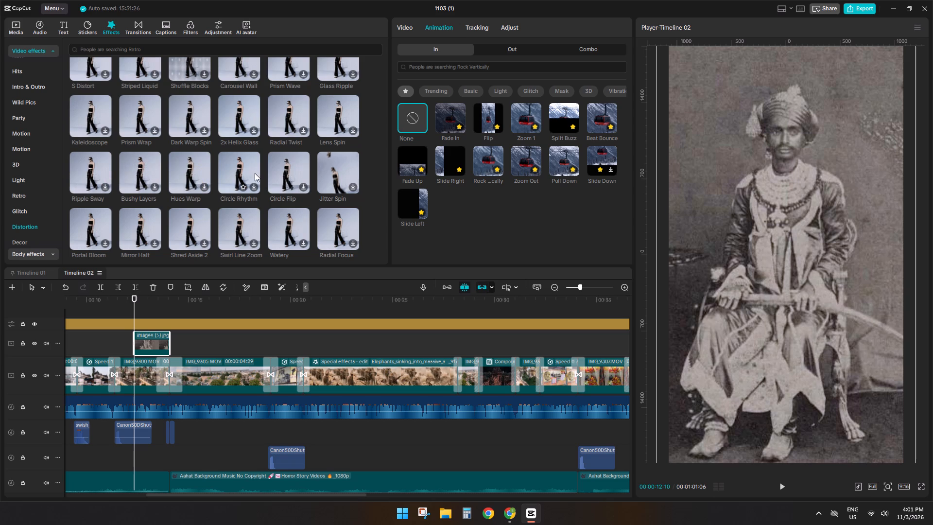
scroll(333, 168, "down", 1)
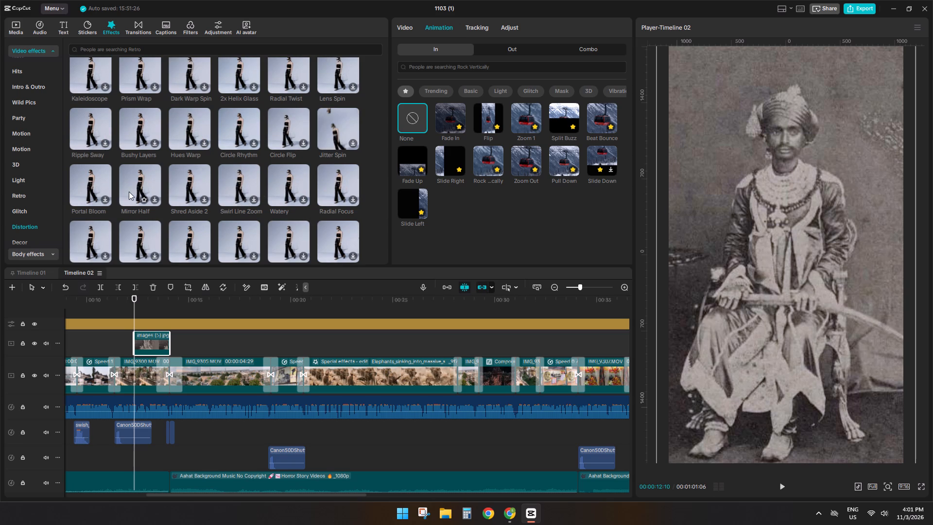
scroll(79, 193, "down", 3)
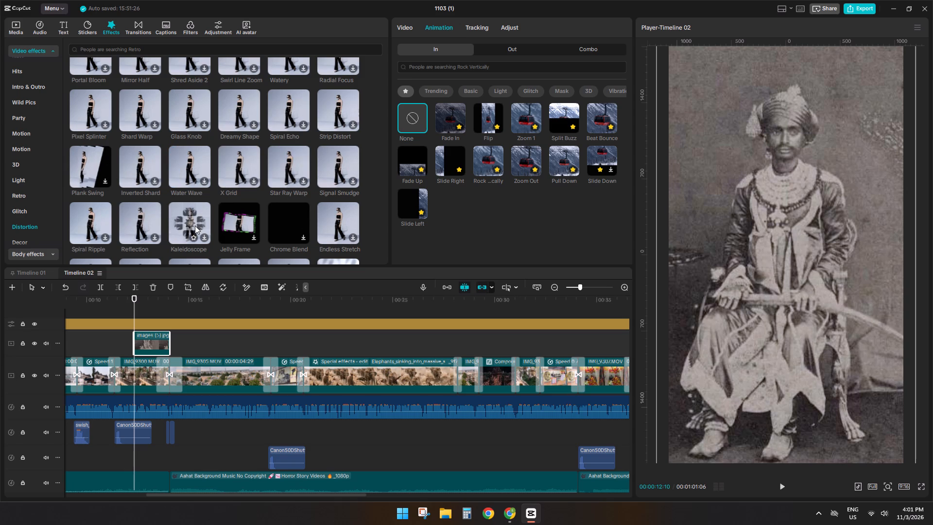
scroll(195, 226, "down", 2)
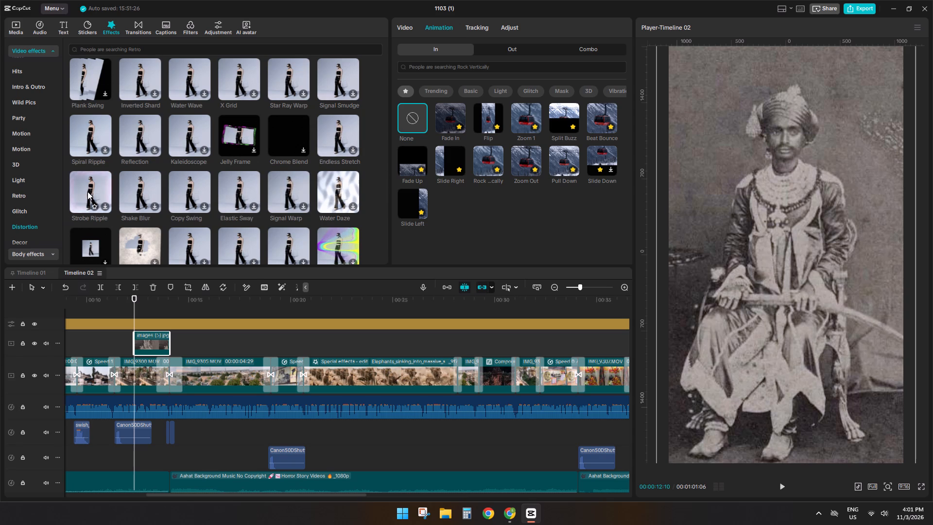
scroll(87, 192, "down", 1)
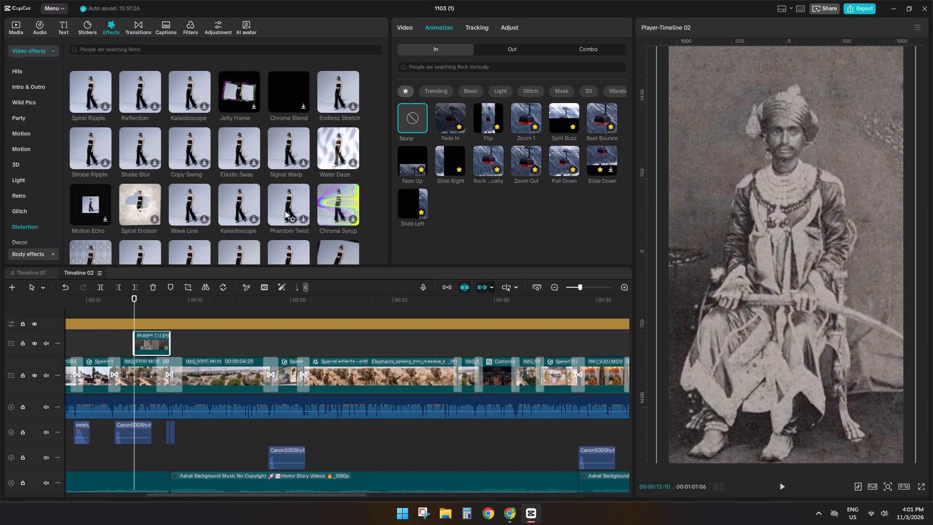
scroll(285, 210, "down", 3)
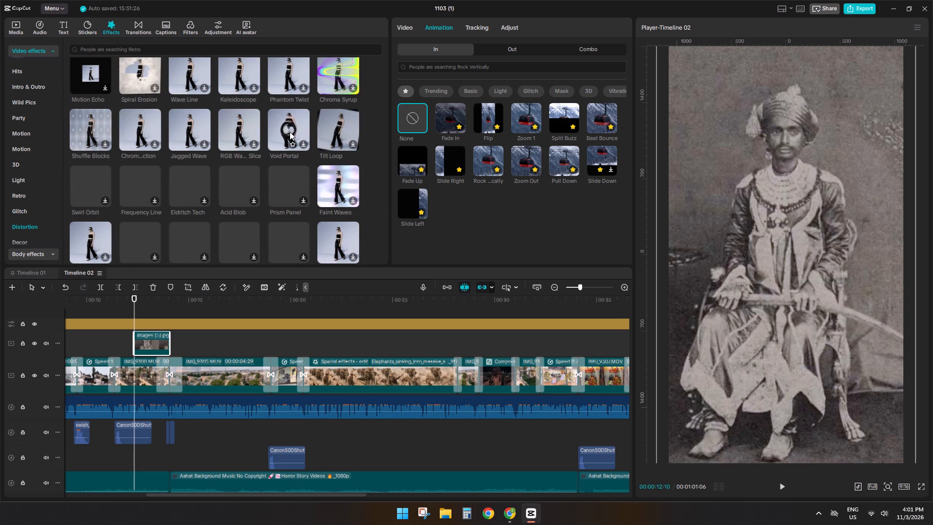
scroll(332, 128, "down", 1)
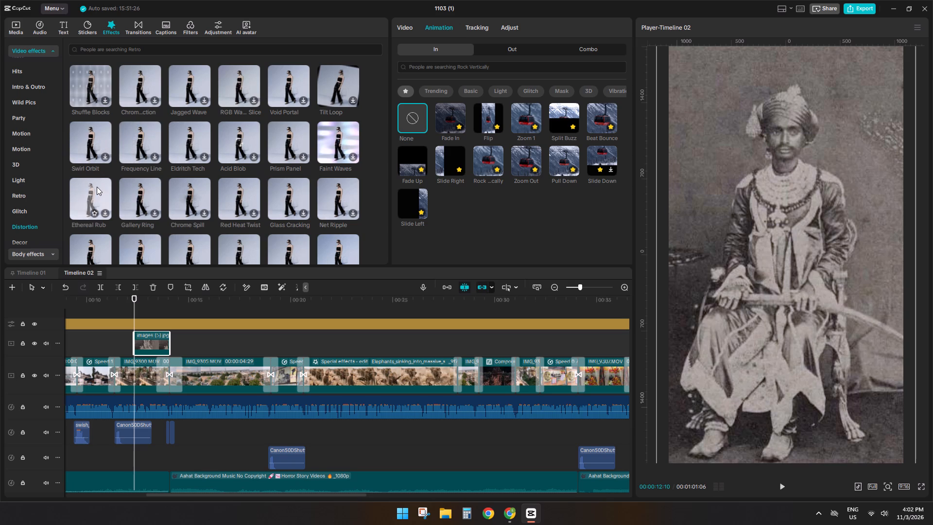
scroll(281, 196, "down", 3)
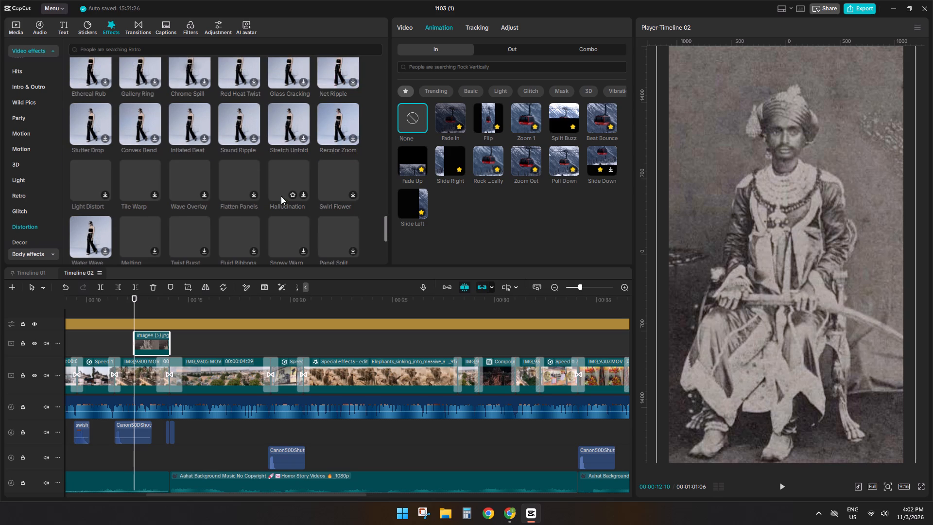
Play back the opening of the portrait clip twice and return the playhead to its start.
left_click(202, 344)
left_click_drag(202, 344, 127, 350)
key("space")
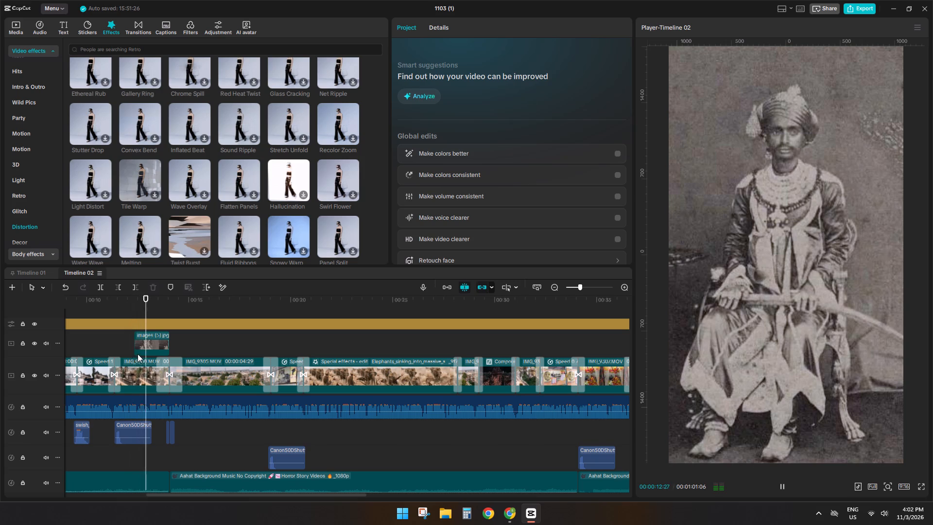
left_click(119, 345)
key("space")
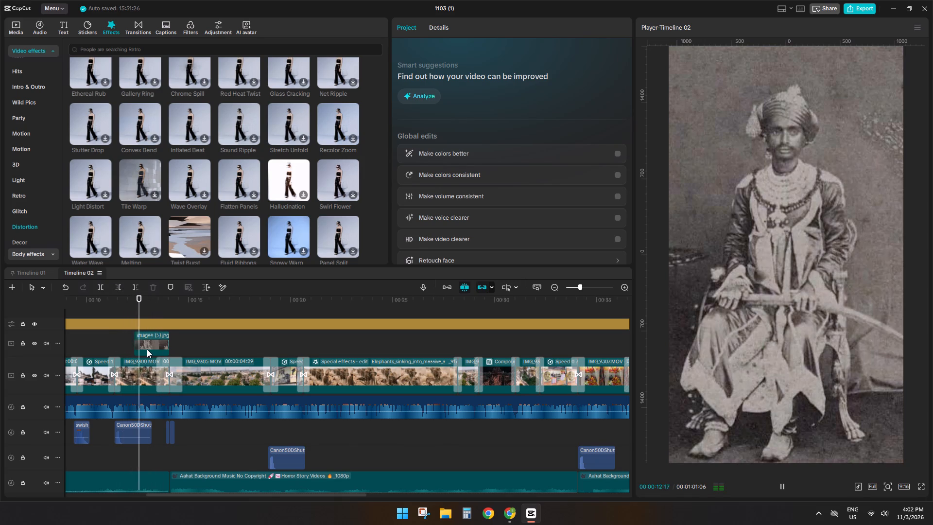
key("space")
left_click(132, 341)
left_click(153, 348)
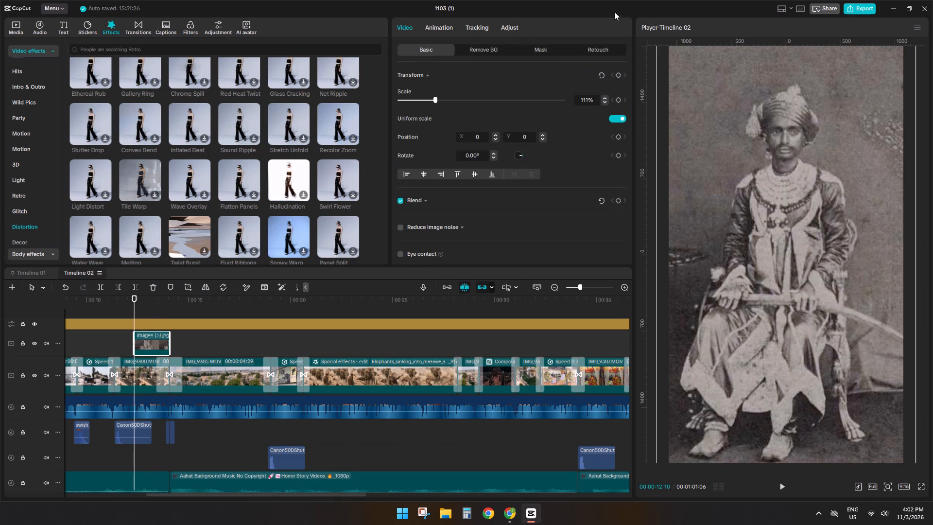
Apply a chroma key to the fort clip beneath the portrait, sampling the pale sky as the key colour.
left_click(146, 374)
left_click(471, 53)
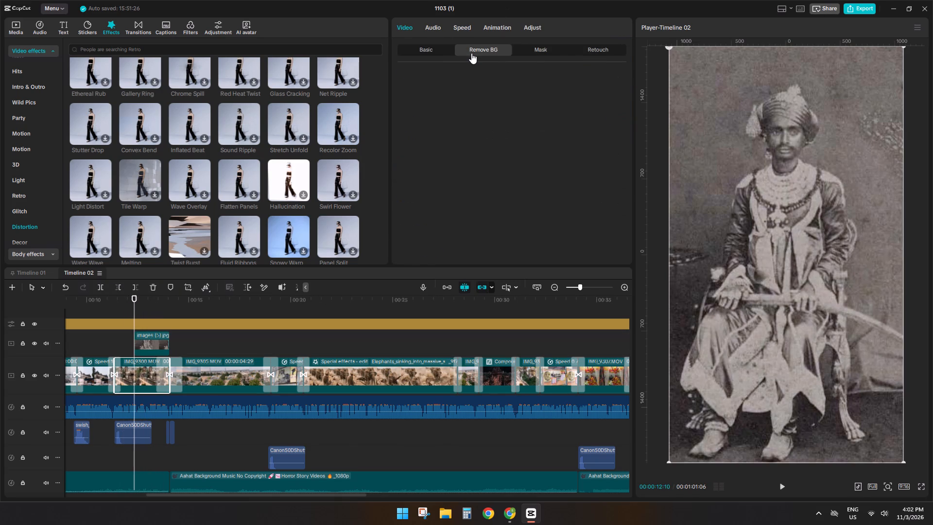
left_click(400, 100)
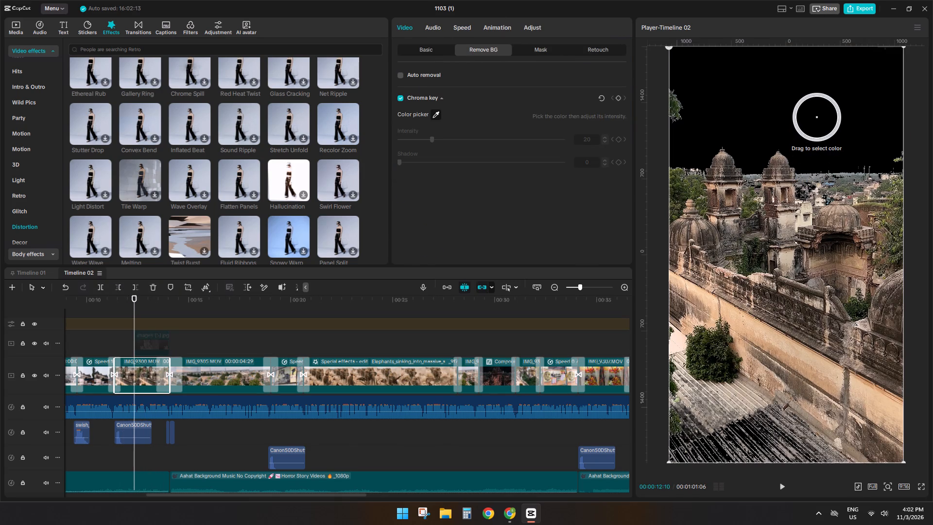
left_click(807, 105)
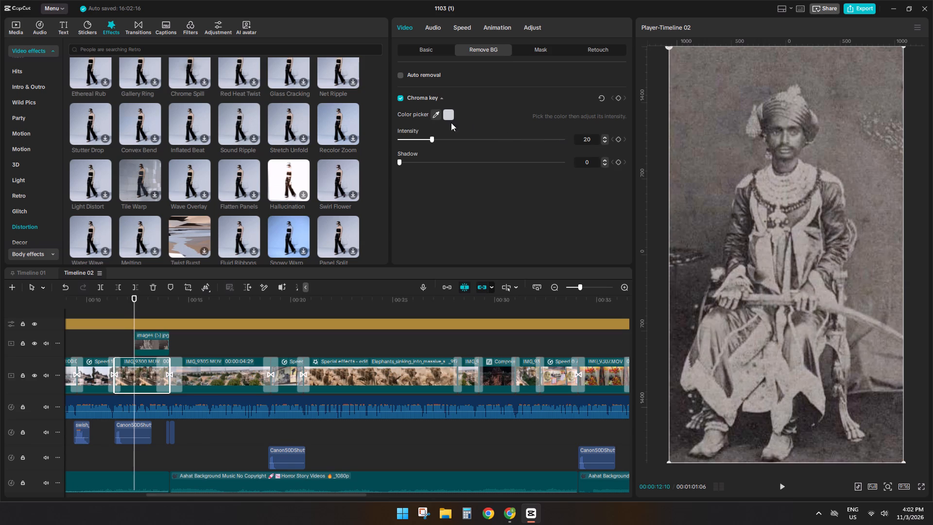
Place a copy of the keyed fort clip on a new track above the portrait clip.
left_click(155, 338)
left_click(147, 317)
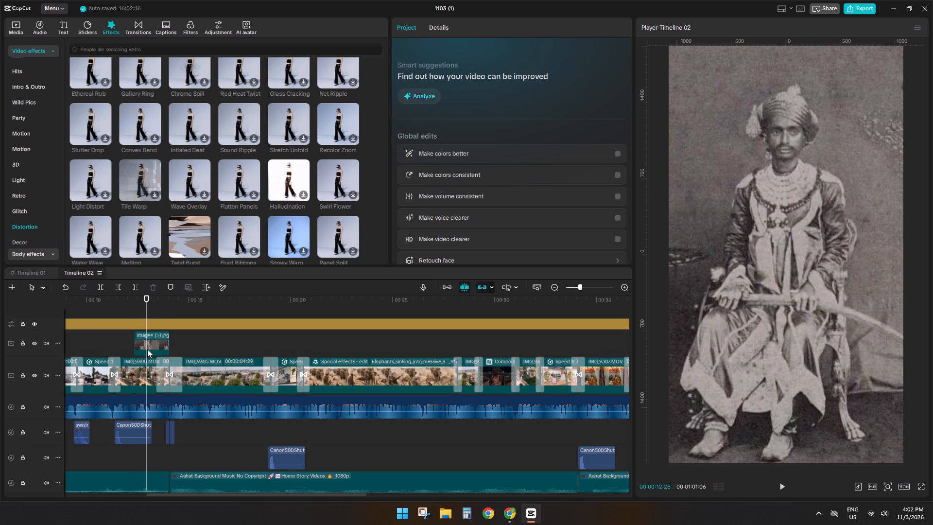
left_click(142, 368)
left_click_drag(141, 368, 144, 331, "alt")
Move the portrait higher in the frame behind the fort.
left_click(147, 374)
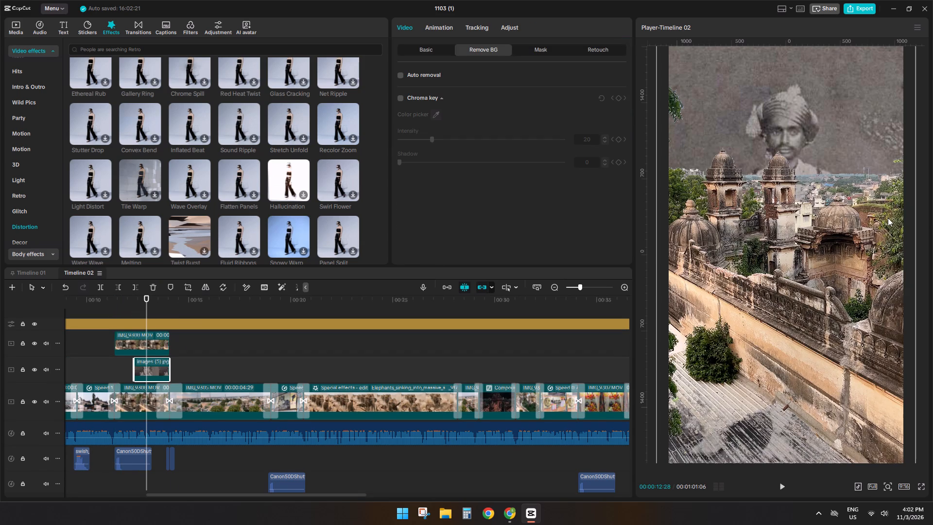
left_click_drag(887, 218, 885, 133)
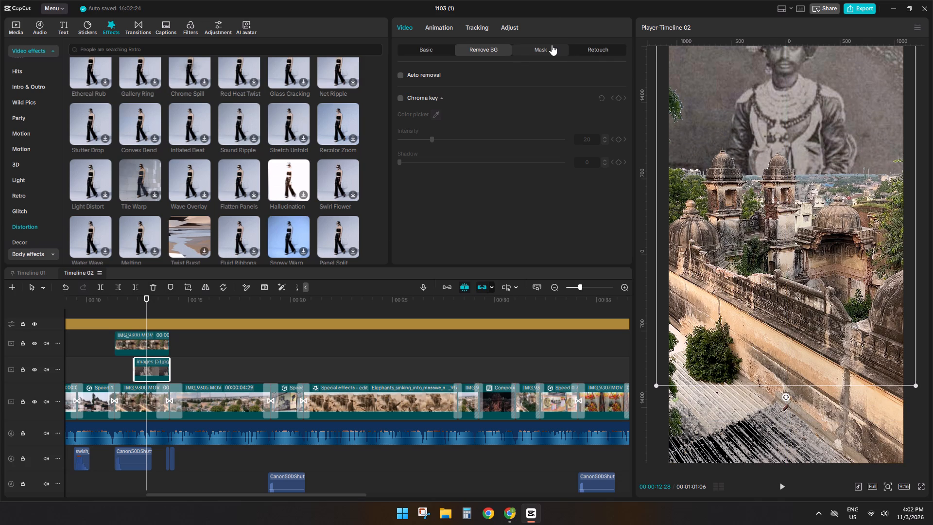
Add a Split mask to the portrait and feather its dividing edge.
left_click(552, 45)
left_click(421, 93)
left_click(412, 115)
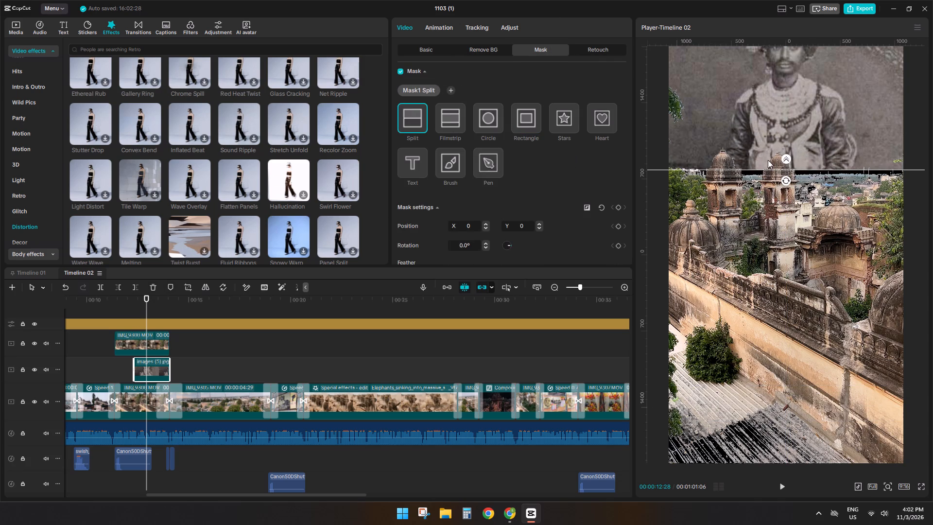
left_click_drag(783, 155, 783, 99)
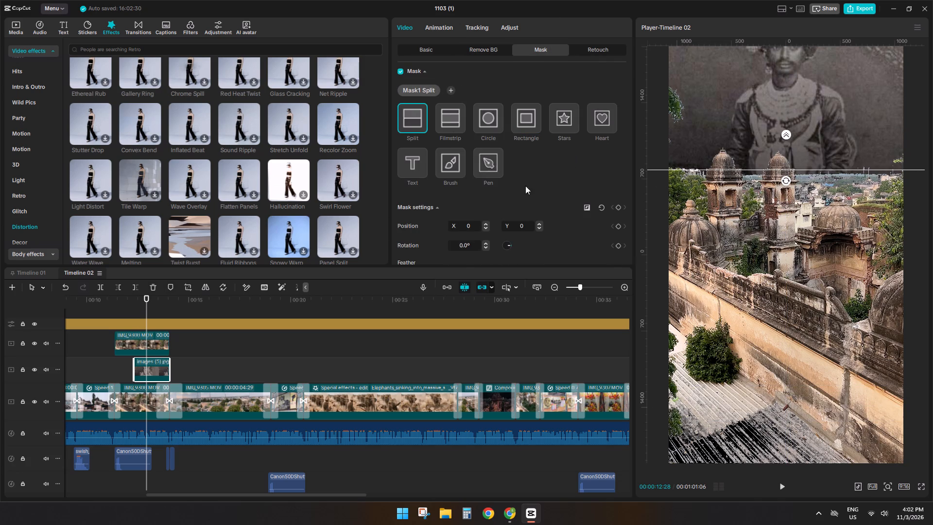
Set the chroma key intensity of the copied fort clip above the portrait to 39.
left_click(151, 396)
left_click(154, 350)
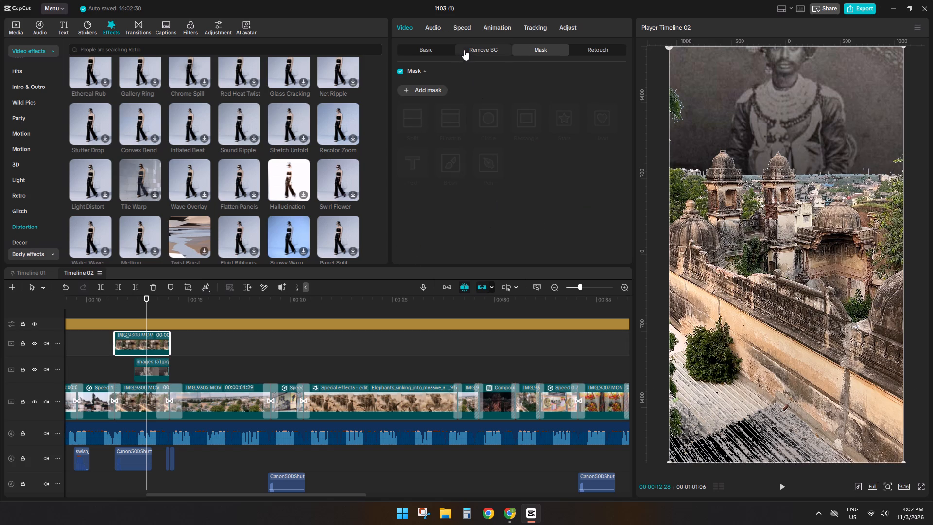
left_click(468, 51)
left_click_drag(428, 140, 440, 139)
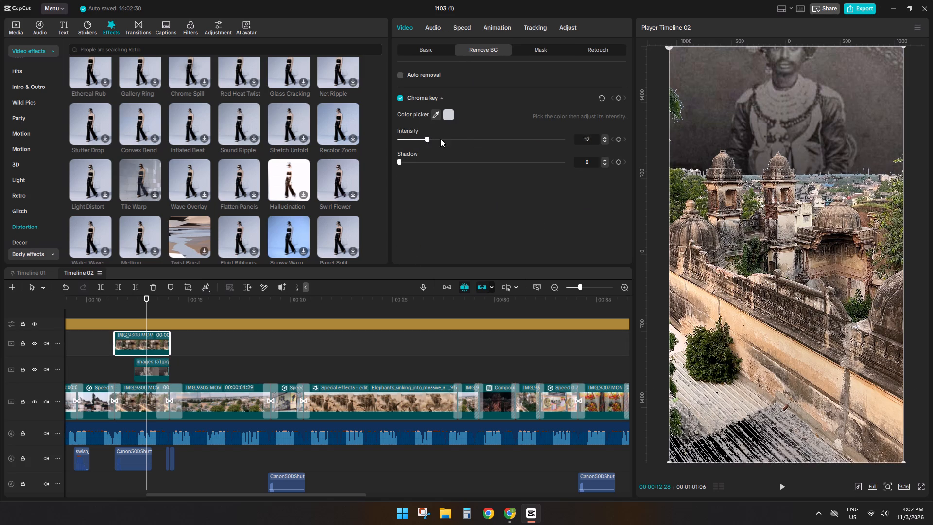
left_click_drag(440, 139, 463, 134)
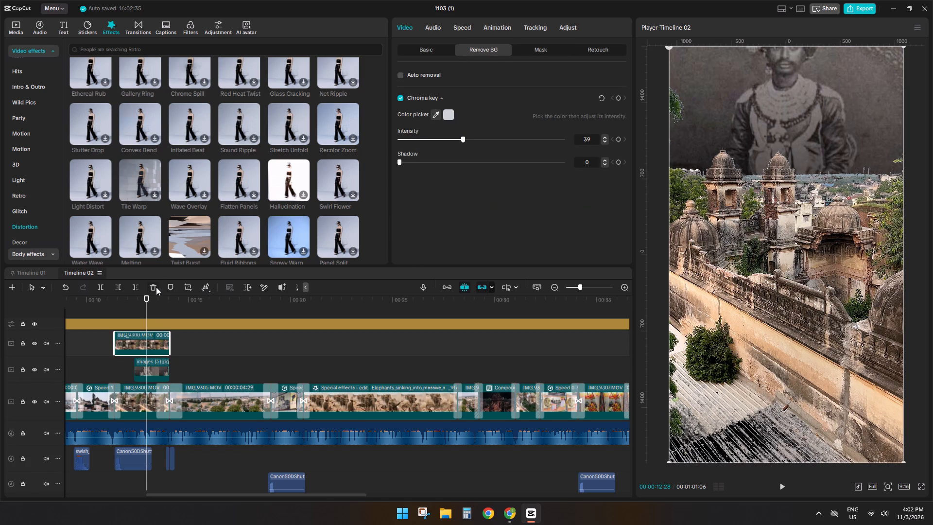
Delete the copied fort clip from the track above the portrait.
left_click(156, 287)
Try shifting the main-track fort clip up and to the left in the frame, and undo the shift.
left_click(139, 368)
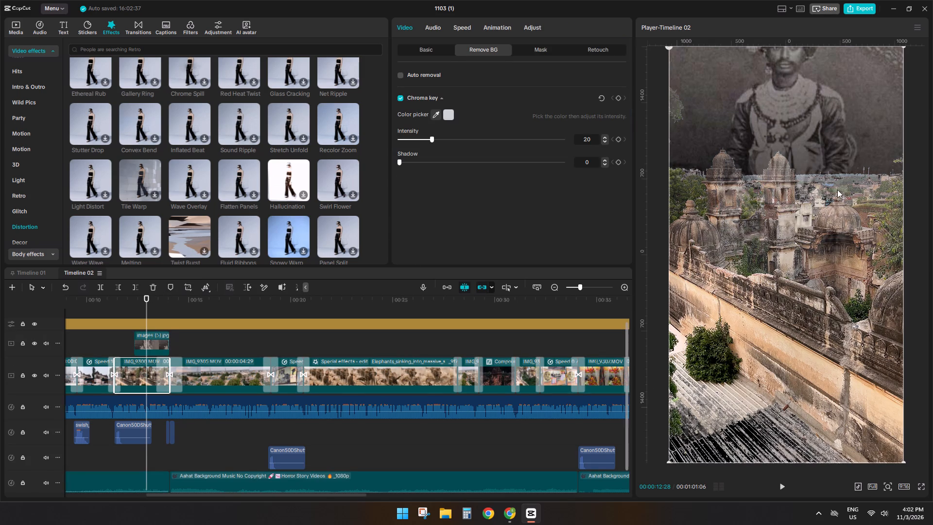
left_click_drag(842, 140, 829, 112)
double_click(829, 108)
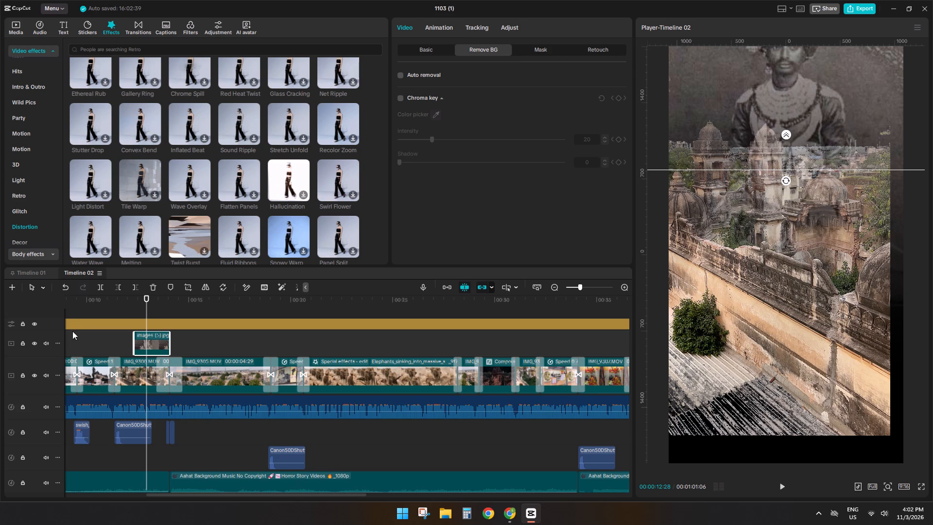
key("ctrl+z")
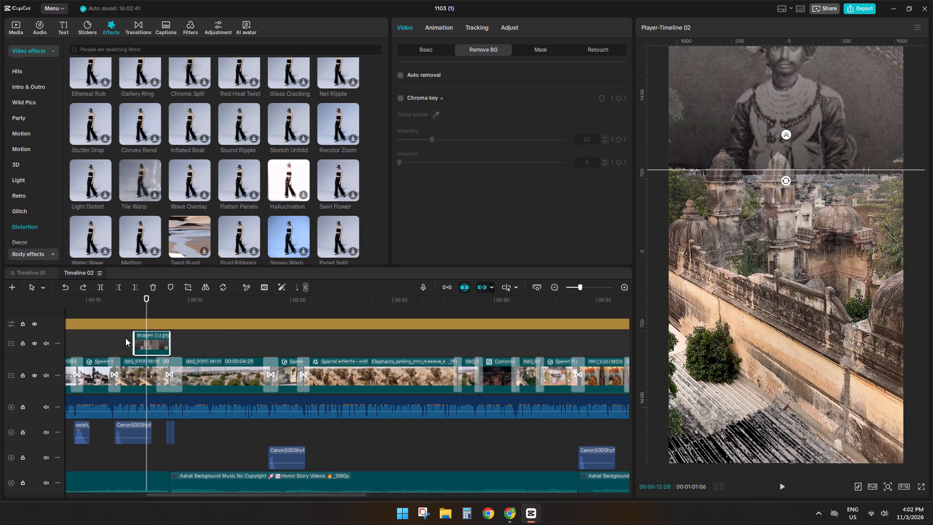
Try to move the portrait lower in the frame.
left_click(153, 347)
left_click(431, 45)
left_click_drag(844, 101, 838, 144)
Delete the portrait clip from the track above the fort footage.
left_click(149, 289)
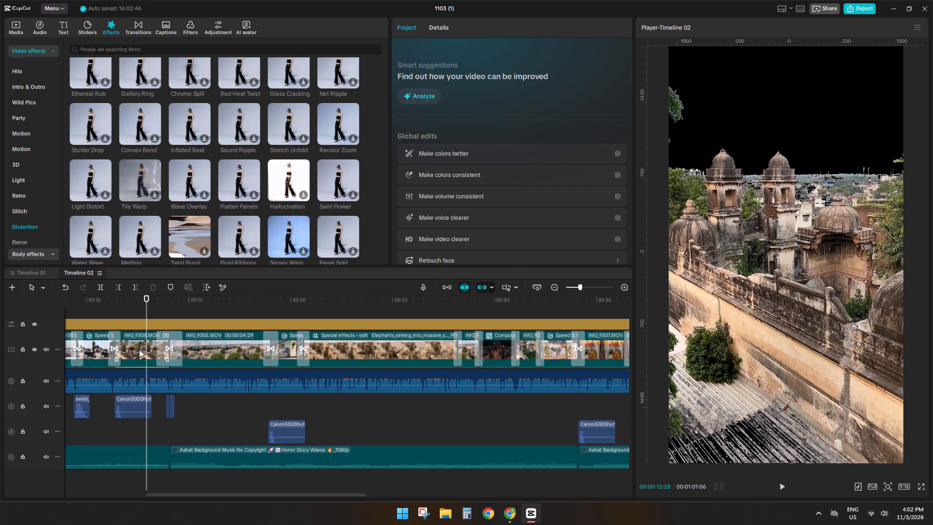
Turn off the chroma key on the main-track fort clip IMG_9308.MOV.
left_click(139, 350)
left_click(472, 49)
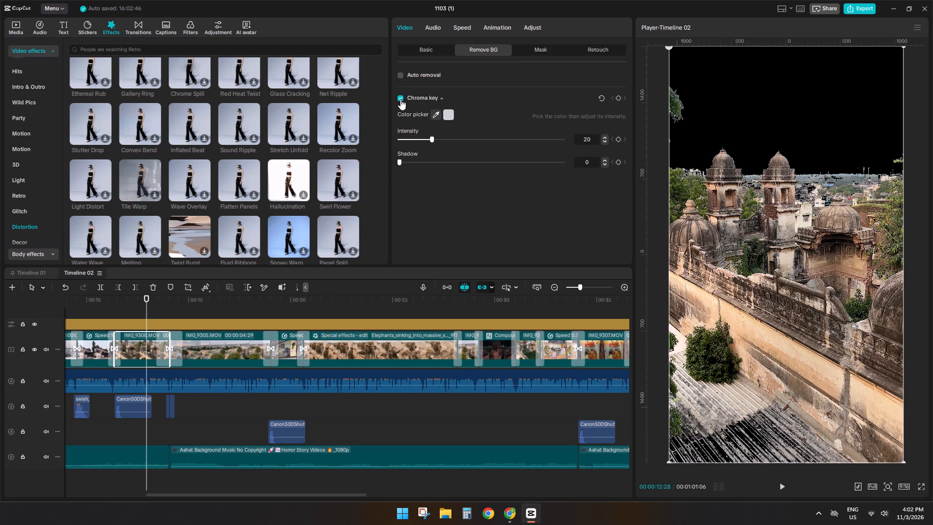
left_click(400, 99)
Play back Timeline 02 from the start of the fort clip into the following clip to check the footage.
left_click(125, 308)
left_click_drag(123, 308, 119, 308)
double_click(114, 308)
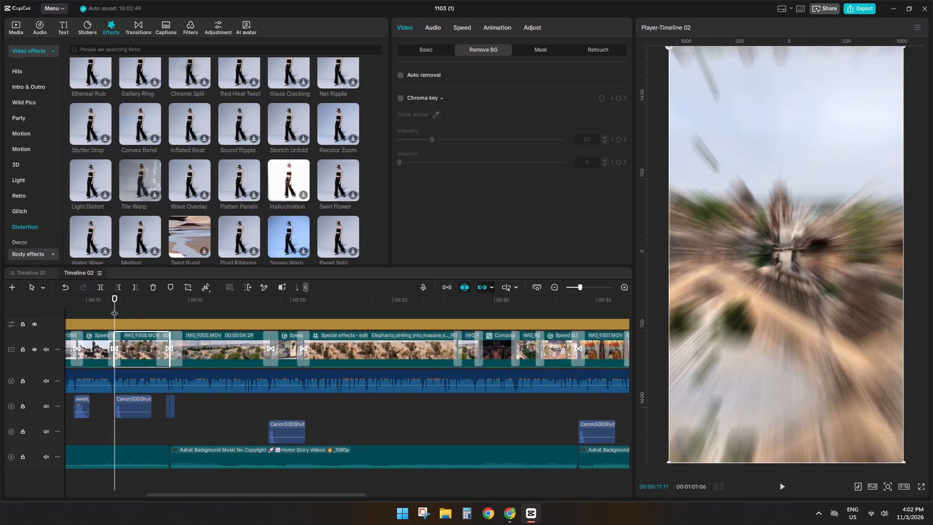
key("space")
scroll(264, 387, "down", 4, "ctrl")
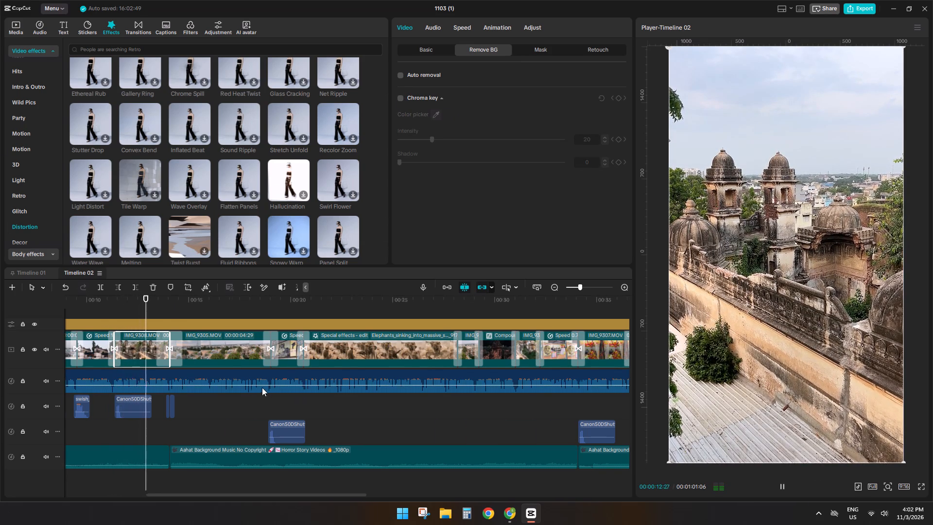
scroll(252, 388, "down", 17, "ctrl")
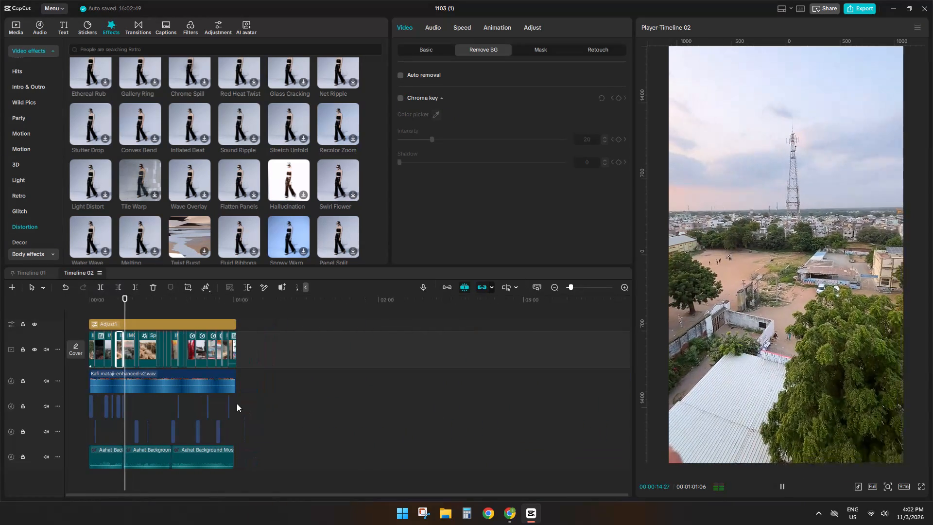
key("space")
Export Timeline 02 to Downloads as kadi info, in 2K, H.264 mp4 at 30fps.
left_click(870, 7)
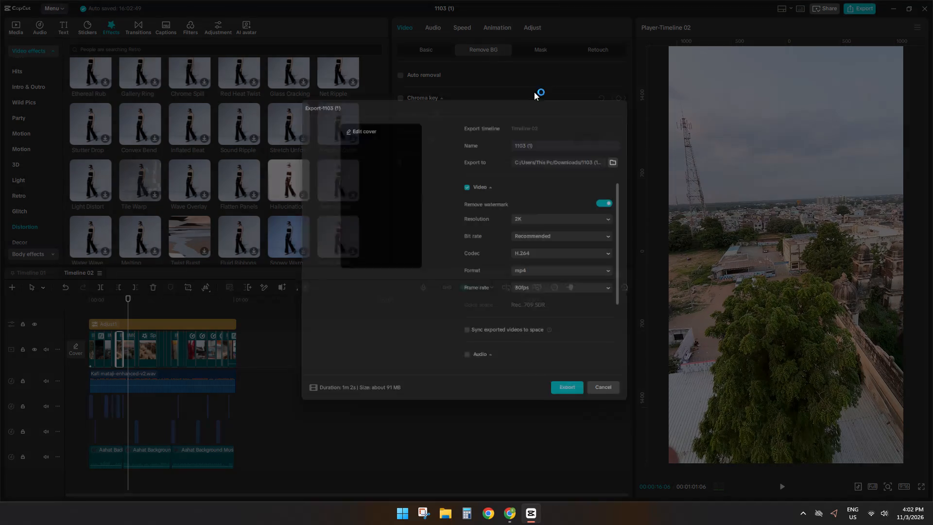
left_click_drag(574, 137, 363, 140)
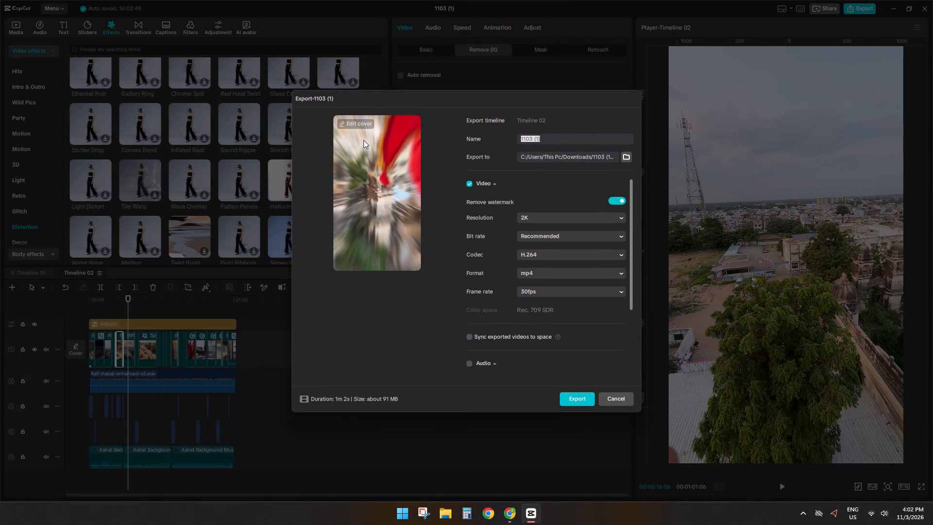
type("kadi")
key("space")
type("in")
type("fo")
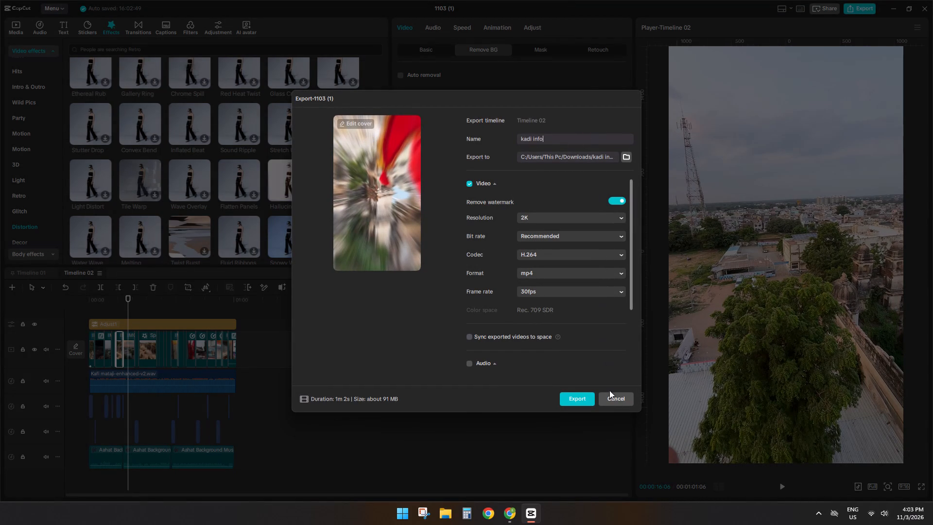
left_click(588, 394)
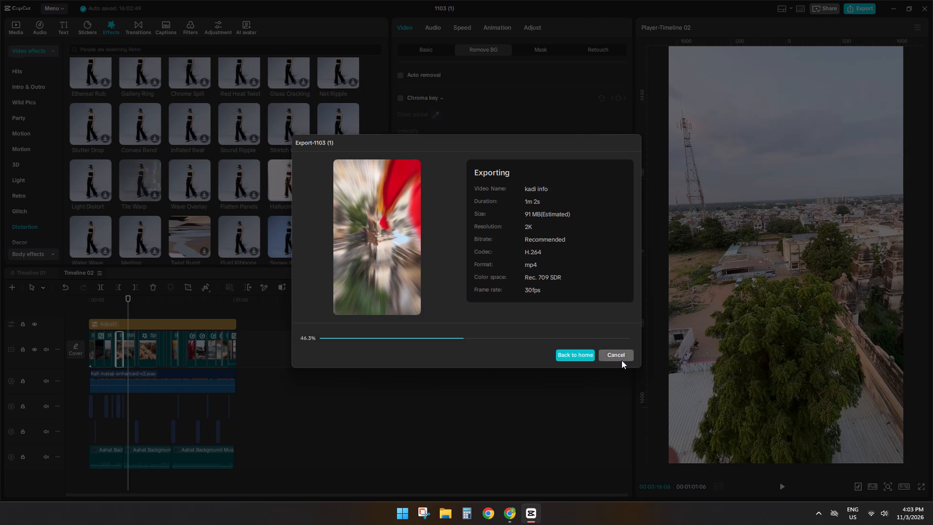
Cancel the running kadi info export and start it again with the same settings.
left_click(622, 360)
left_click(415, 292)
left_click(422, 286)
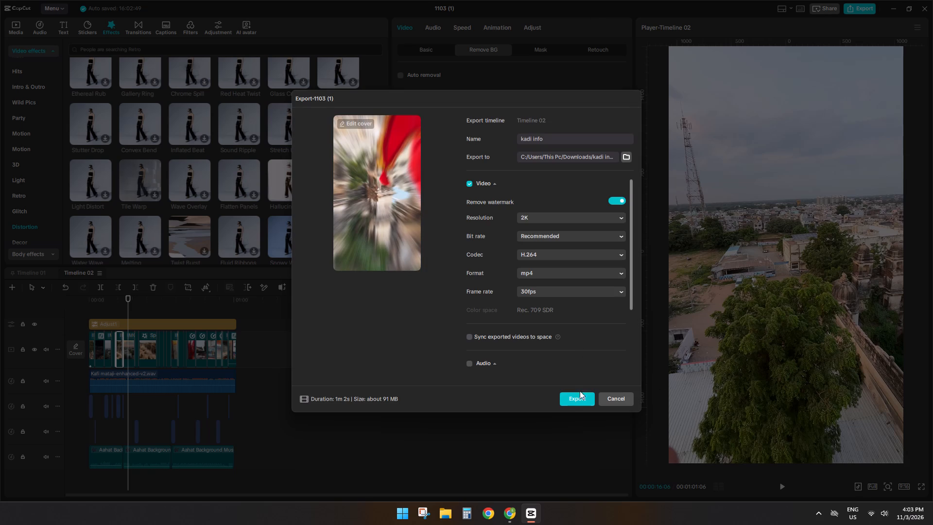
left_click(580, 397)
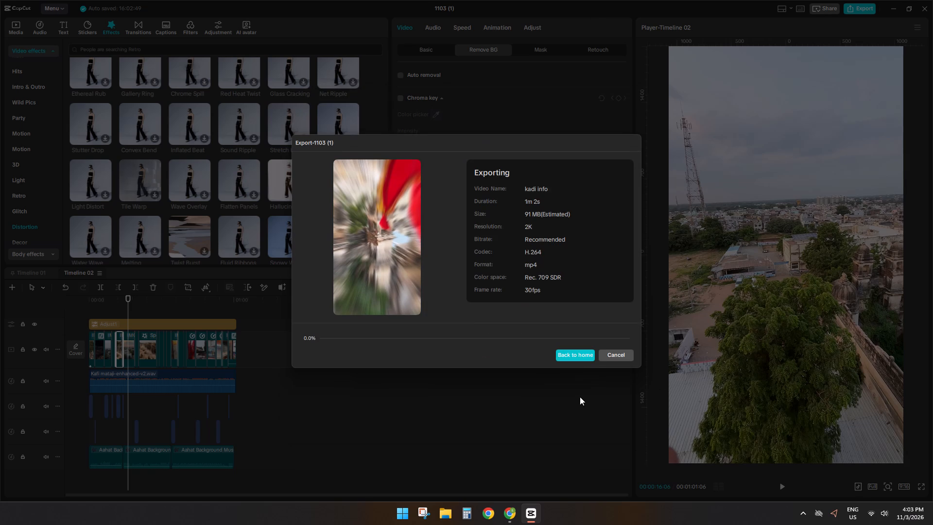
Switch to File Explorer and rename the mahadev folder on the Desktop as info reels.
left_click(432, 512)
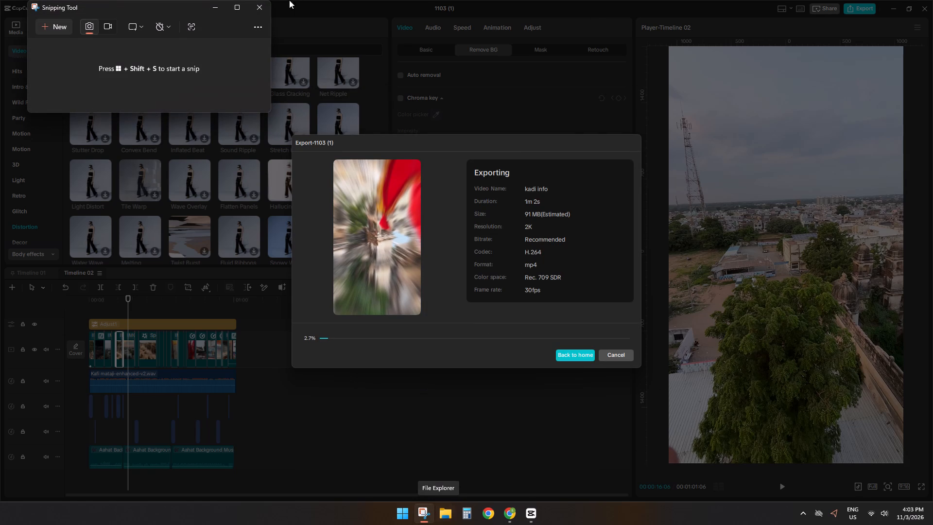
left_click(257, 11)
left_click(444, 516)
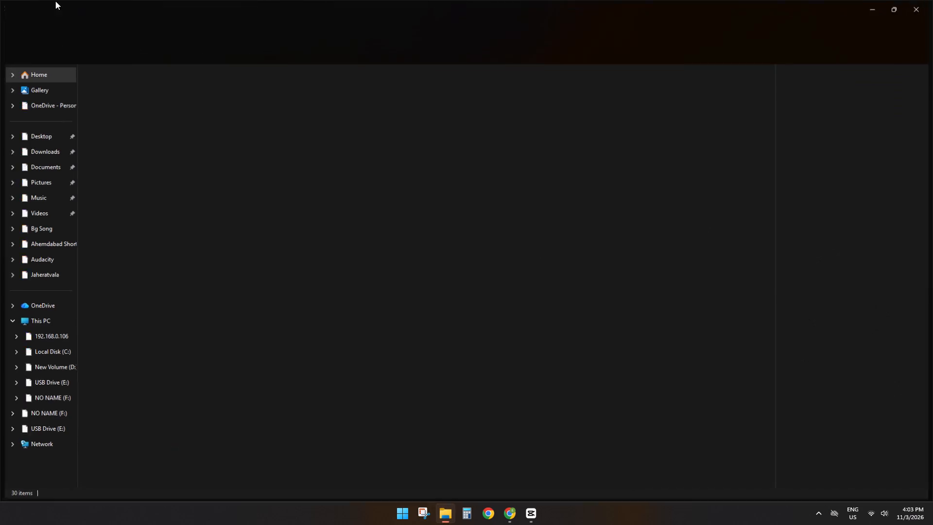
left_click(38, 146)
left_click(50, 132)
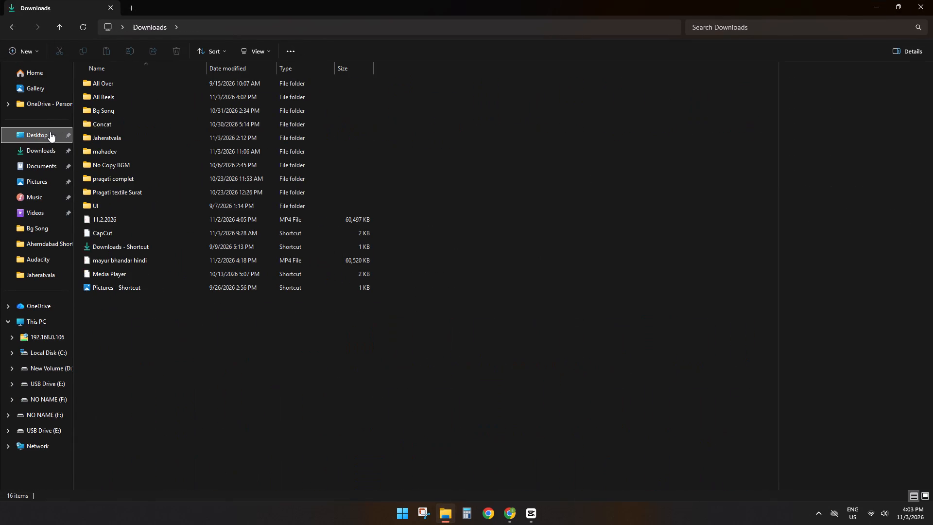
double_click(114, 133)
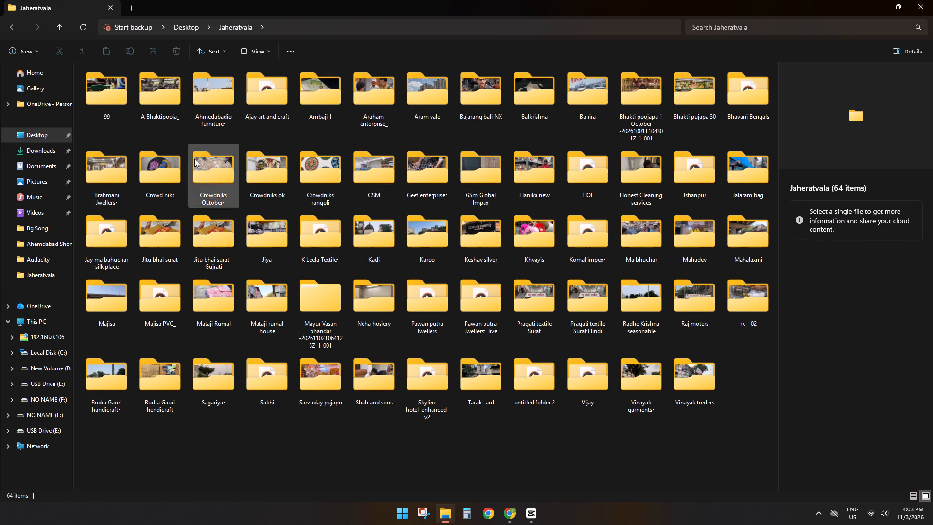
left_click(17, 153)
left_click(41, 140)
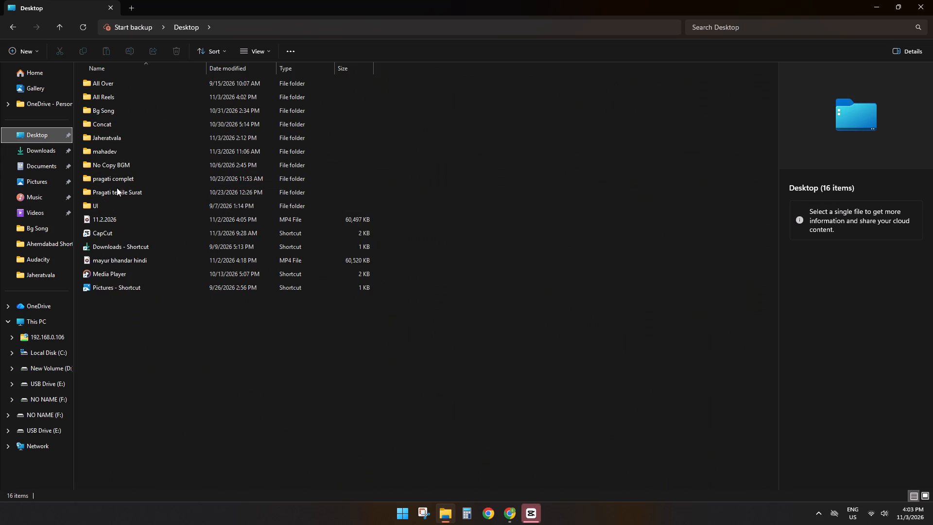
double_click(117, 155)
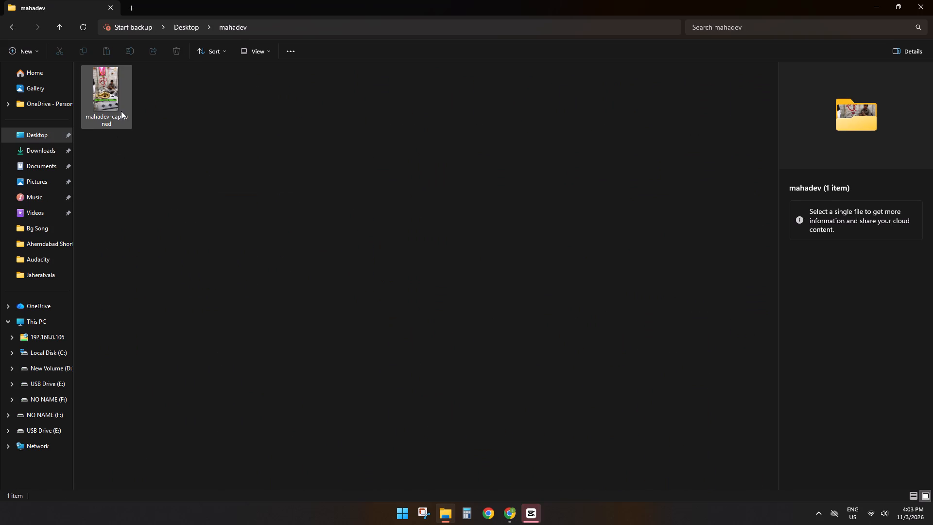
left_click(185, 33)
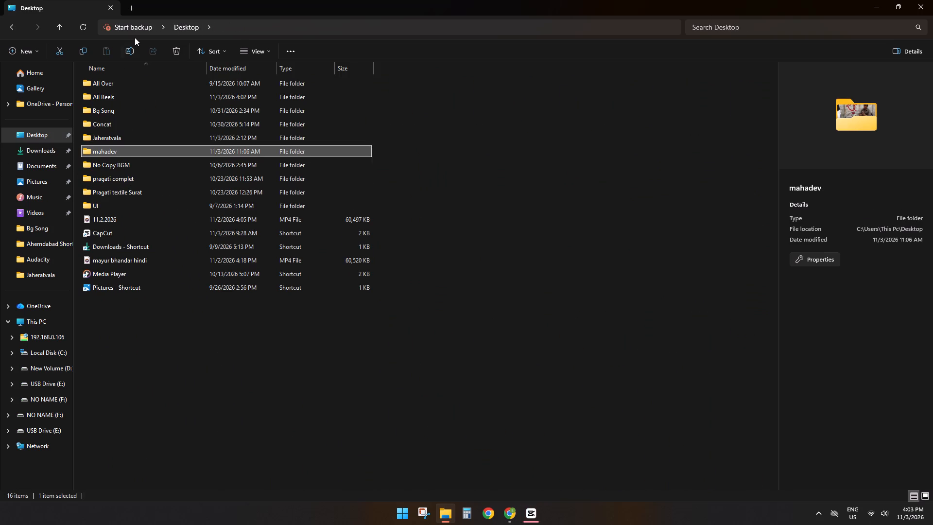
left_click(132, 51)
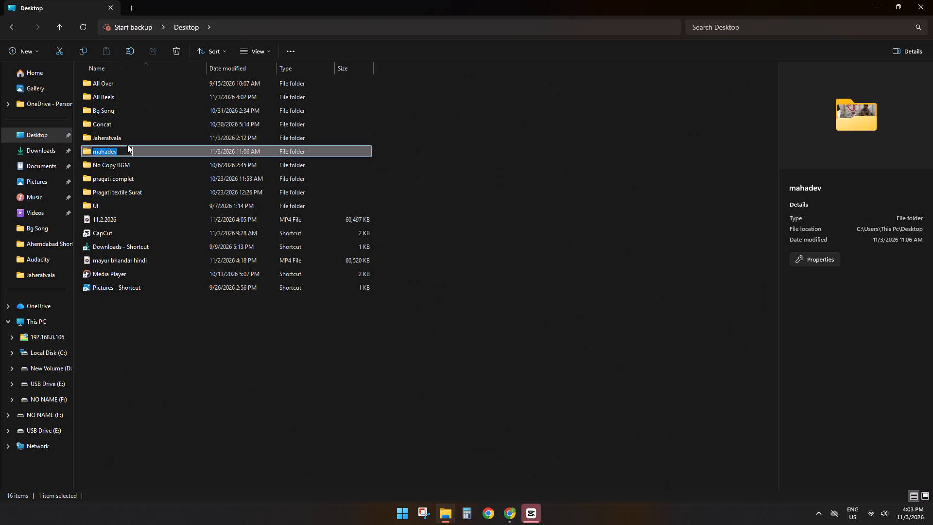
type("info reel")
key("s")
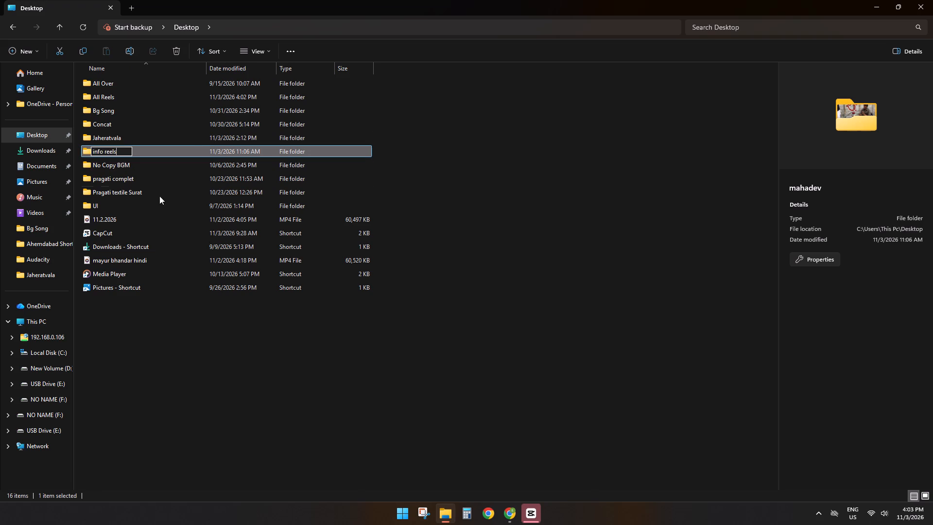
left_click(199, 385)
Check the details of the exported kadi info video in the Downloads folder.
left_click(50, 153)
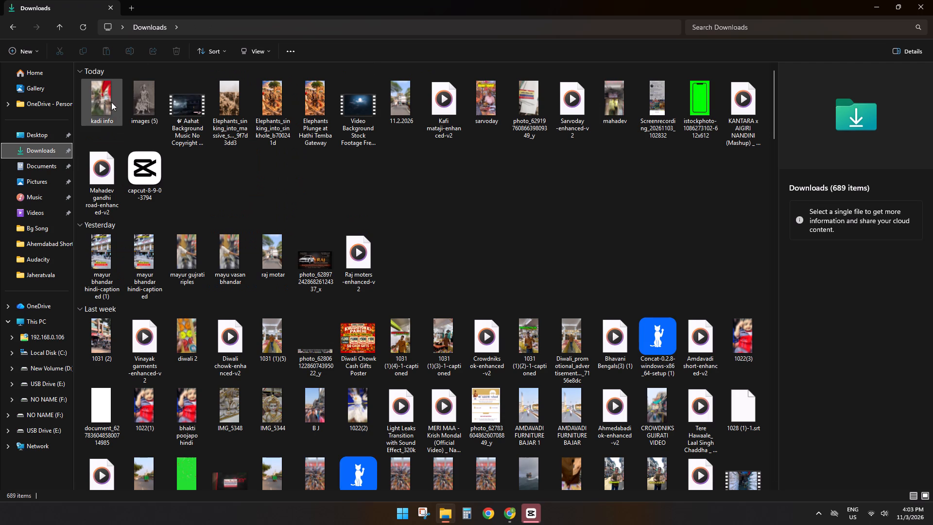
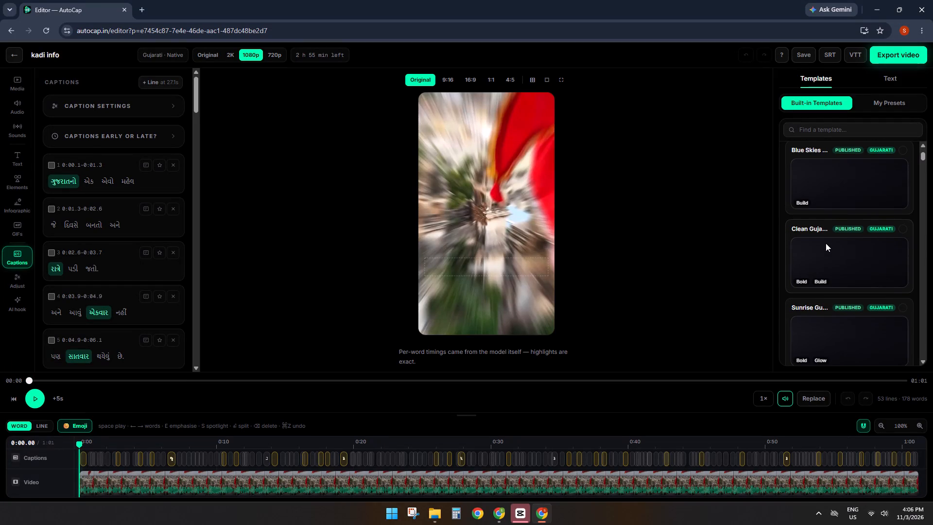
scroll(849, 330, "down", 4)
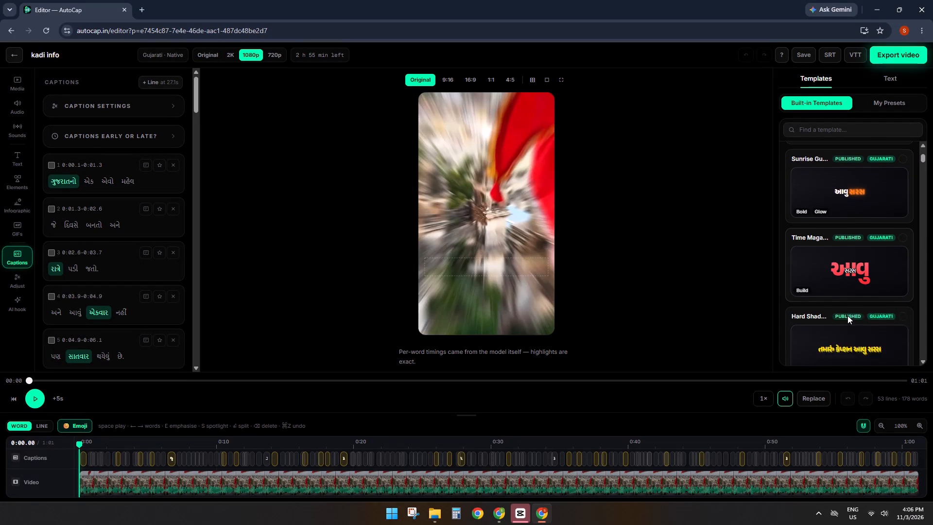
scroll(848, 295, "down", 3)
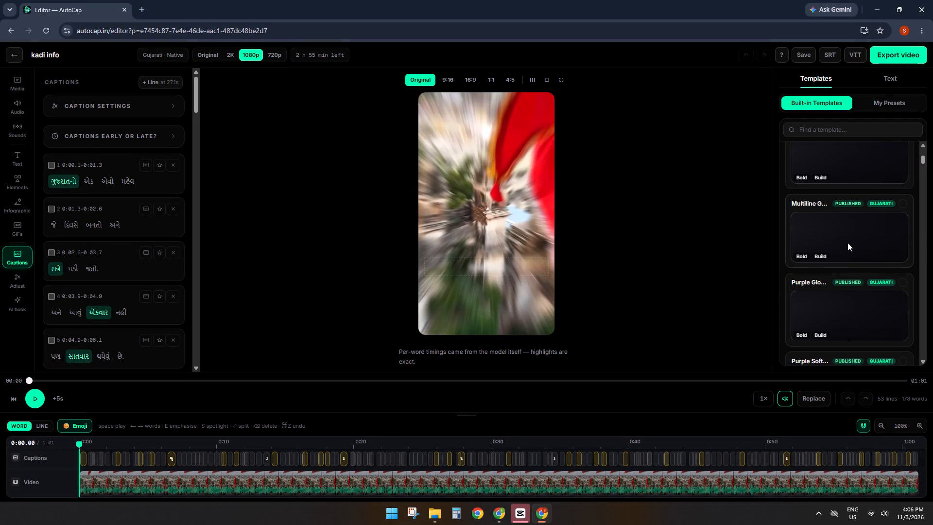
scroll(847, 243, "down", 1)
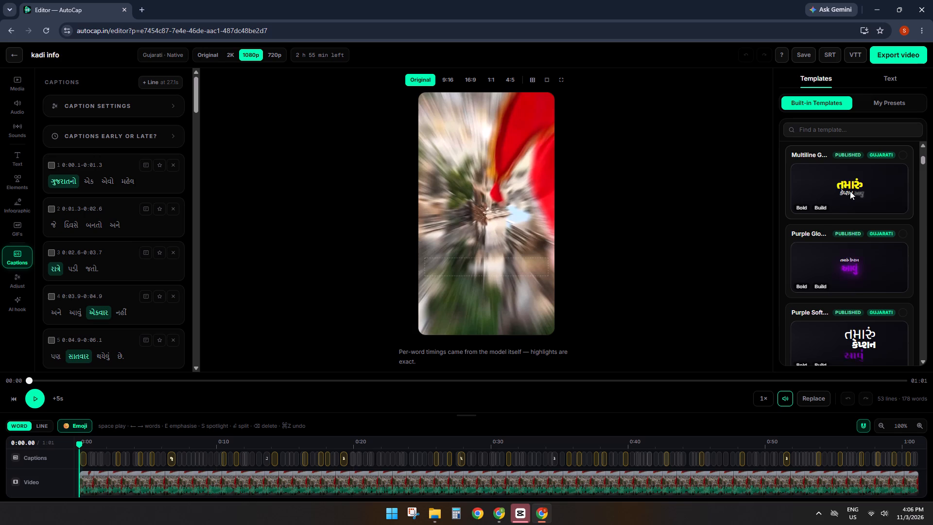
scroll(852, 227, "down", 3)
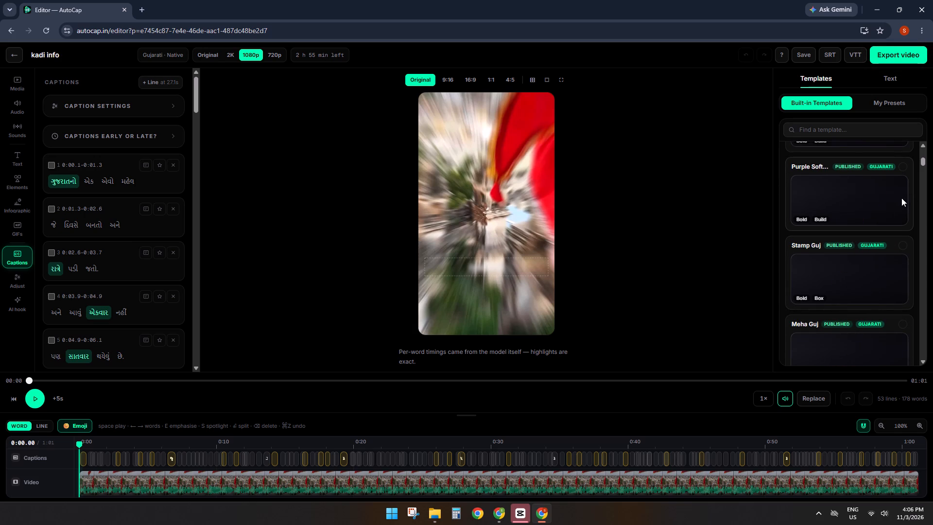
scroll(840, 279, "down", 5)
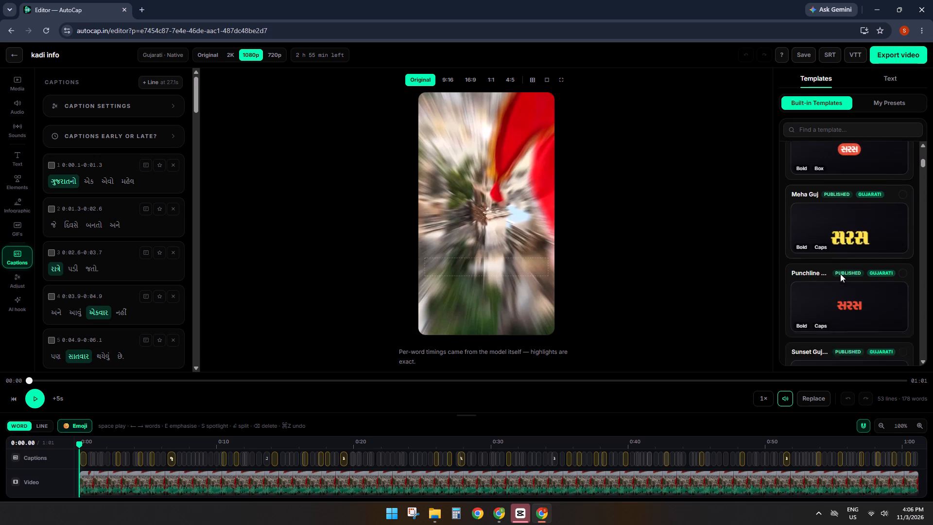
scroll(842, 220, "down", 4)
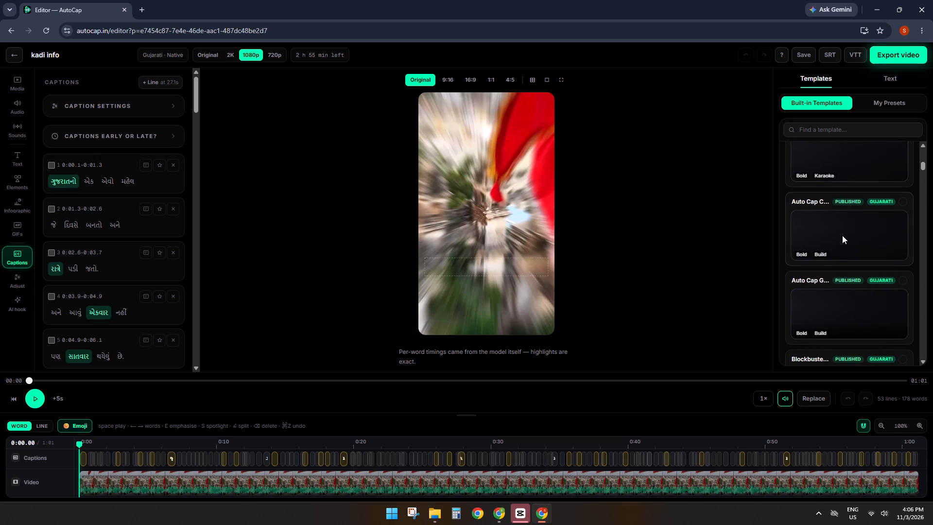
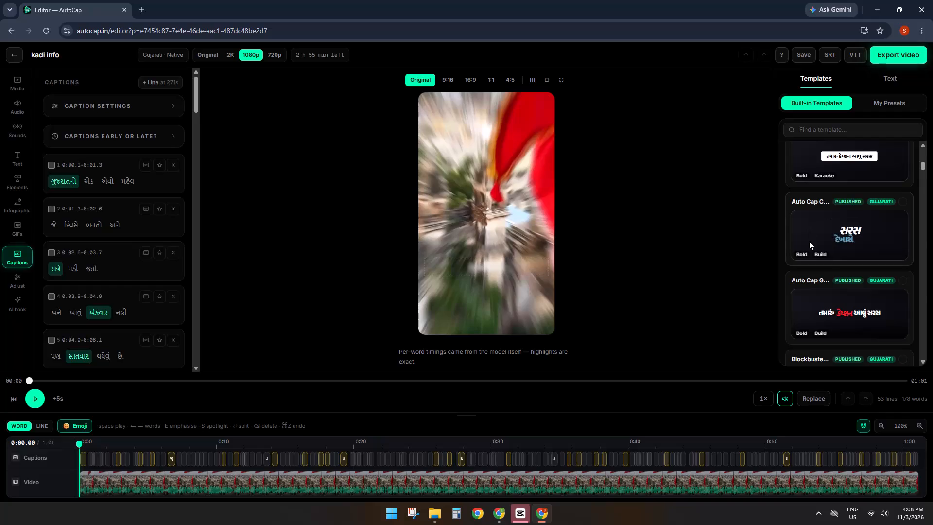
Apply the built-in Blockbuster Gujarati template to the kadi info captions and play the opening seconds to check it.
scroll(794, 273, "down", 4)
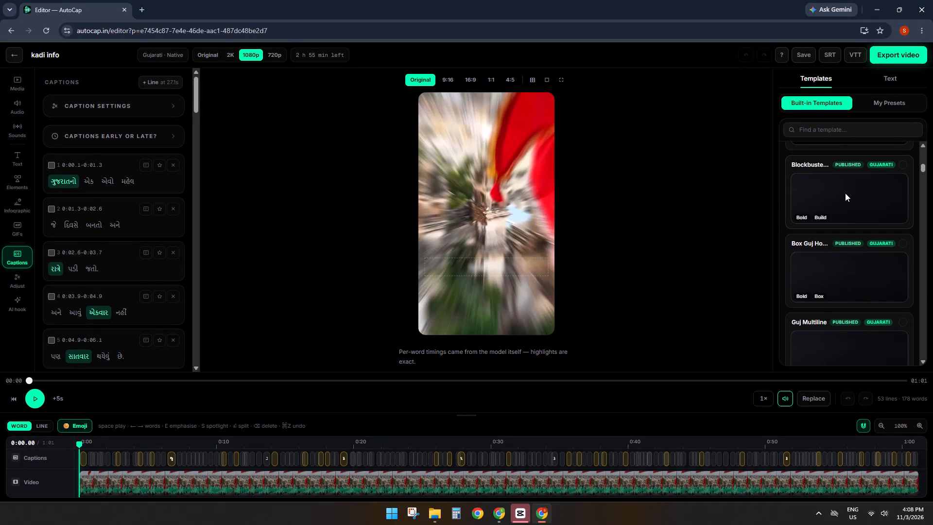
left_click(845, 193)
key("space")
scroll(845, 193, "down", 3)
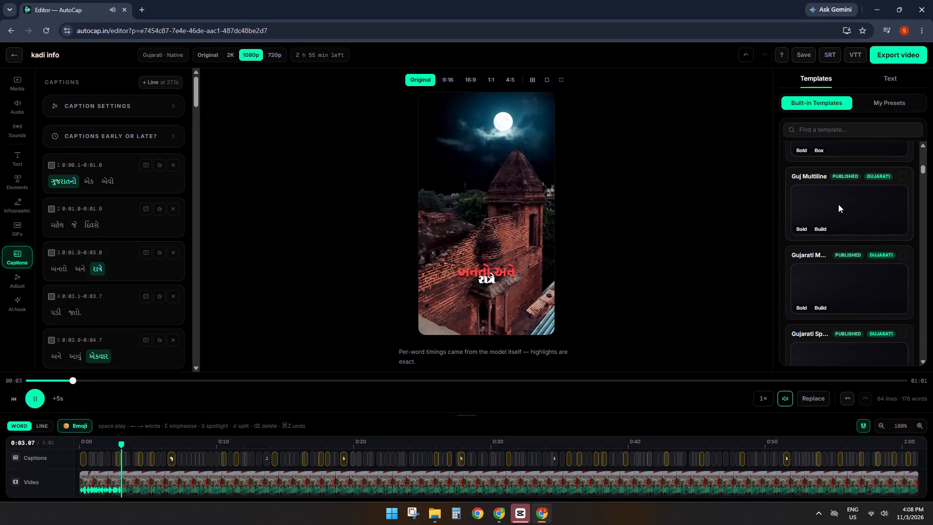
key("space")
key("space")
key("space")
left_click(487, 275)
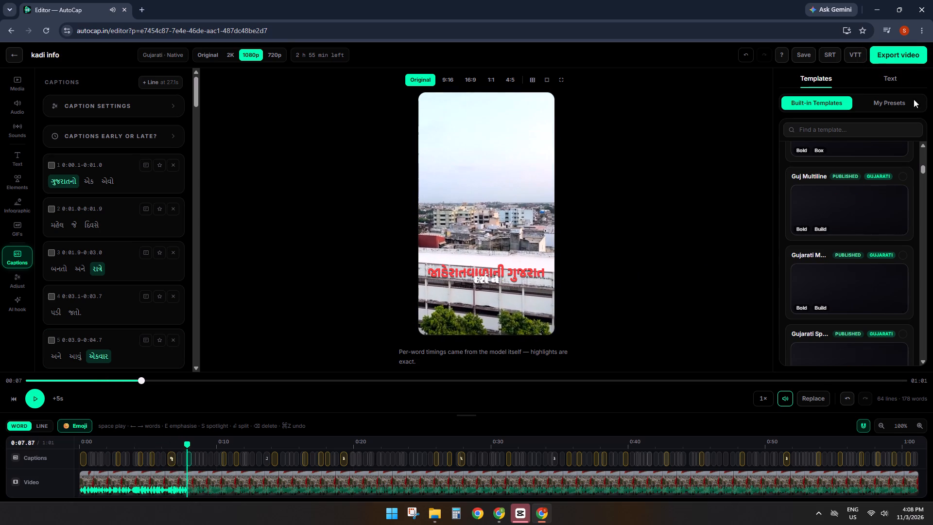
Set the glow colour of the first caption row to black (#000000) in the text styling.
left_click(897, 75)
scroll(809, 288, "down", 9)
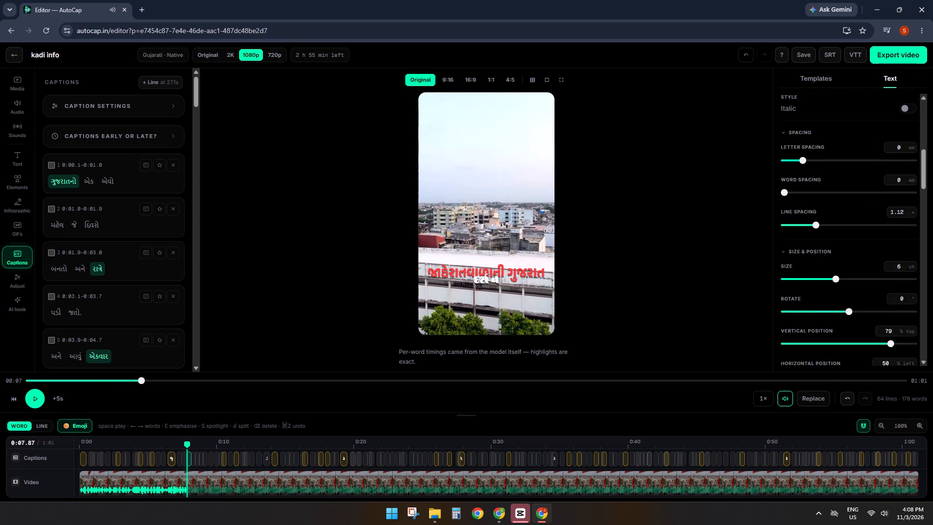
scroll(809, 289, "down", 11)
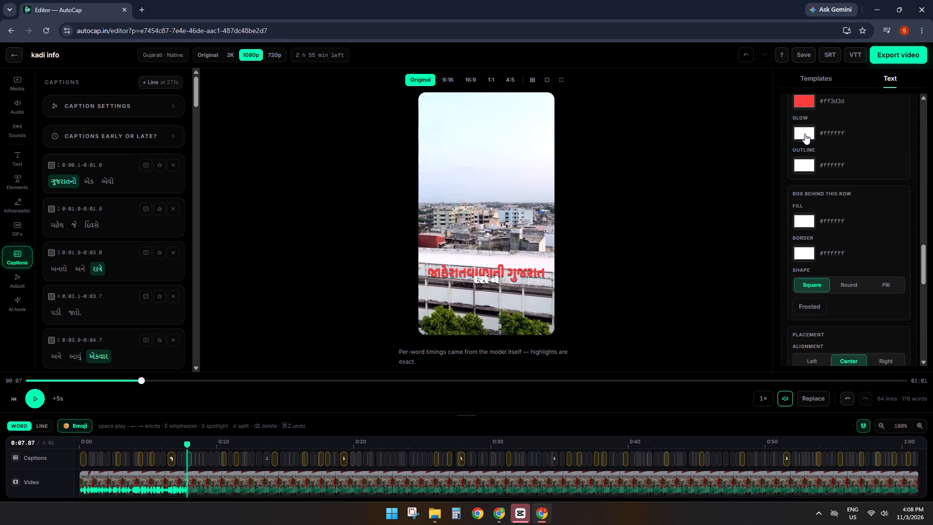
left_click(804, 135)
left_click_drag(809, 180, 782, 250)
left_click(782, 250)
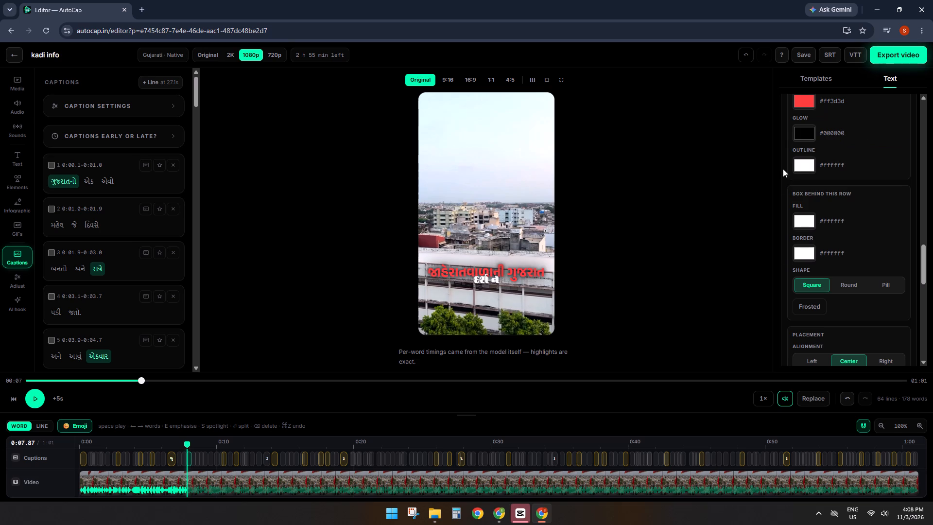
left_click(784, 155)
Set the glow colour of caption Row 2 to black (#000000).
scroll(779, 248, "down", 1)
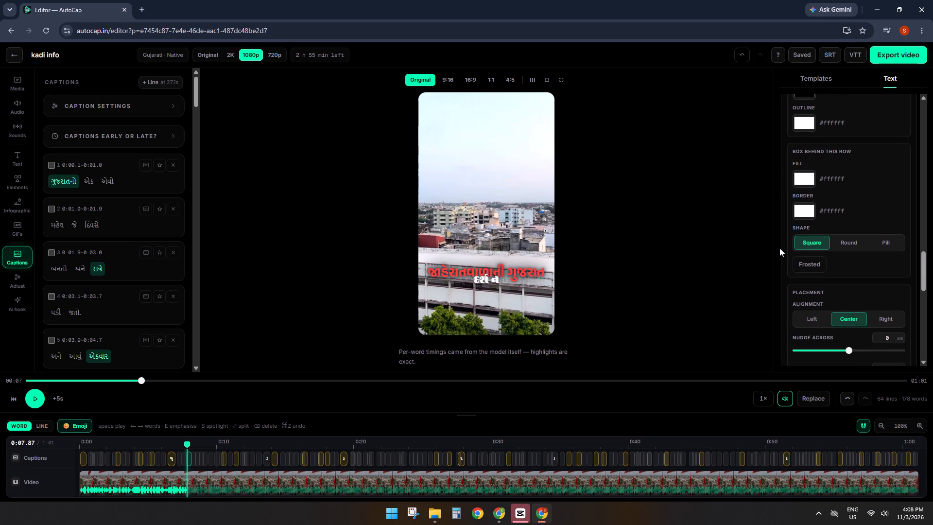
scroll(781, 252, "down", 3)
scroll(821, 281, "down", 3)
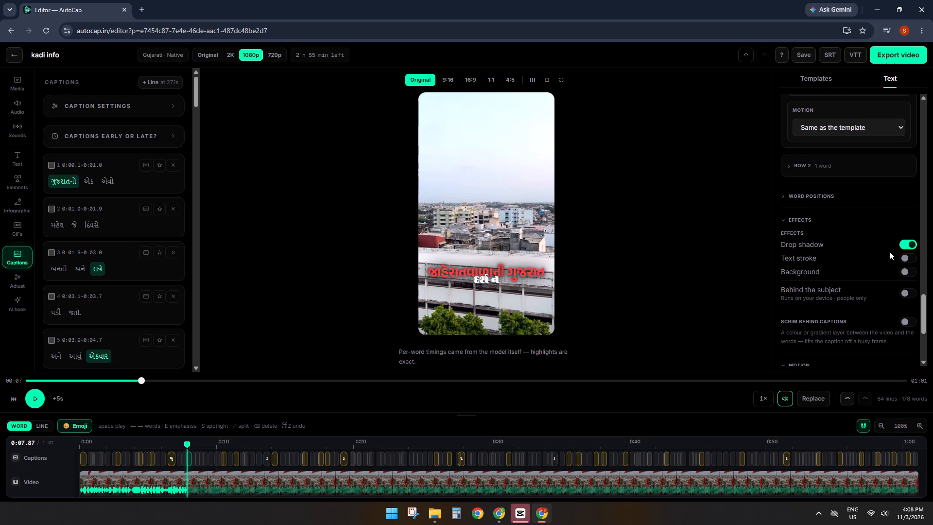
scroll(870, 197, "up", 1)
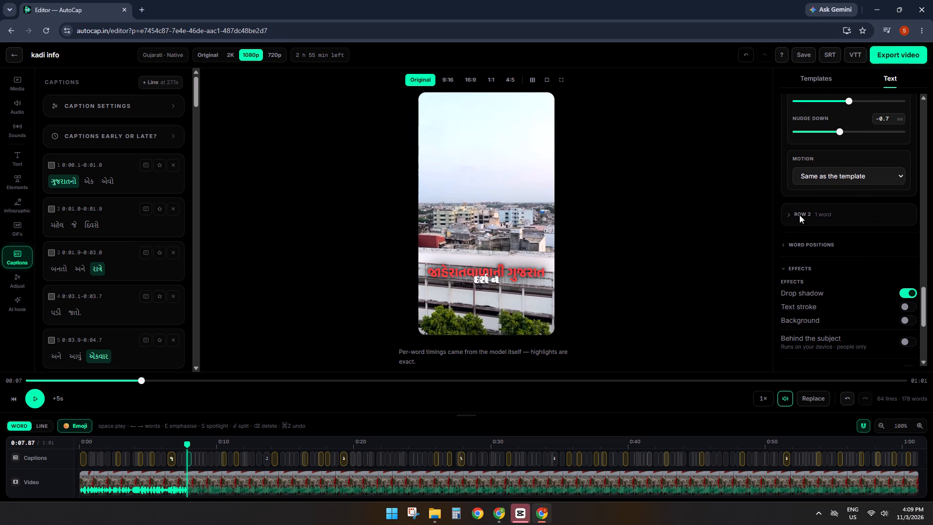
left_click(799, 215)
scroll(805, 323, "down", 4)
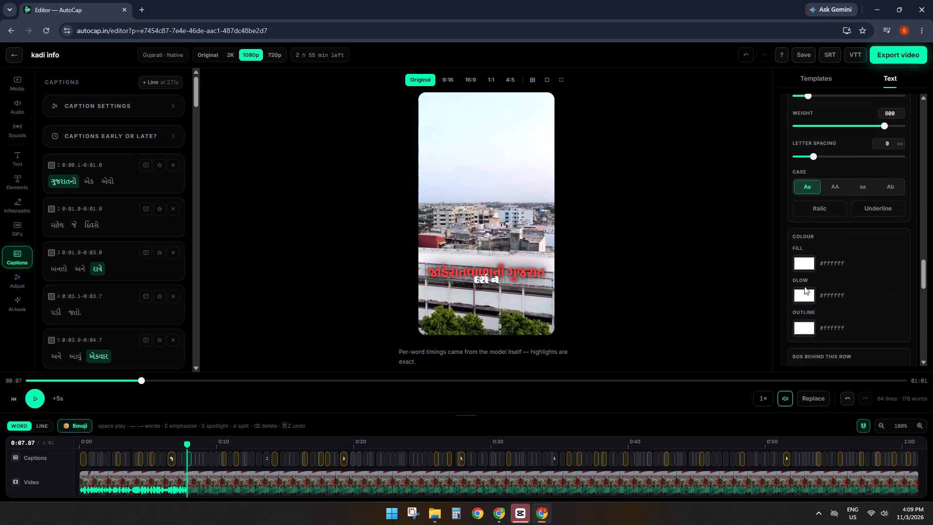
left_click(801, 298)
left_click_drag(812, 357, 784, 395)
left_click(785, 317)
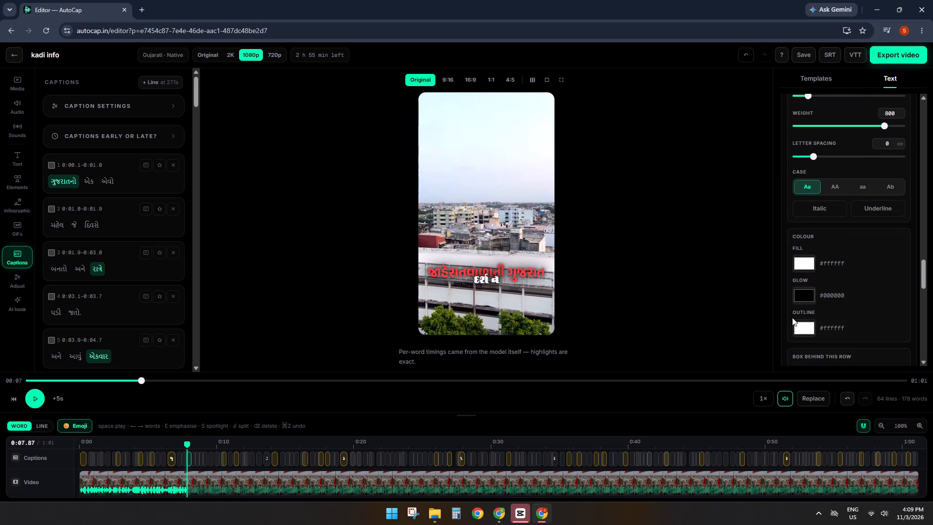
Play the video from about 7 seconds to about 38 seconds to examine the restyled captions.
scroll(817, 317, "up", 4)
key("space")
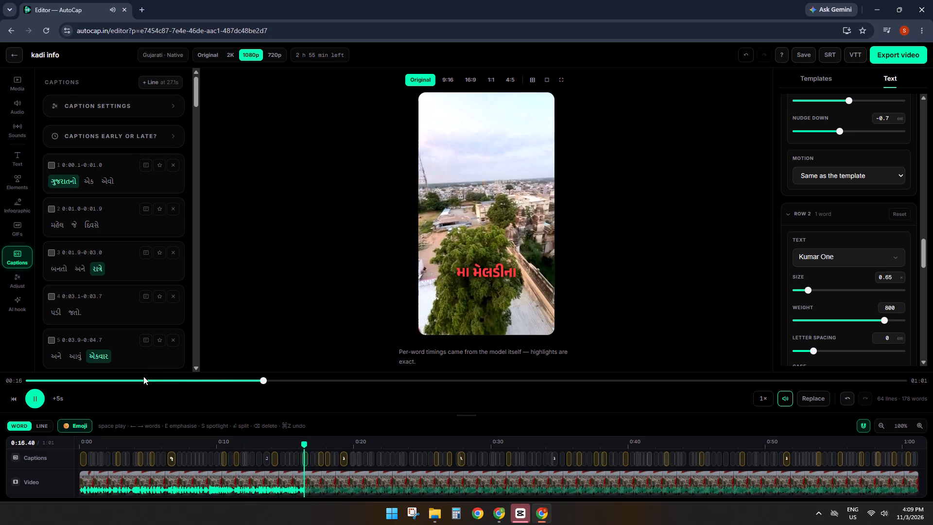
left_click(549, 84)
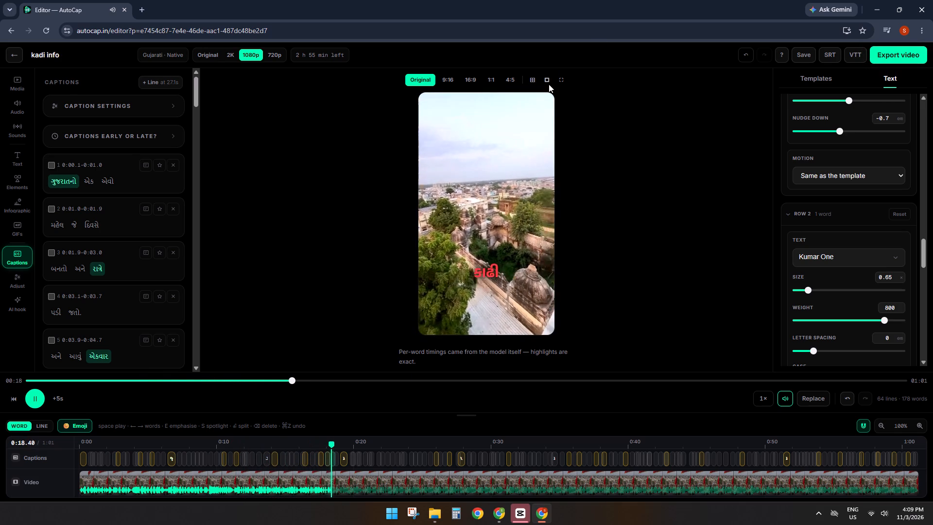
left_click(549, 84)
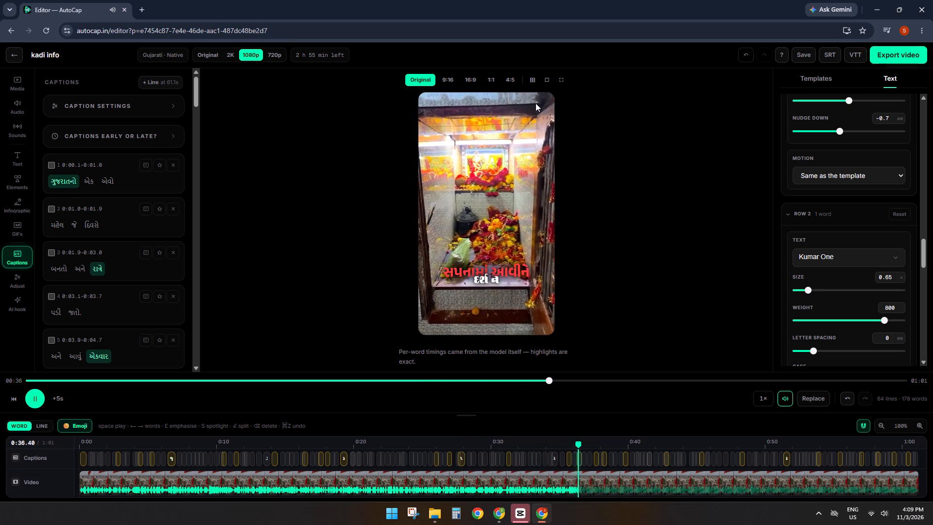
key("space")
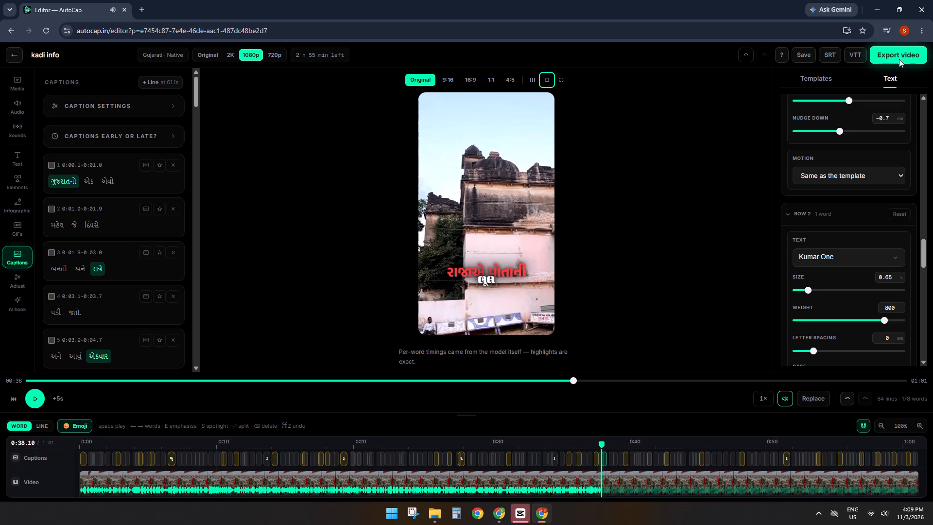
Set the output resolution to 2K and export the captioned kadi info video.
left_click(899, 59)
left_click(461, 317)
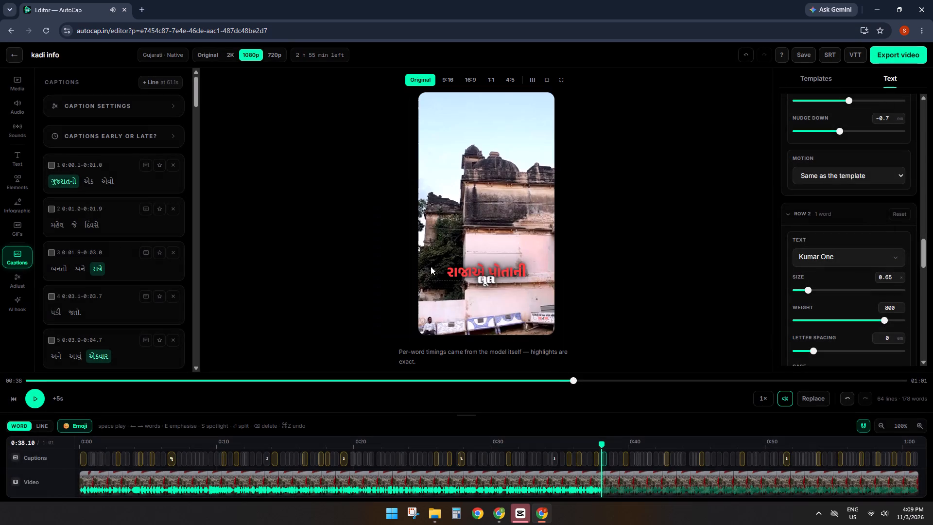
left_click(225, 57)
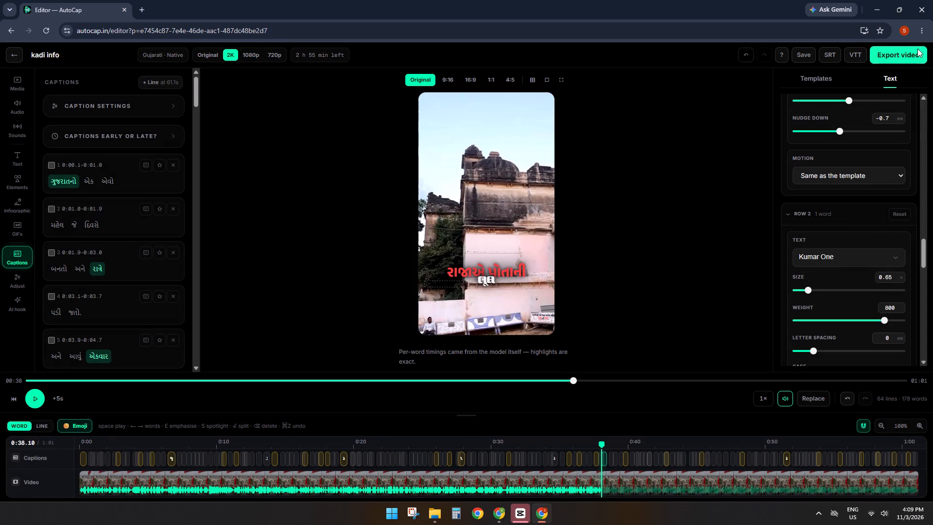
left_click(917, 49)
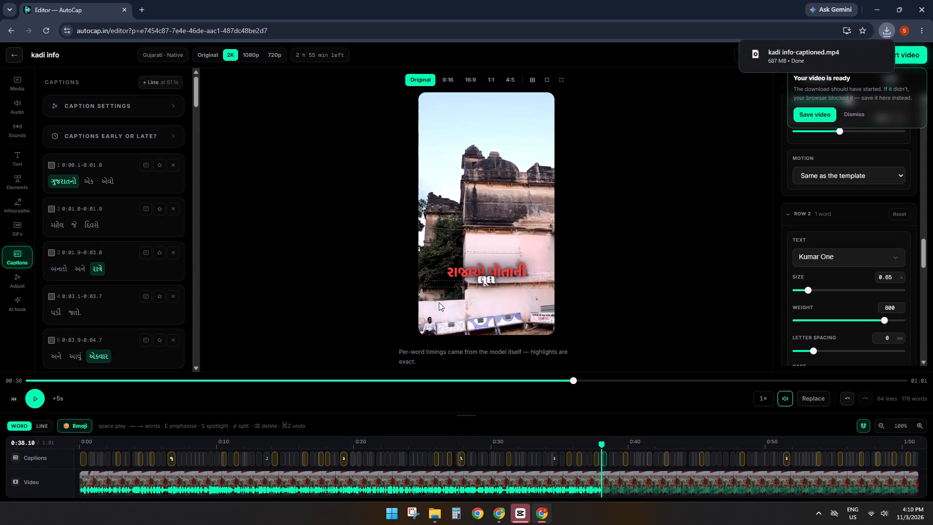
Switch to File Explorer and play kadi info-captioned from the Downloads folder to review the burned-in captions.
left_click(430, 513)
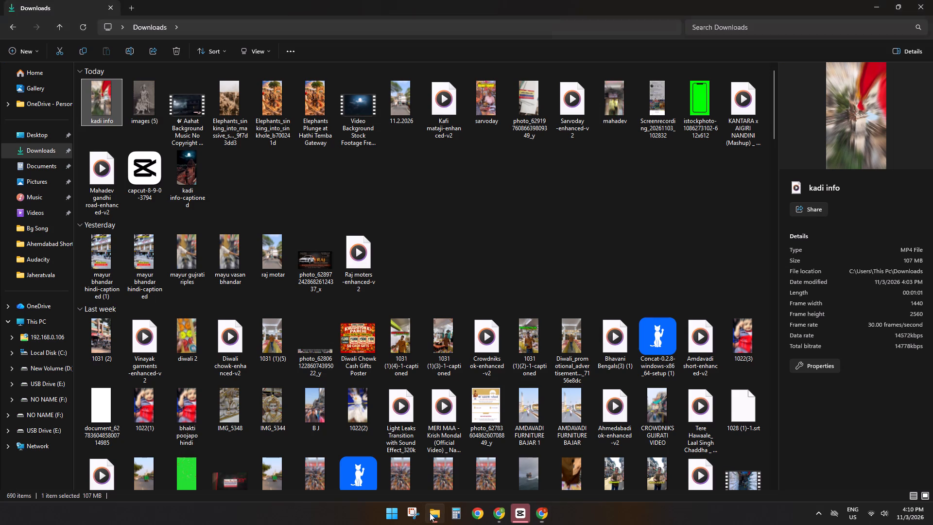
left_click(89, 25)
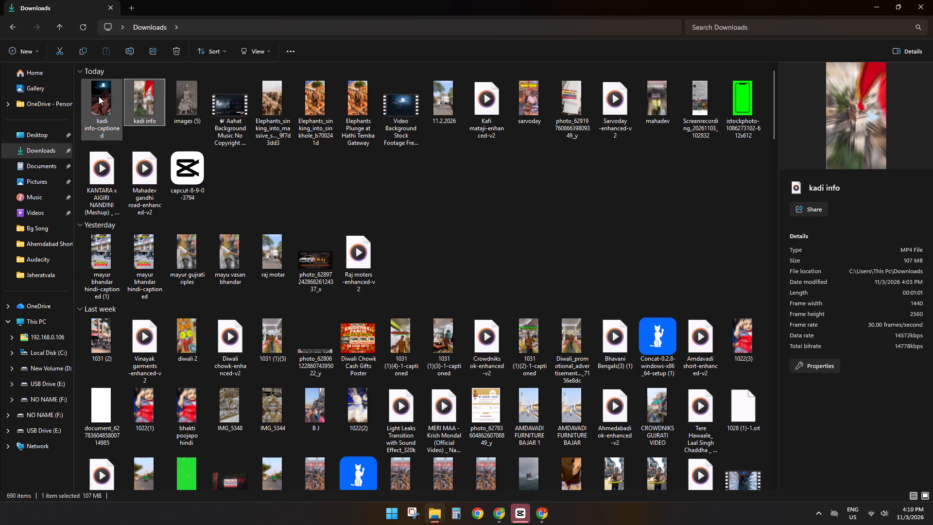
left_click(99, 96)
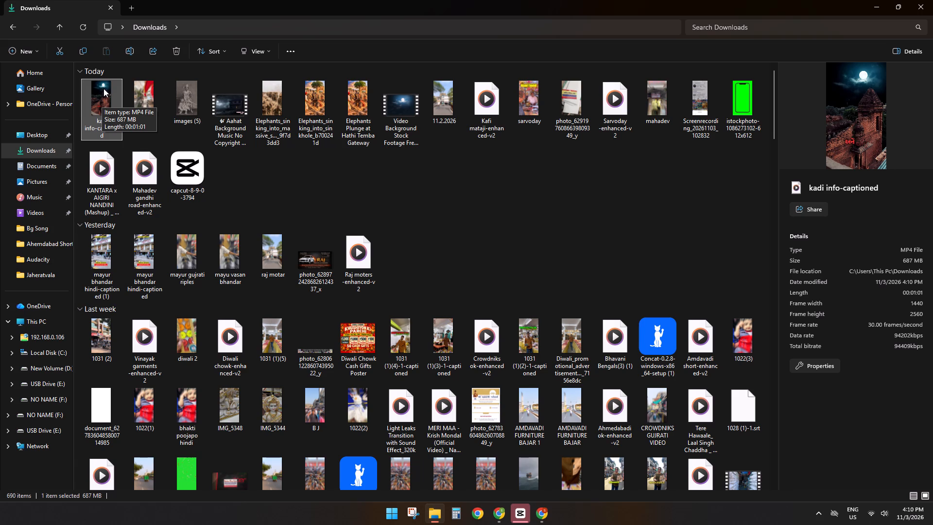
left_click(47, 138)
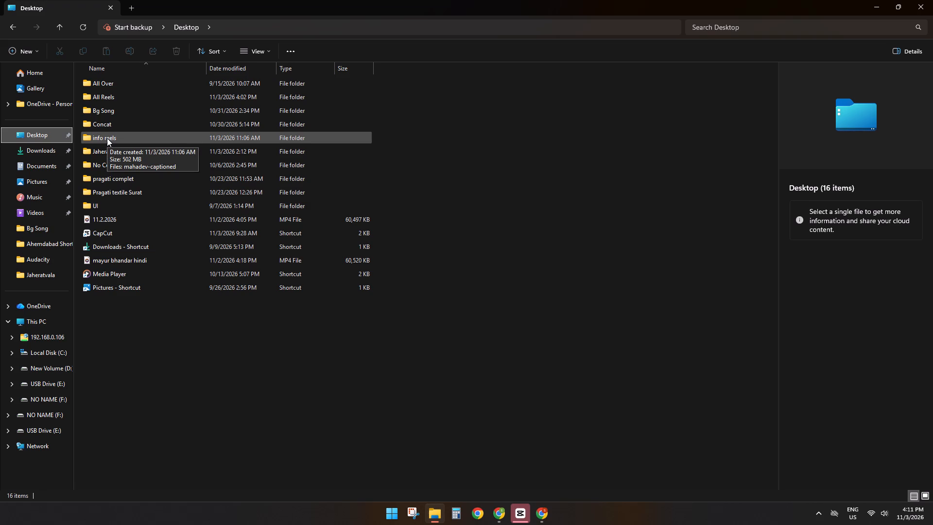
left_click(52, 148)
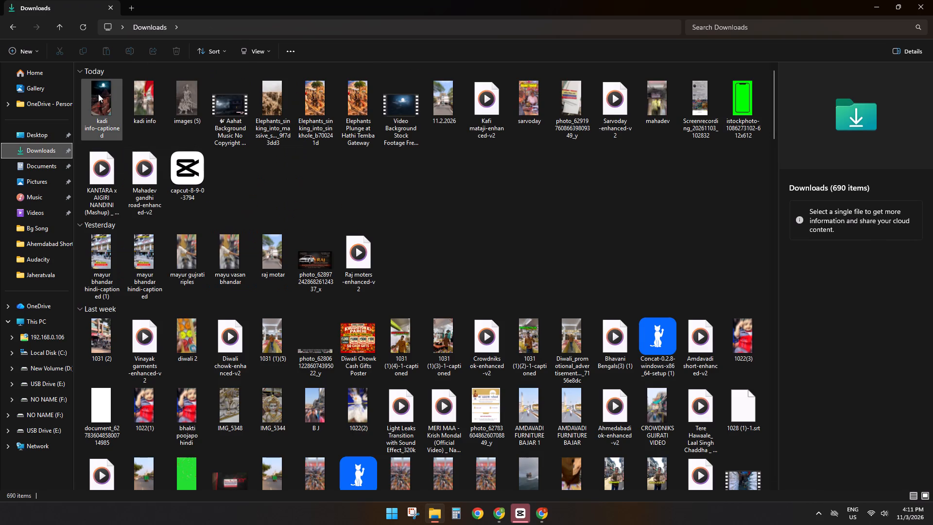
double_click(98, 94)
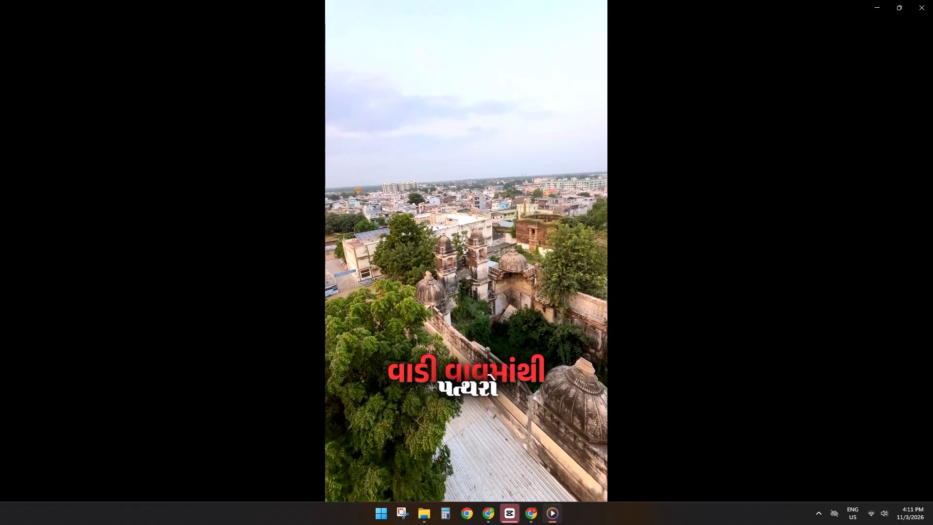
key("space")
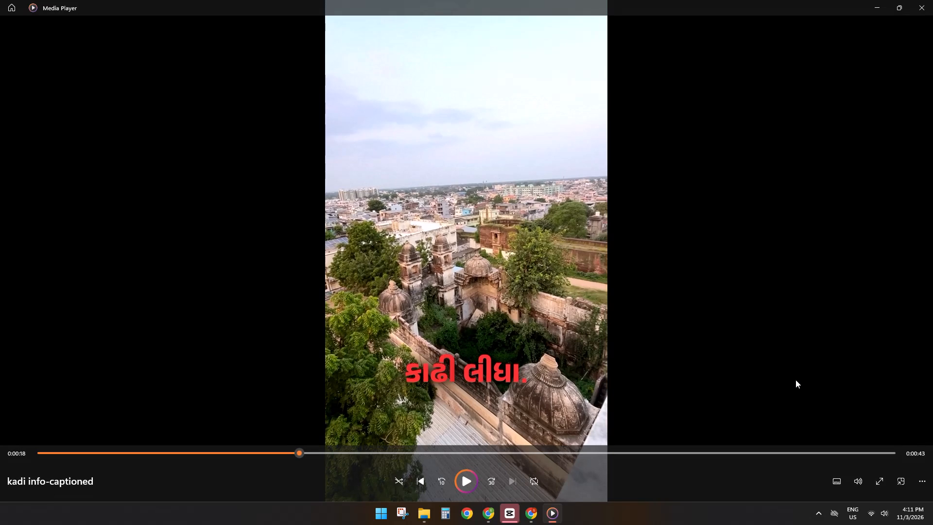
key("space")
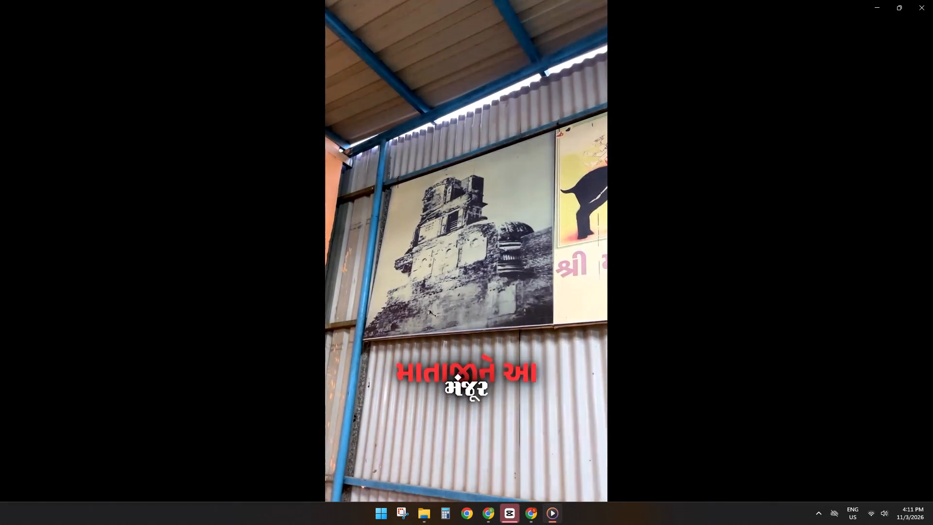
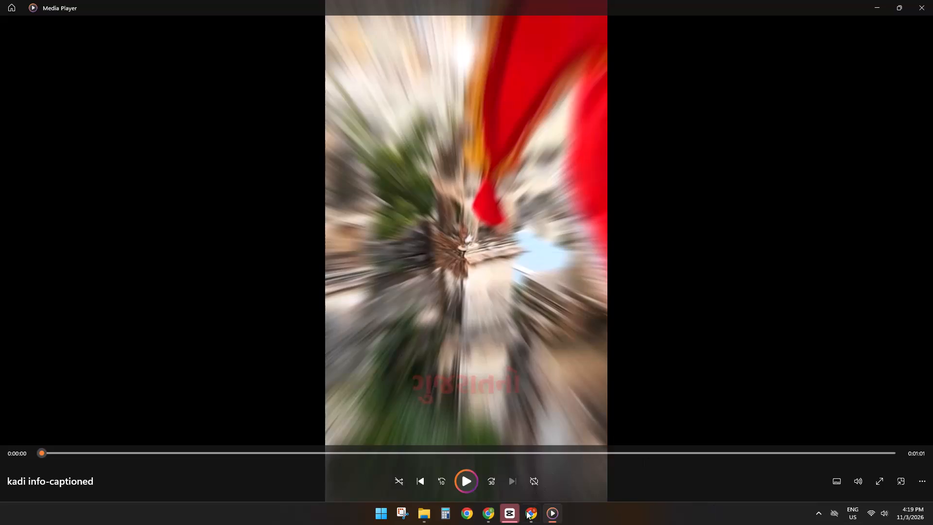
Switch from the video player back to the kadi info project in the AutoCap editor in Chrome.
left_click(533, 516)
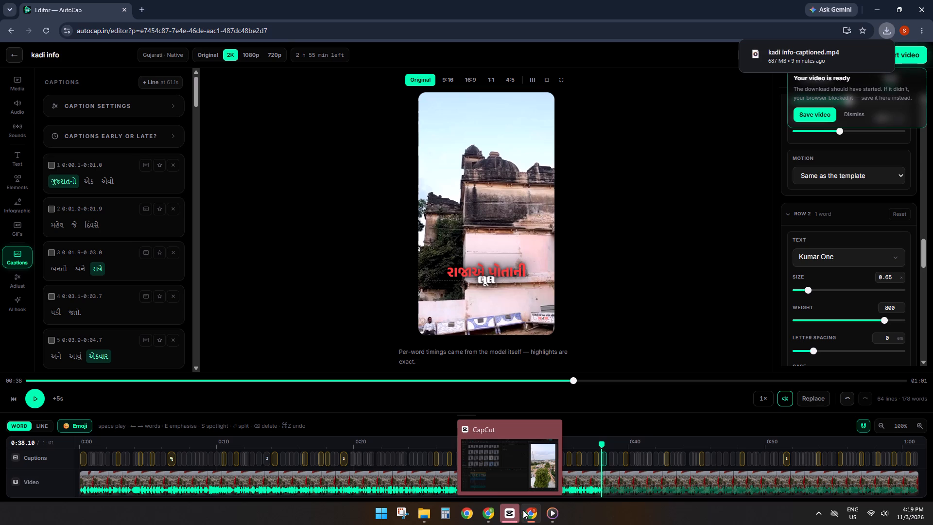